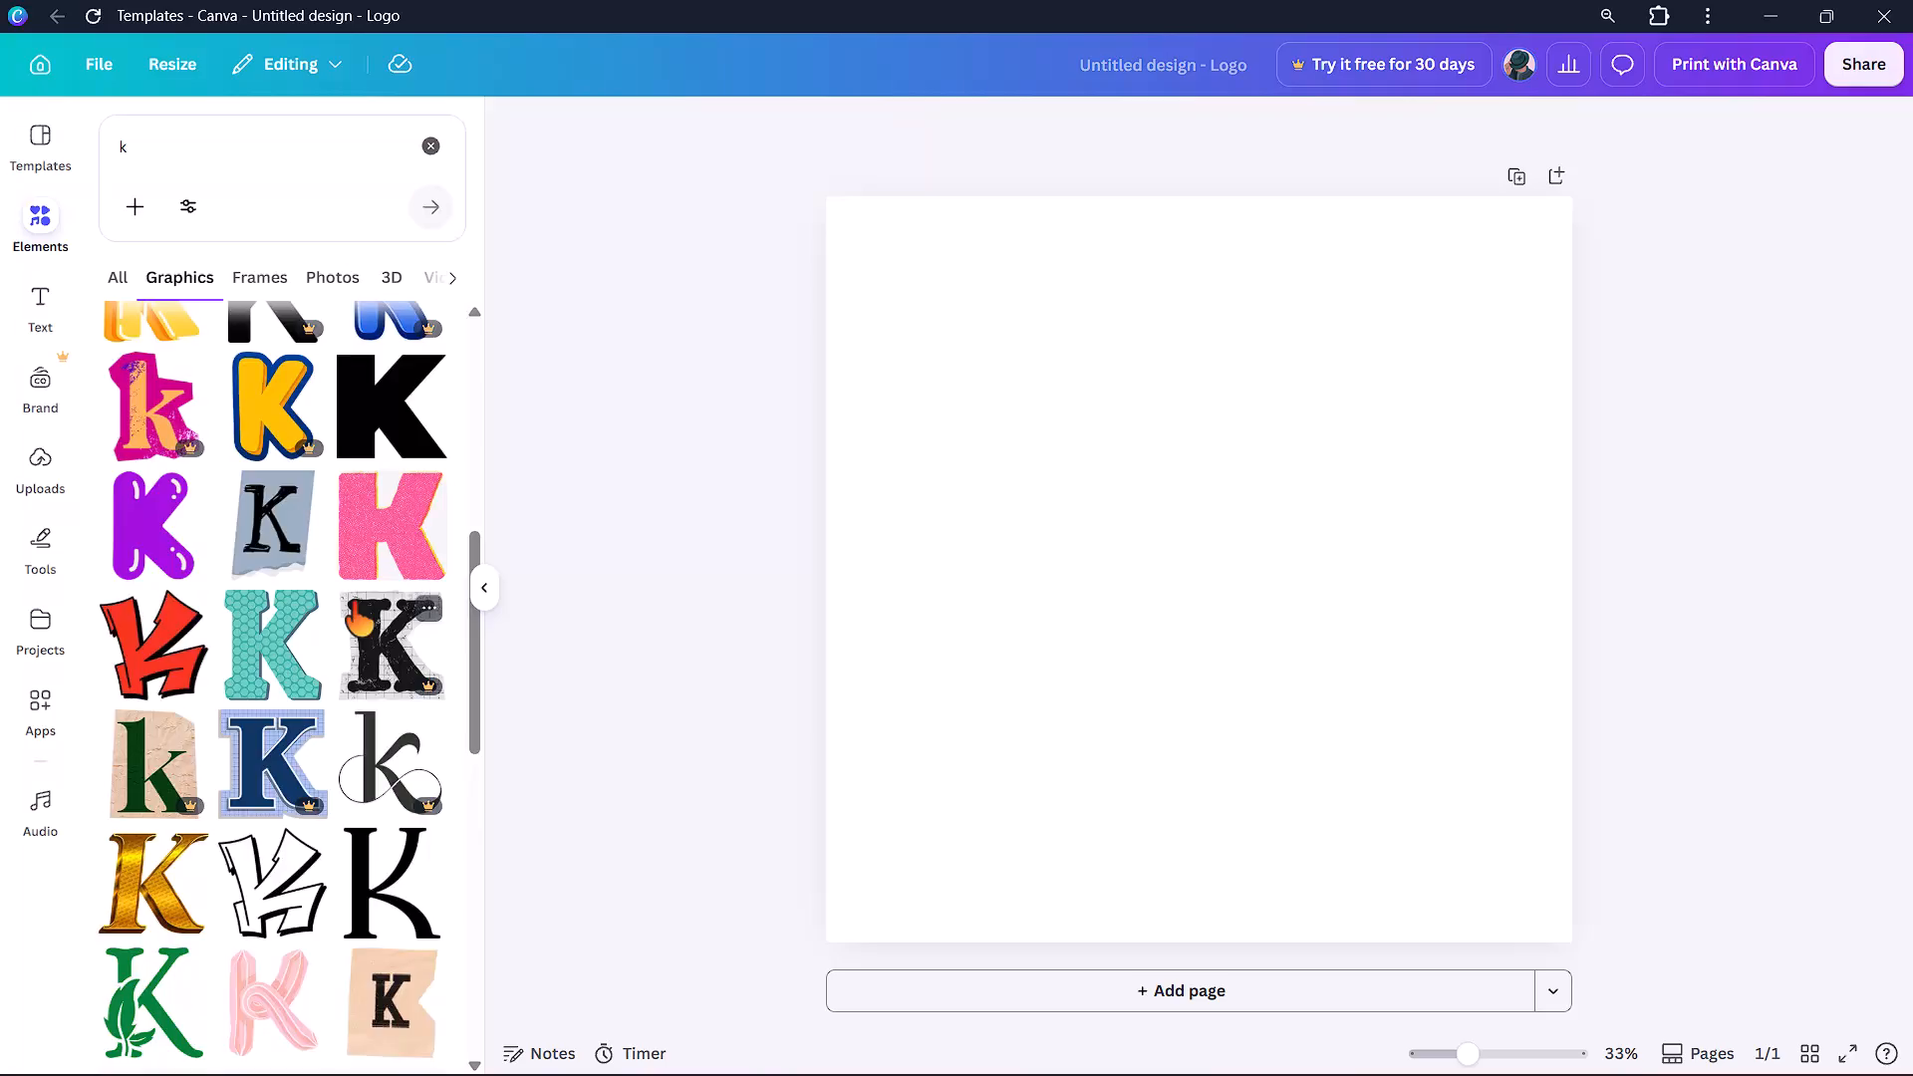
# Look through the graphics and photo results for the letter K to find a suitable logo letterform.
pyautogui.scroll(-5, 352, 602)
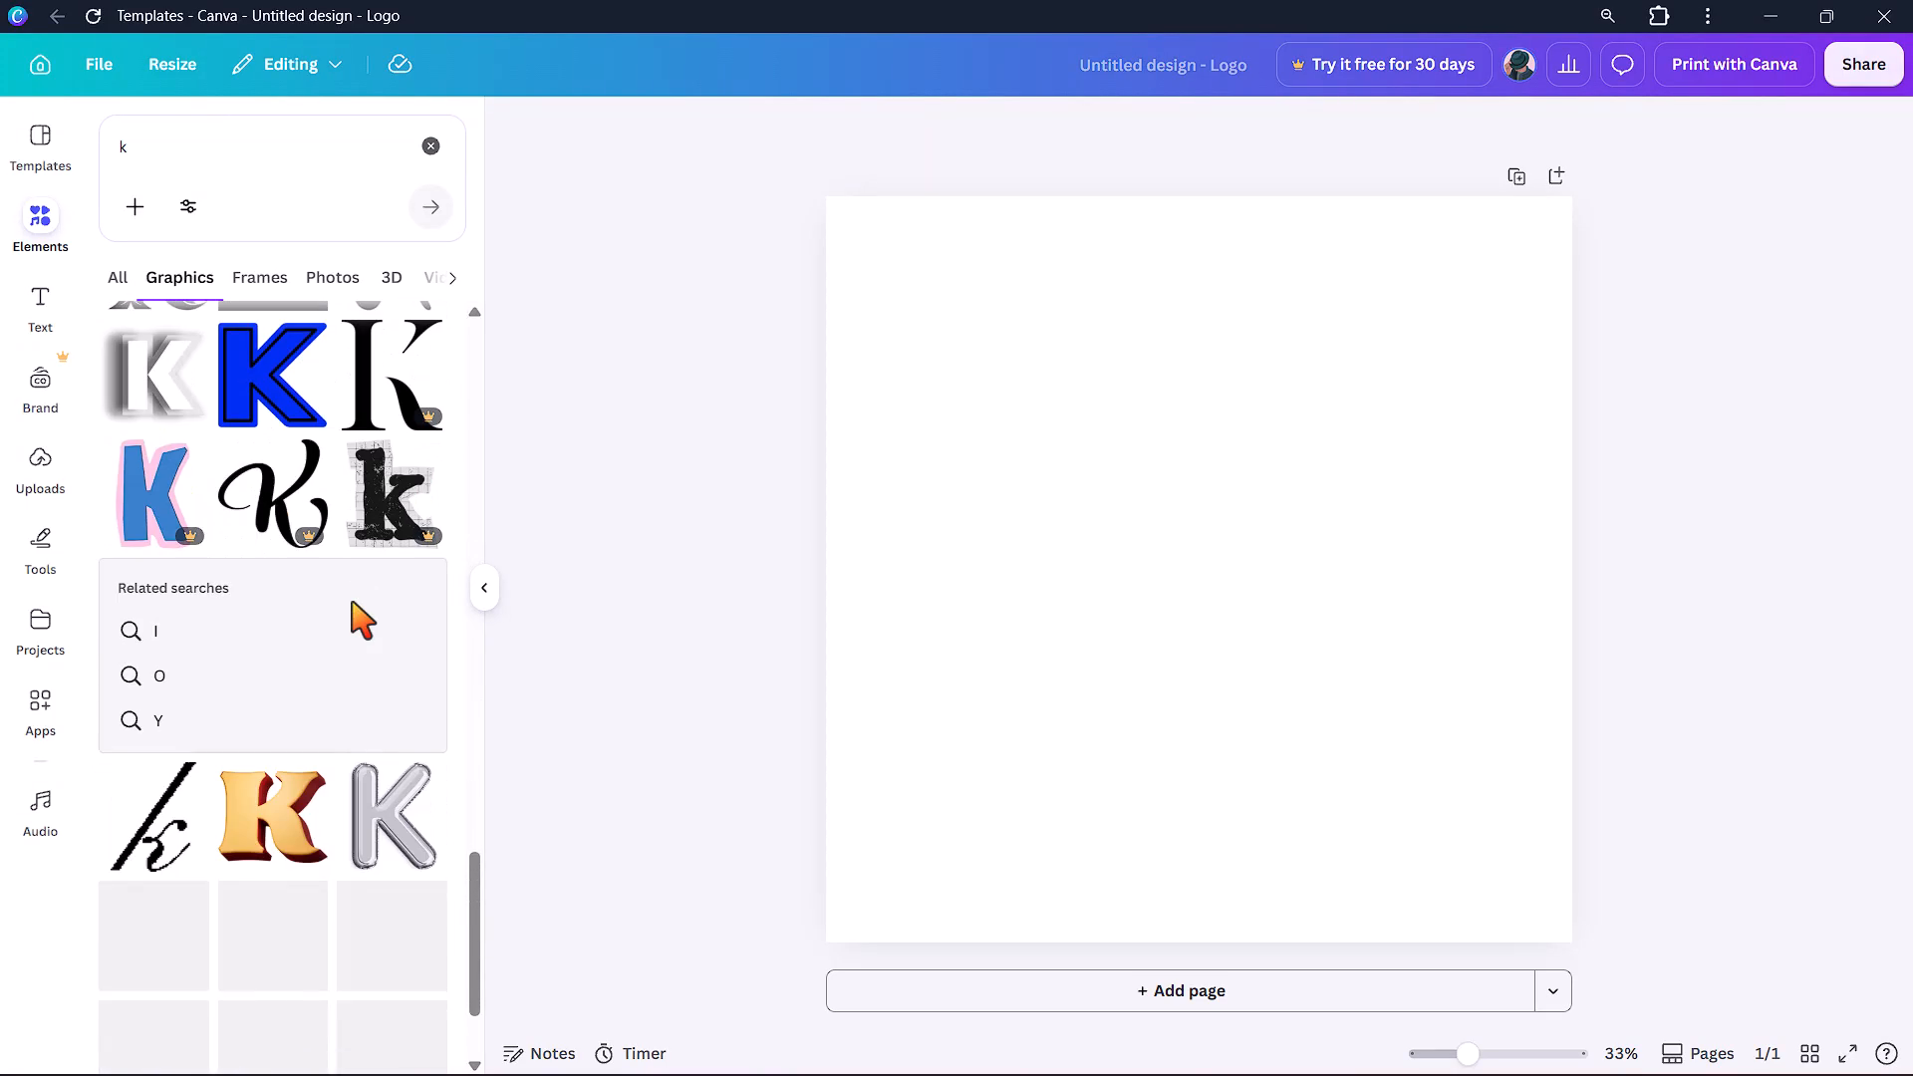
pyautogui.scroll(-5, 352, 602)
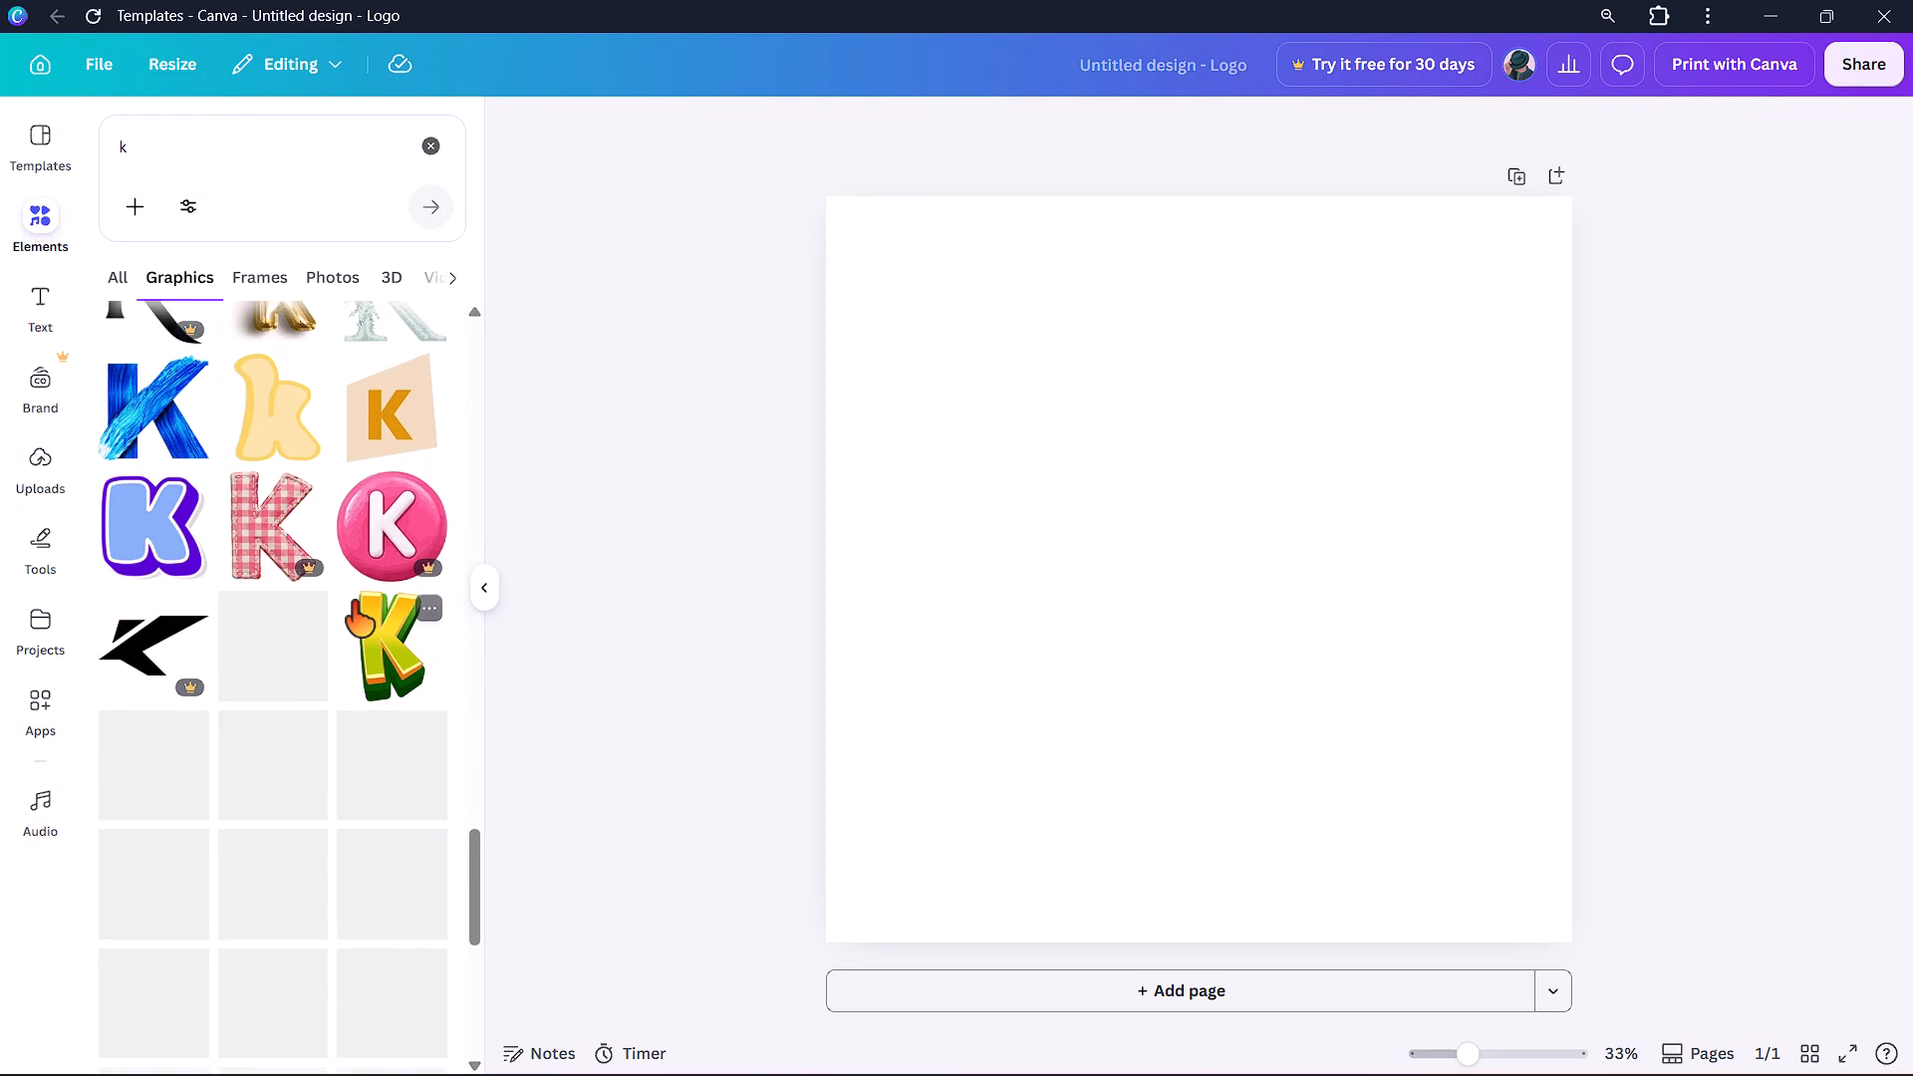
pyautogui.scroll(-2, 352, 602)
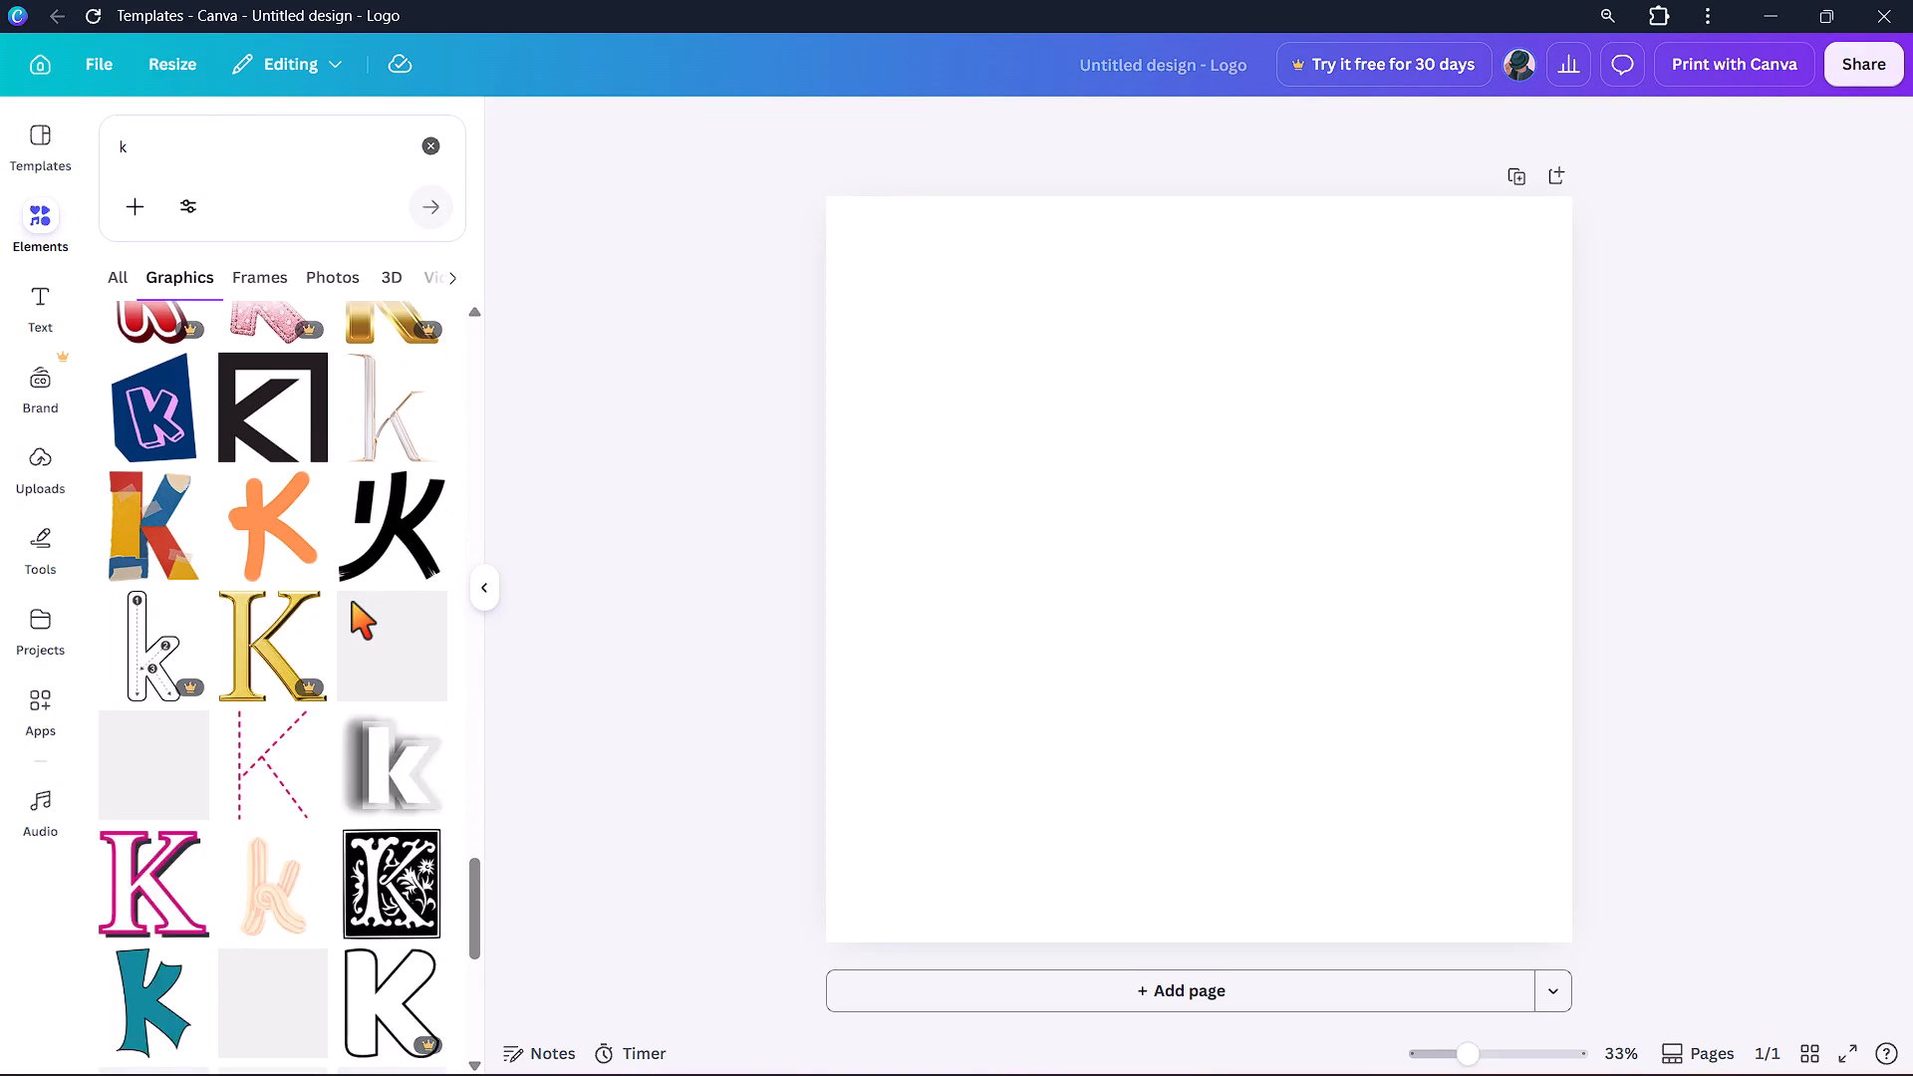
pyautogui.scroll(-4, 352, 602)
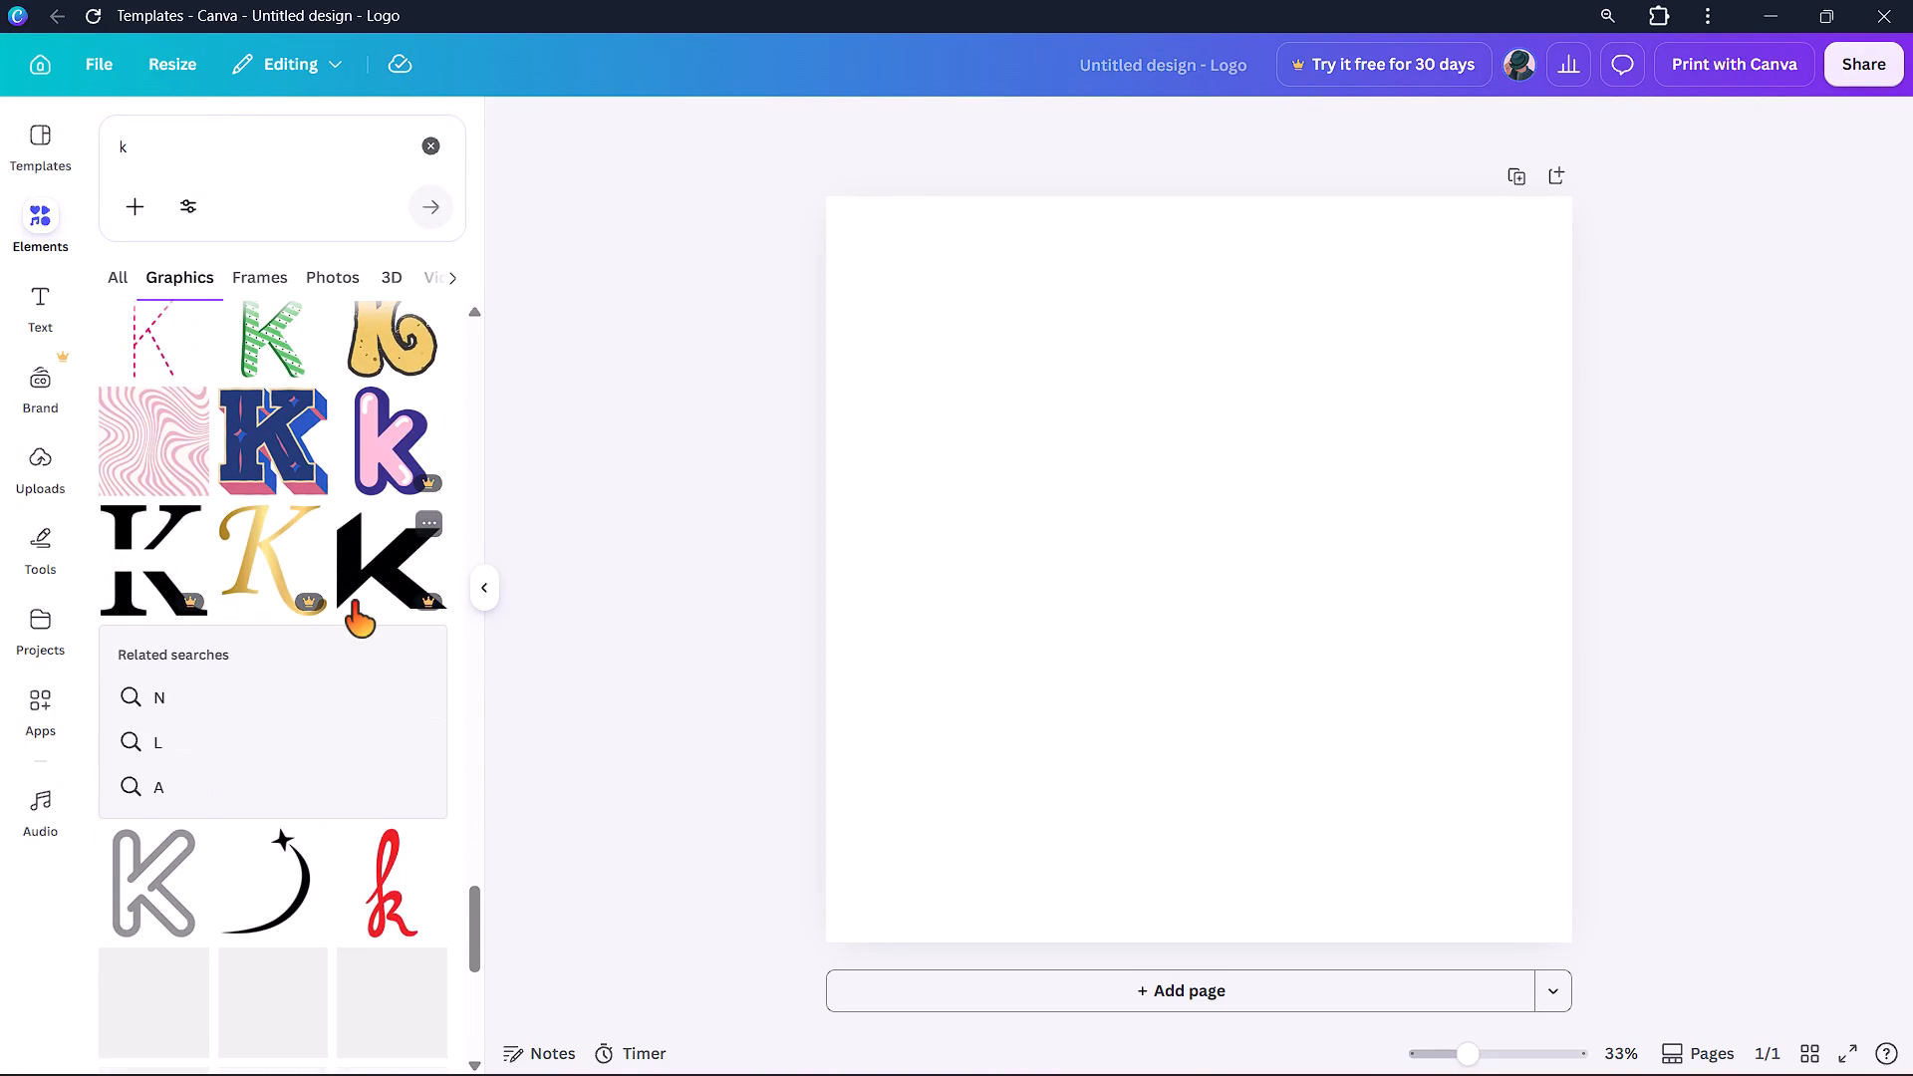
pyautogui.scroll(-3, 352, 602)
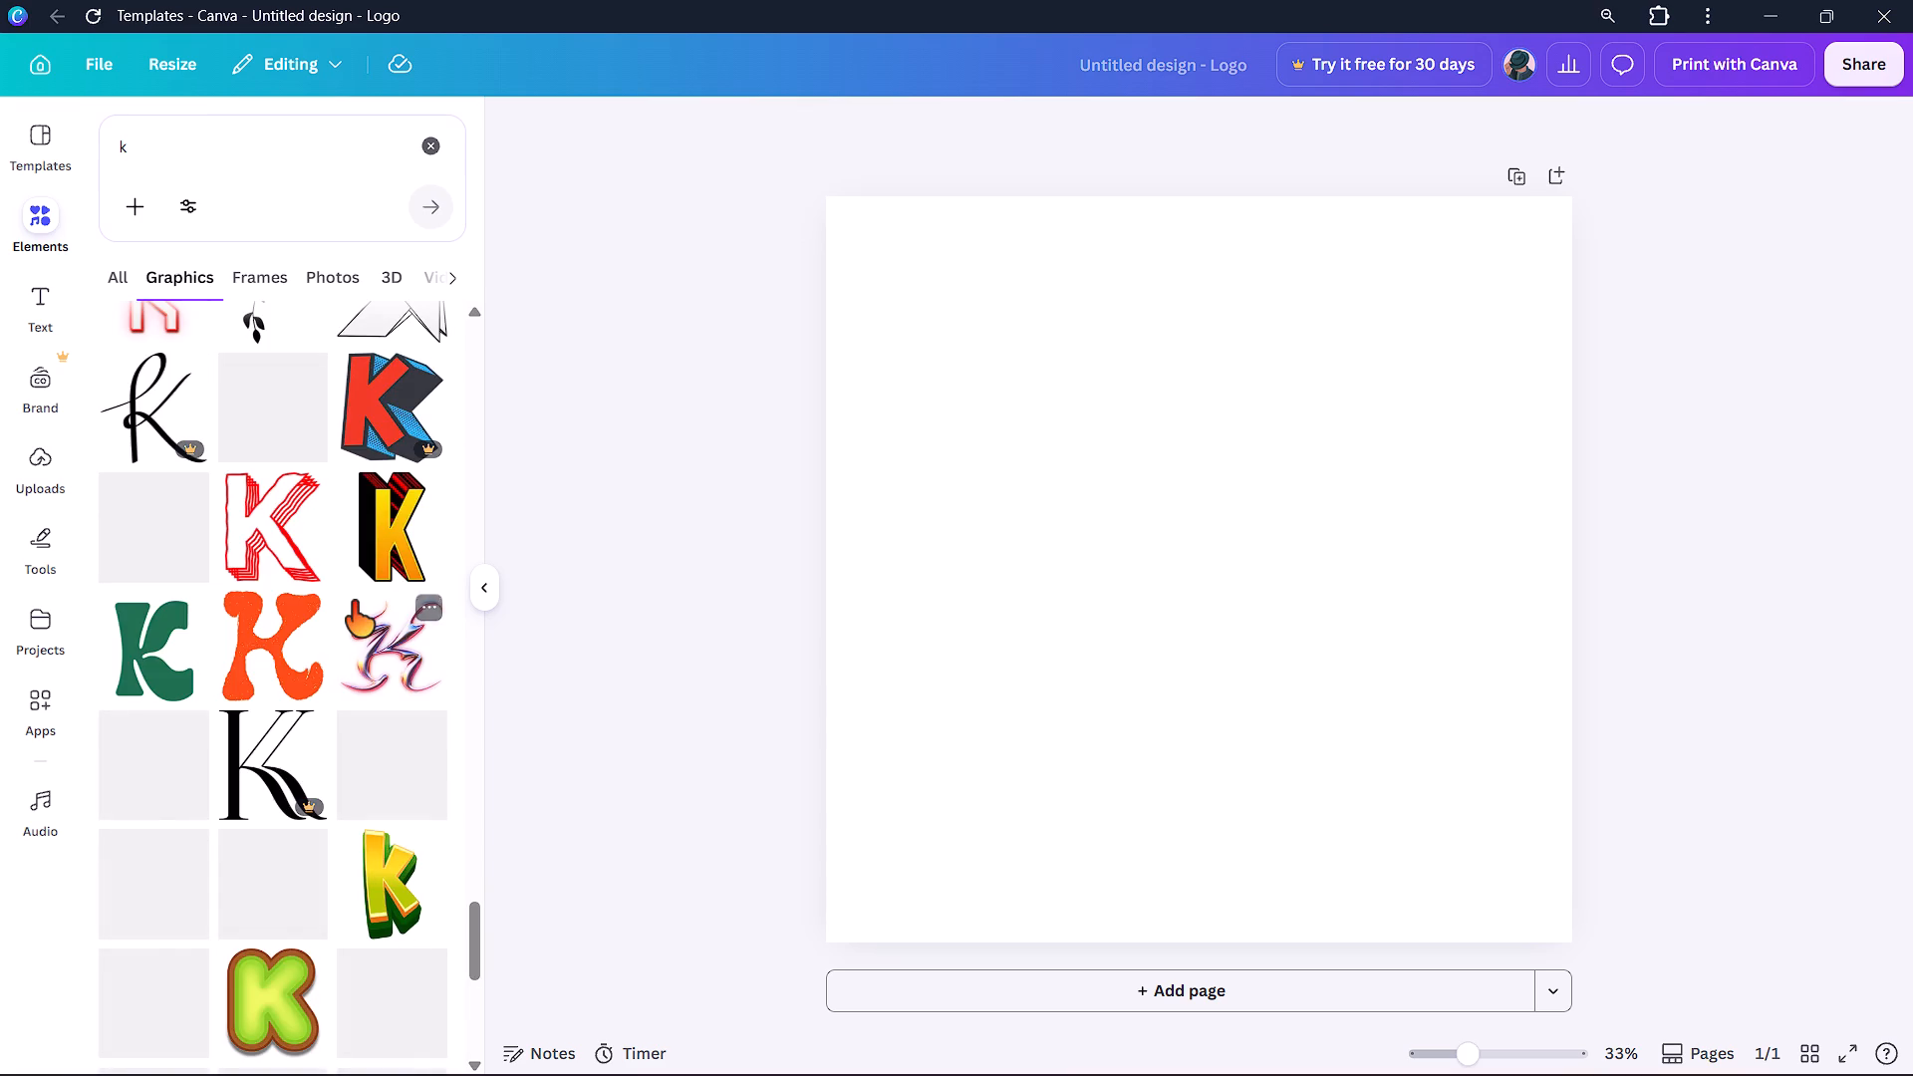
pyautogui.scroll(-1, 352, 602)
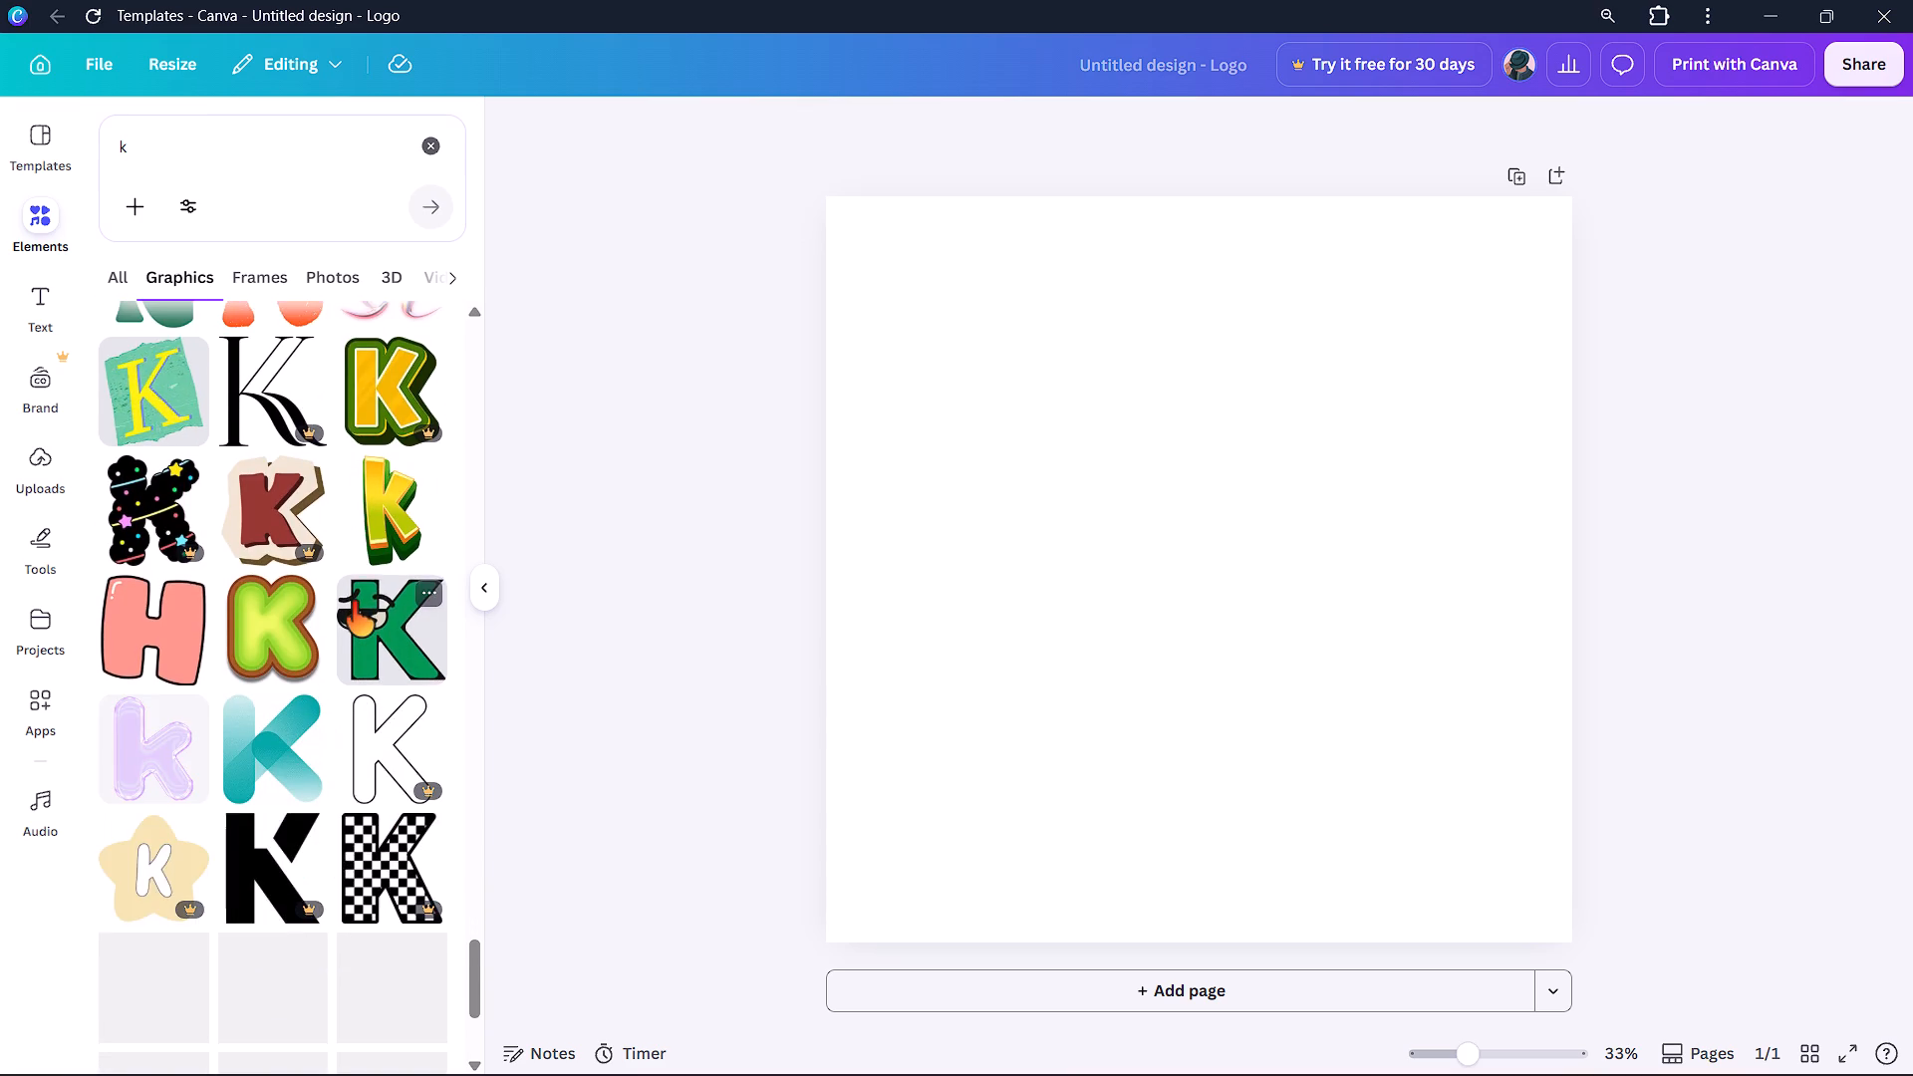
pyautogui.scroll(-2, 352, 602)
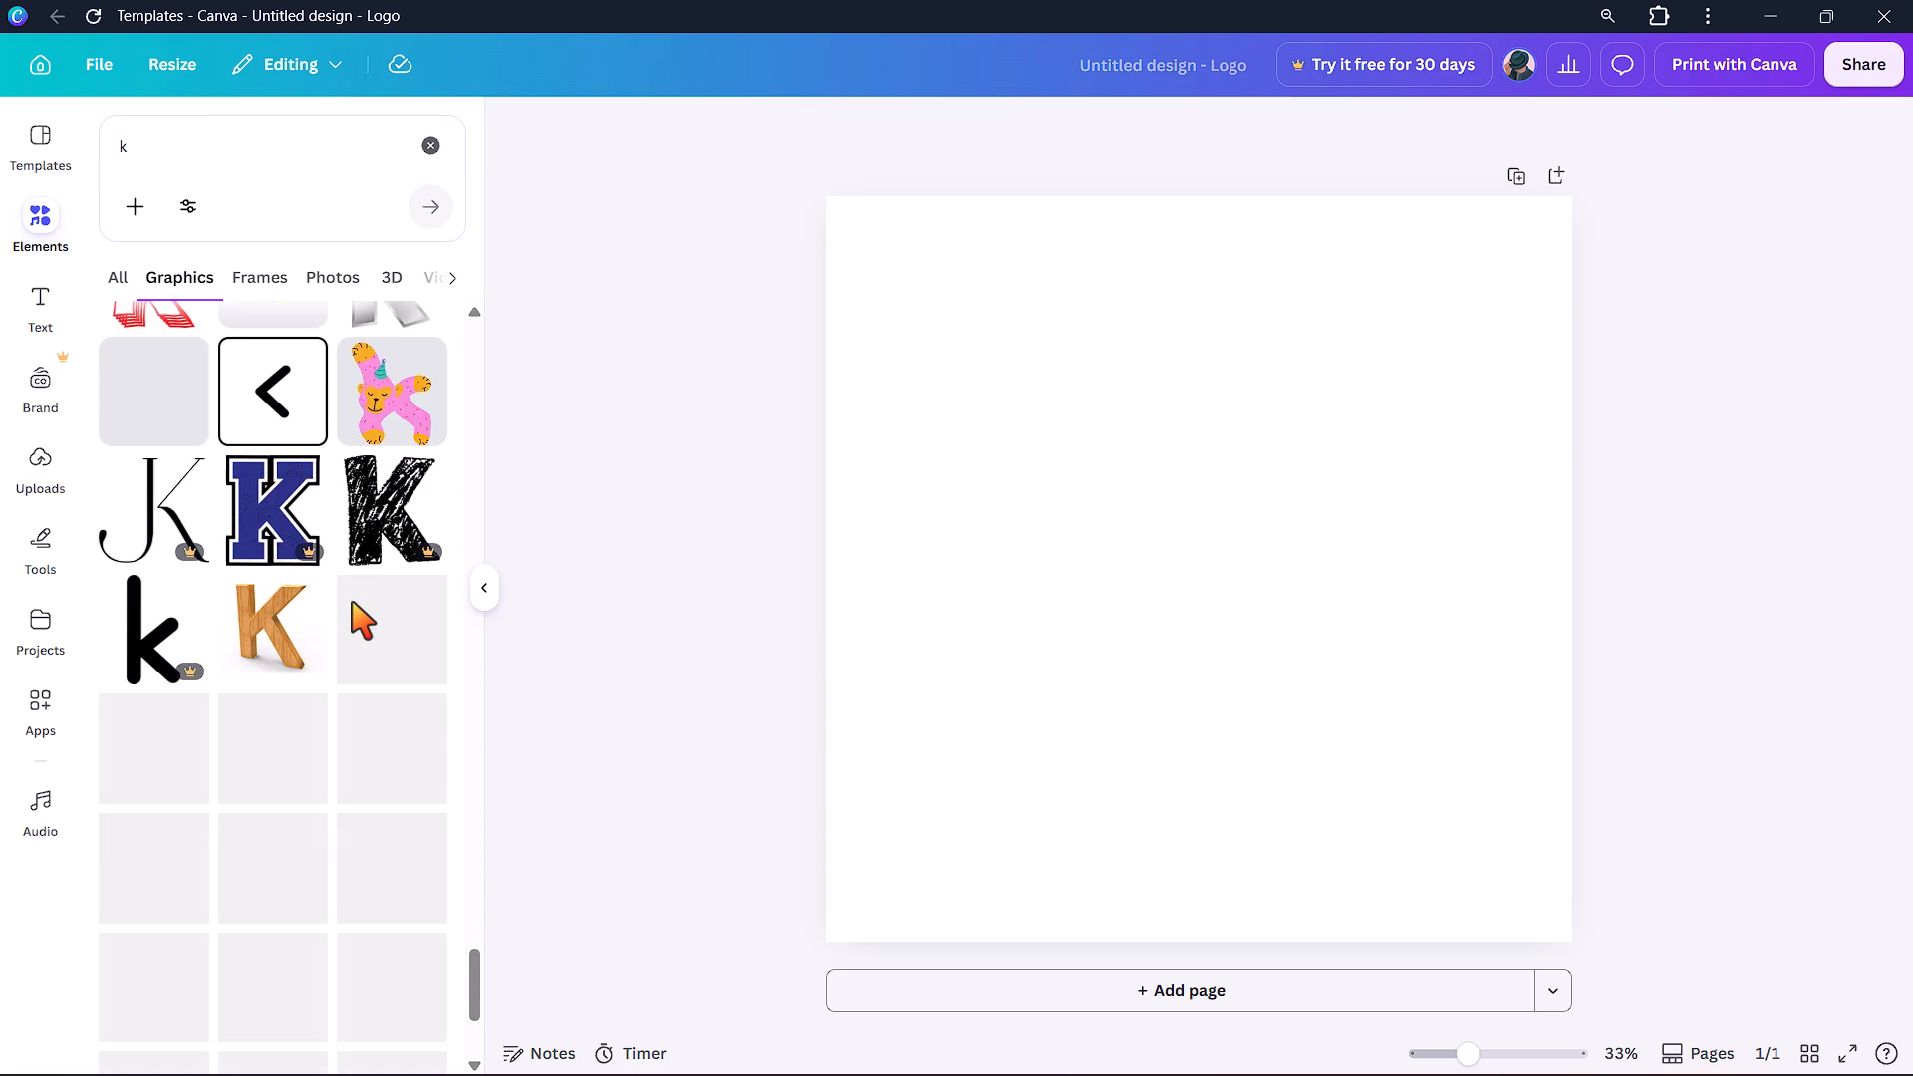
pyautogui.scroll(-2, 352, 602)
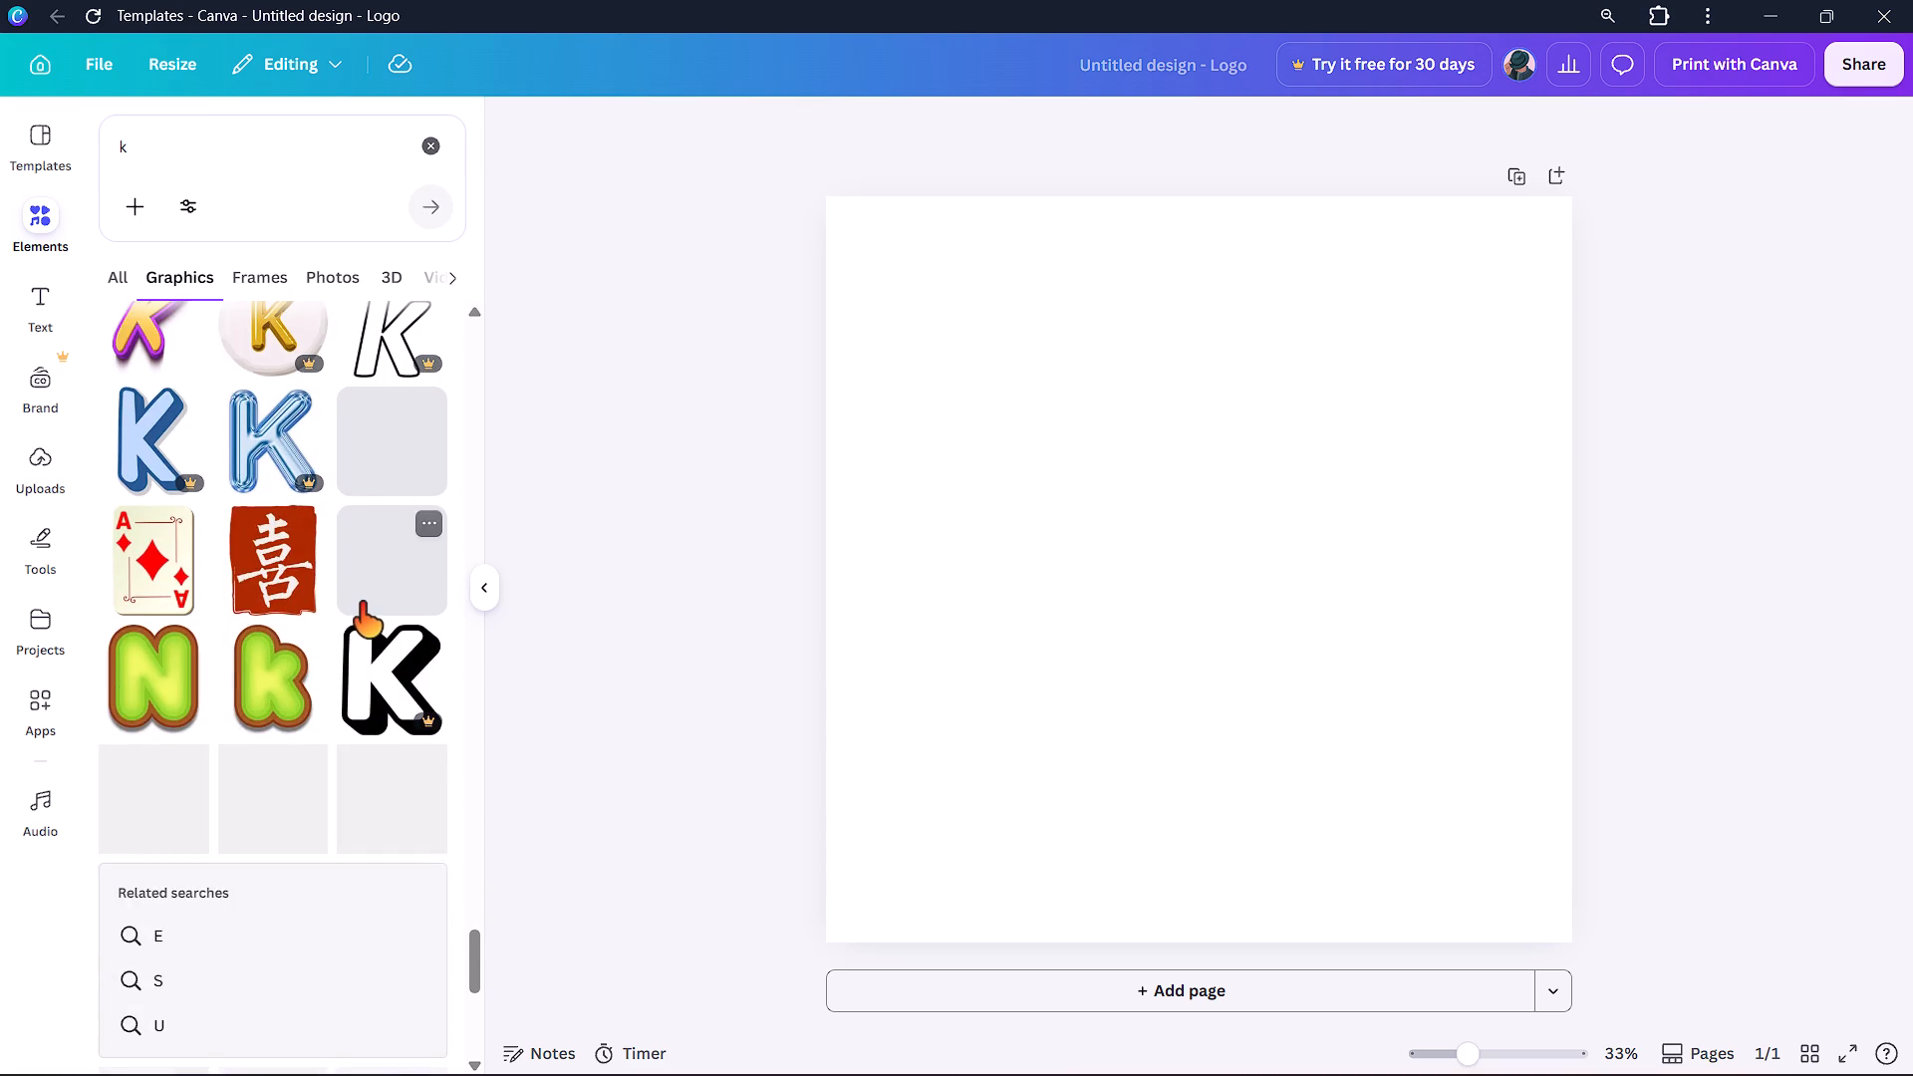
pyautogui.scroll(-2, 360, 603)
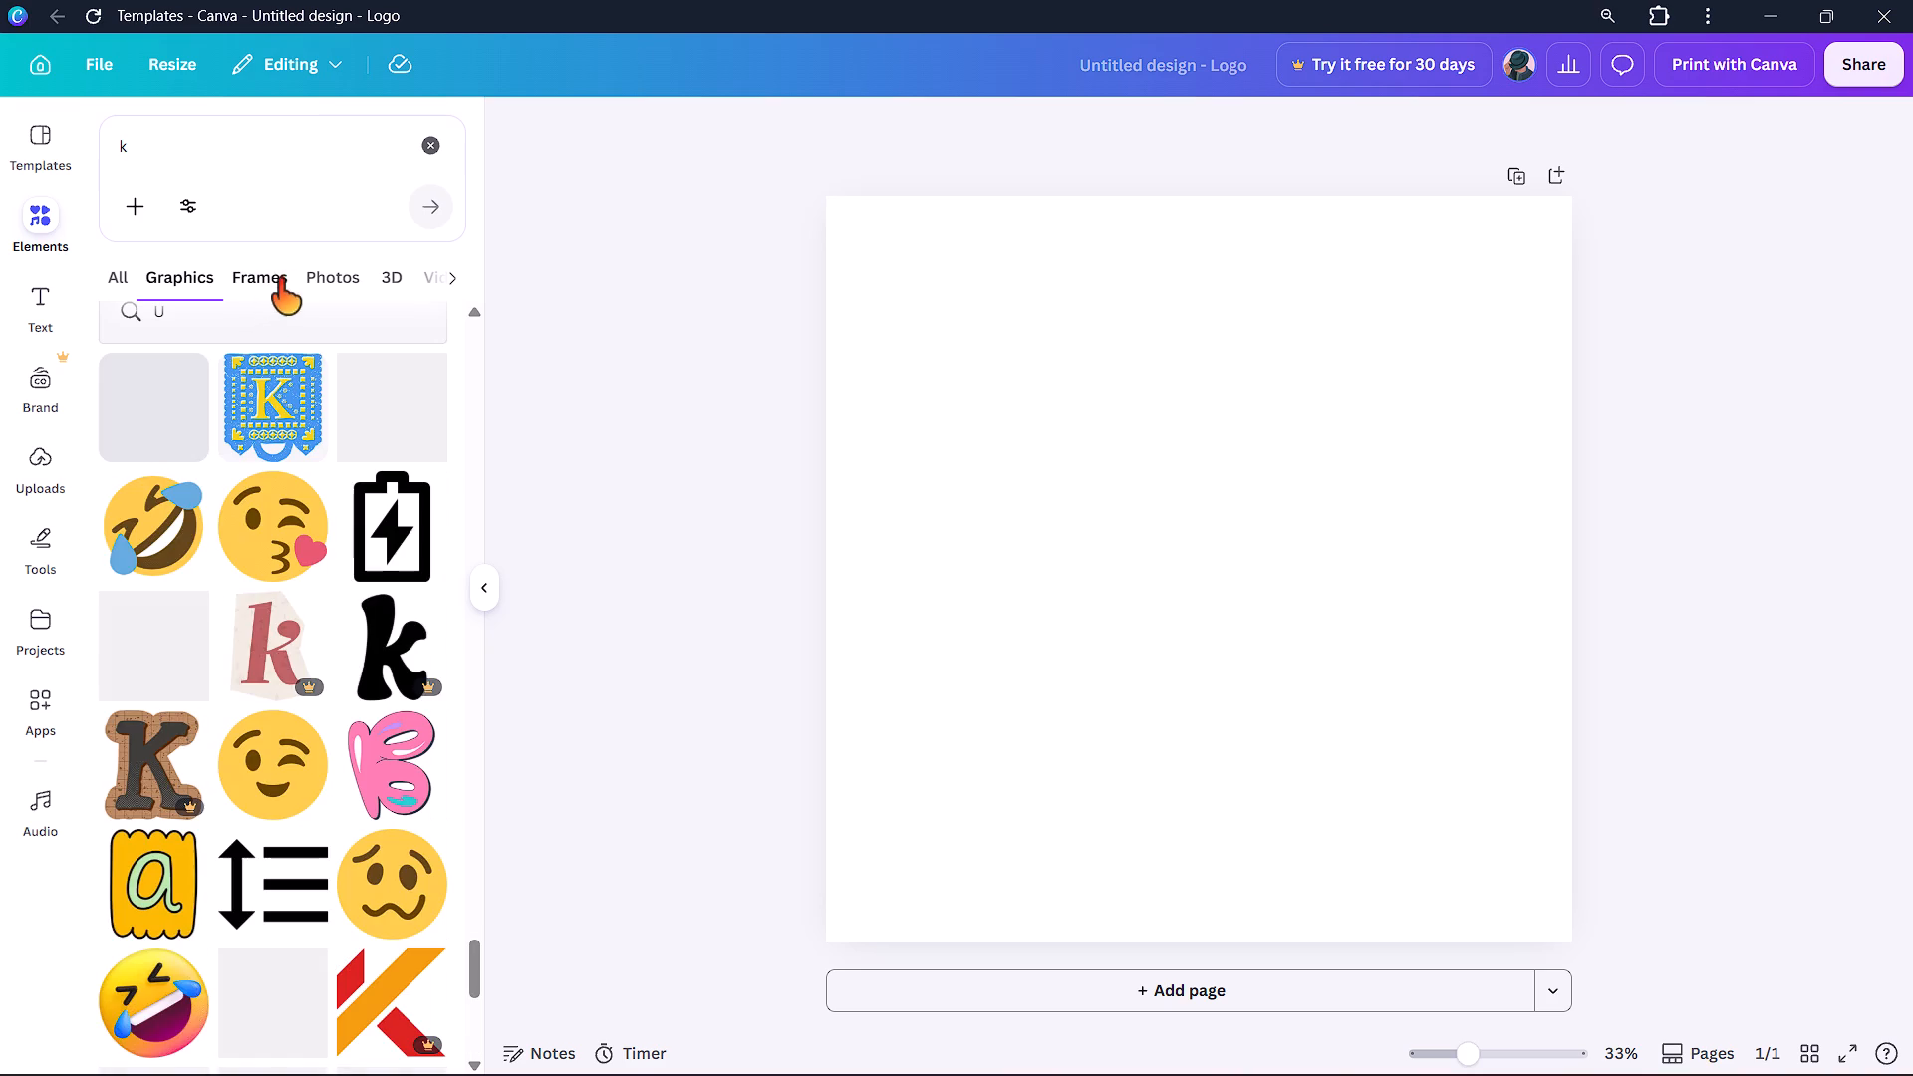
pyautogui.click(304, 268)
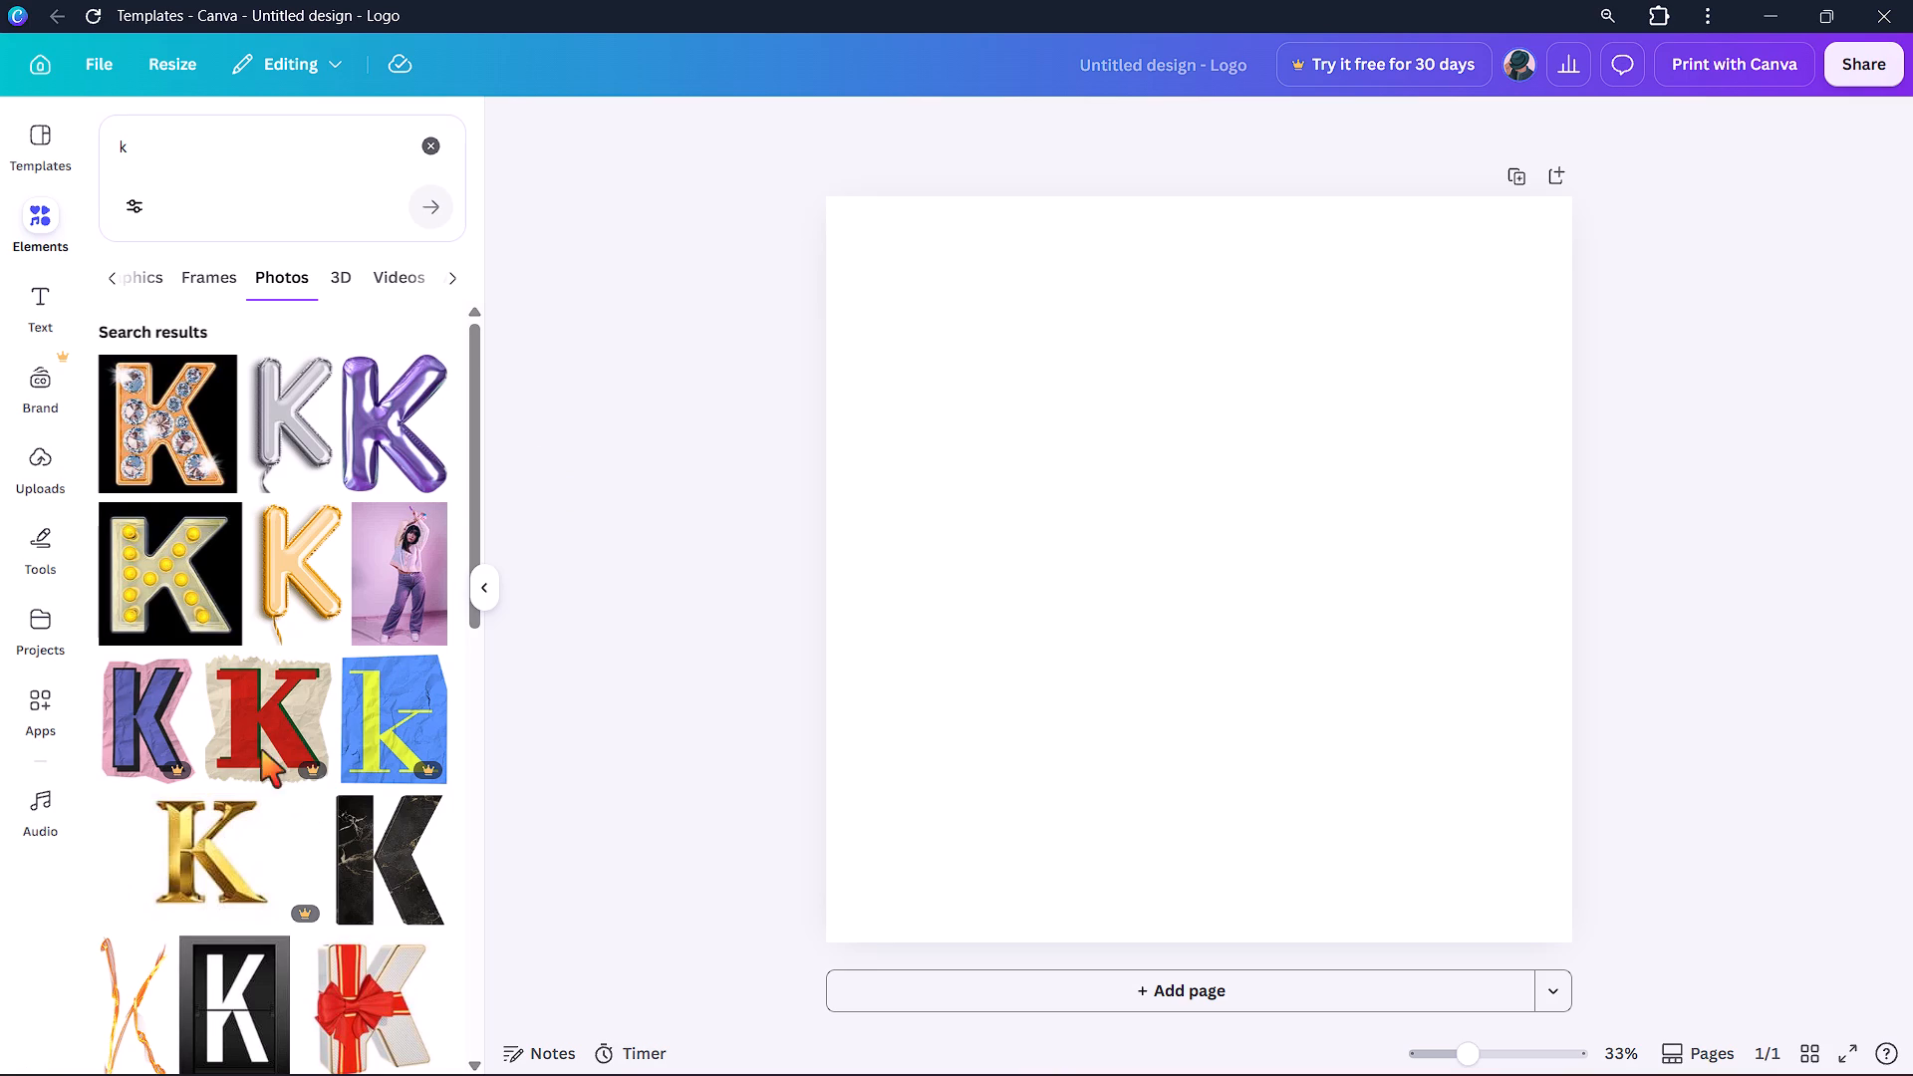
pyautogui.scroll(-1, 268, 741)
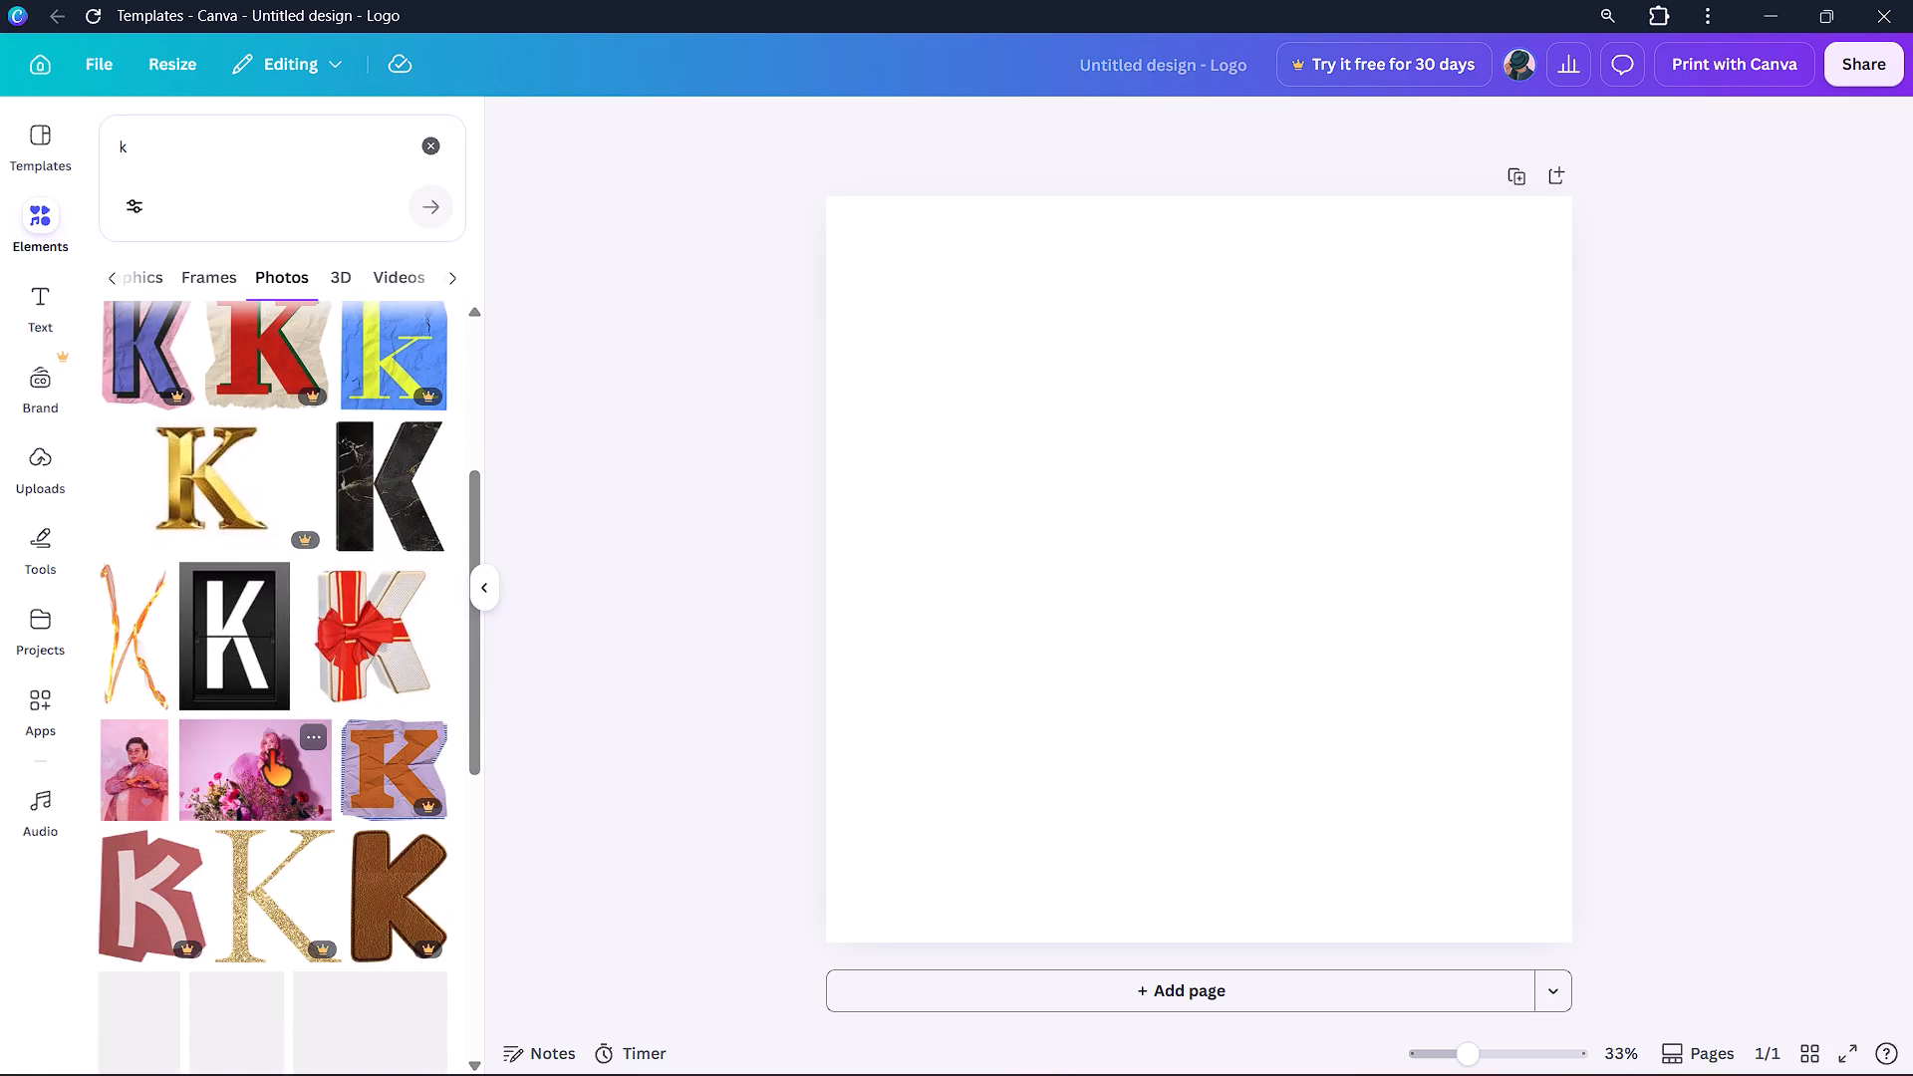
pyautogui.scroll(-5, 269, 751)
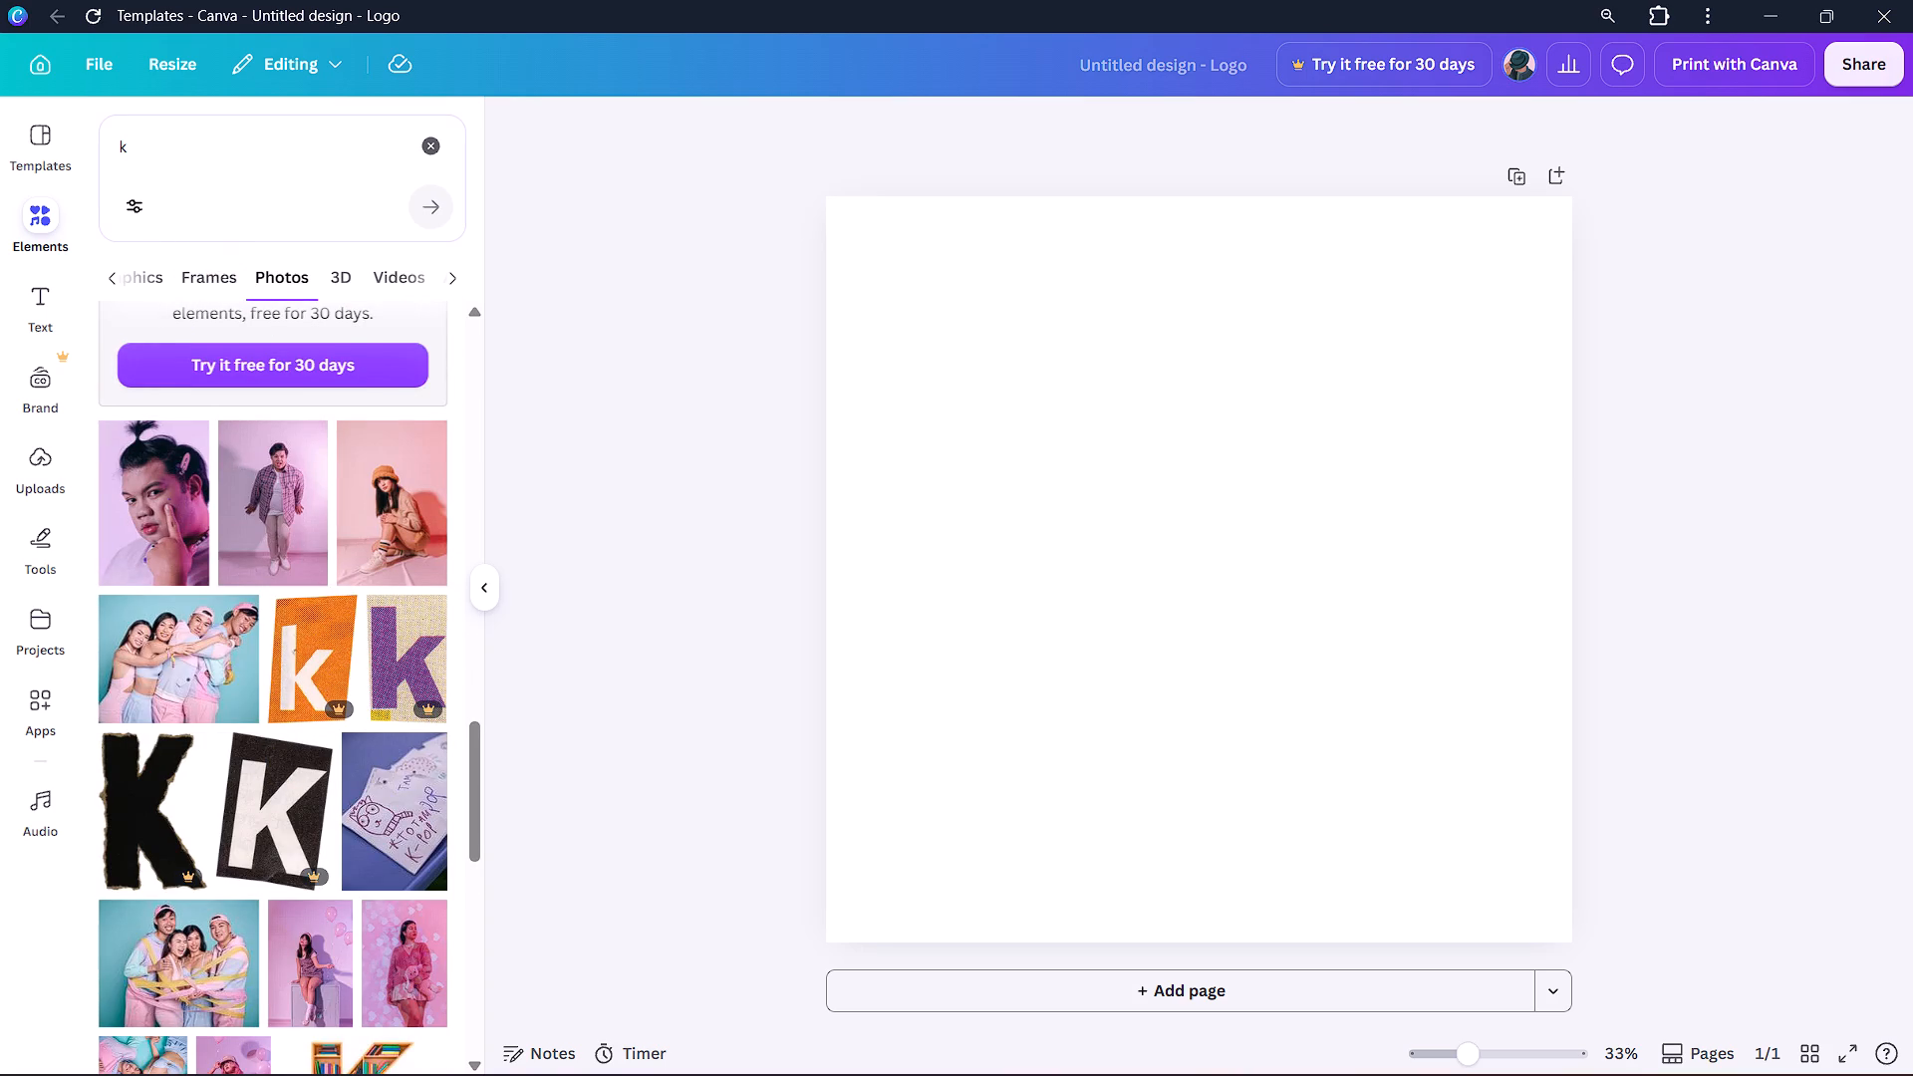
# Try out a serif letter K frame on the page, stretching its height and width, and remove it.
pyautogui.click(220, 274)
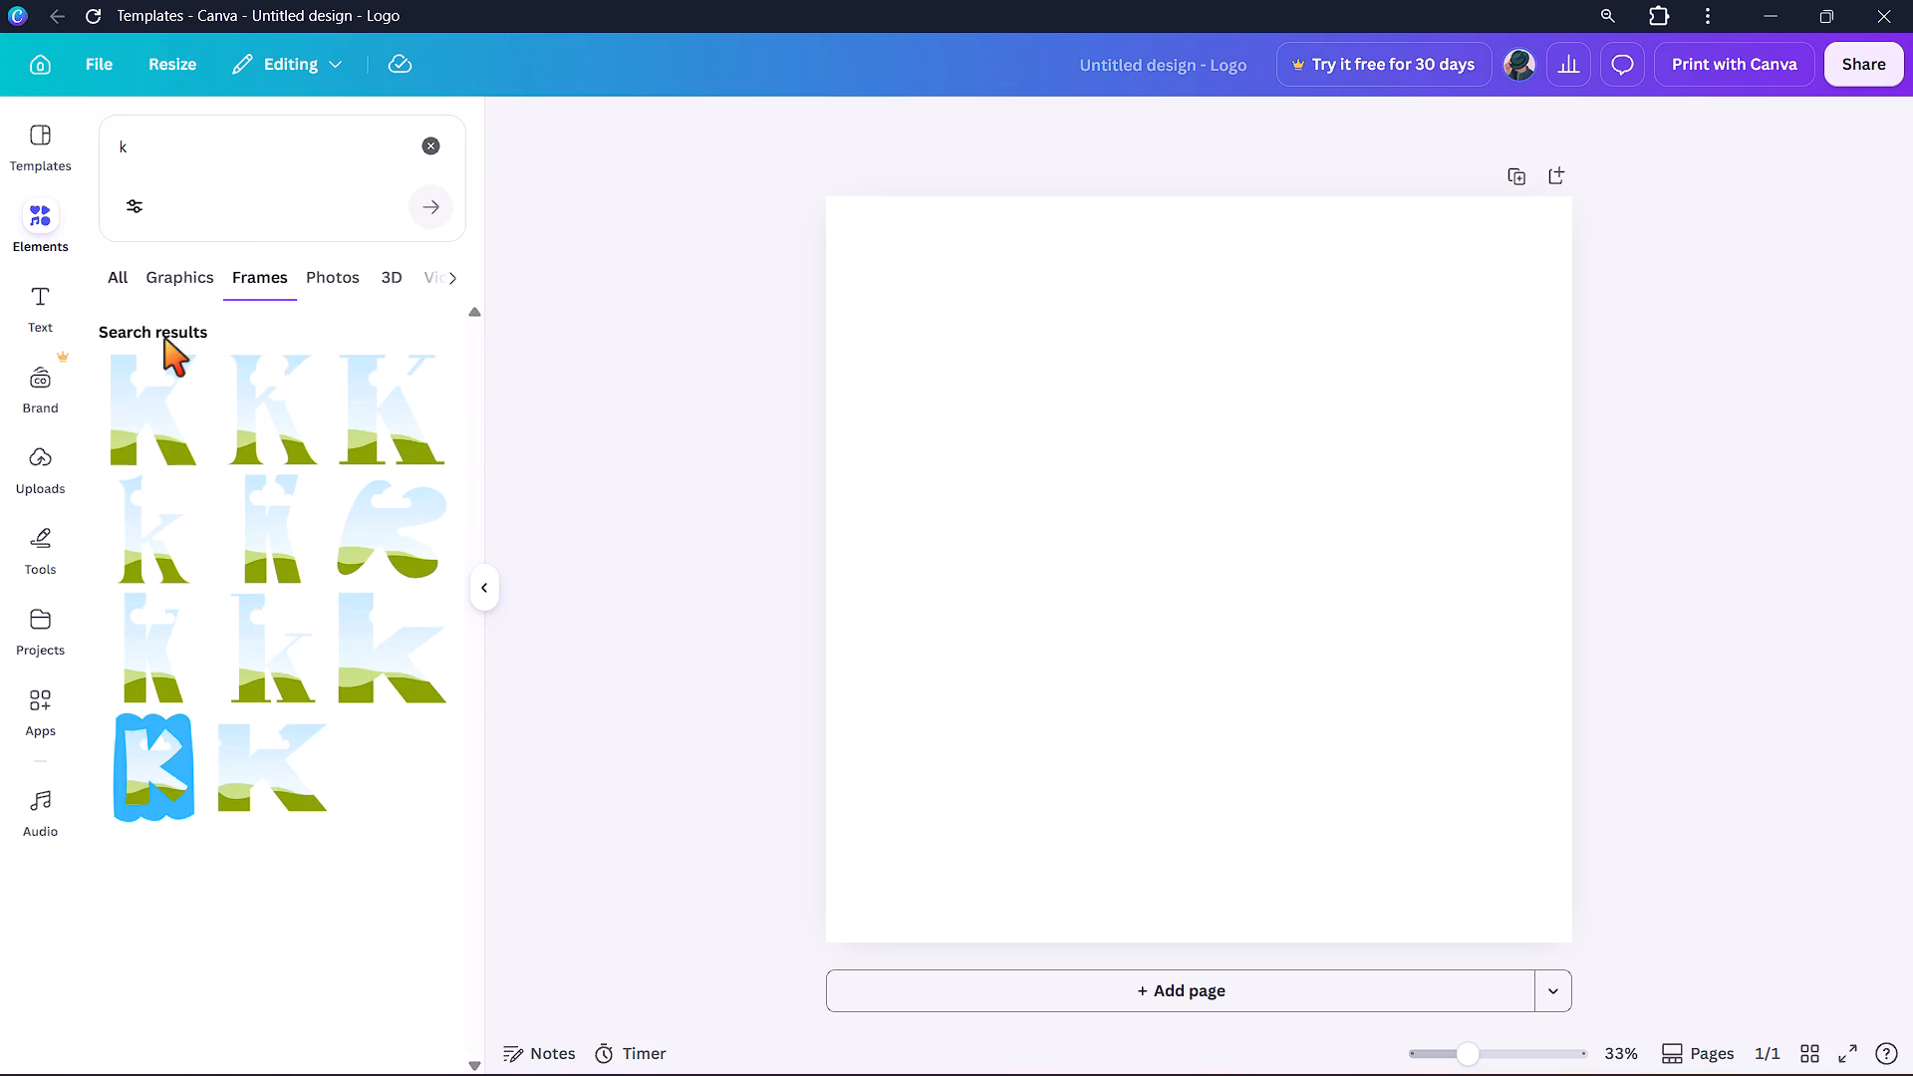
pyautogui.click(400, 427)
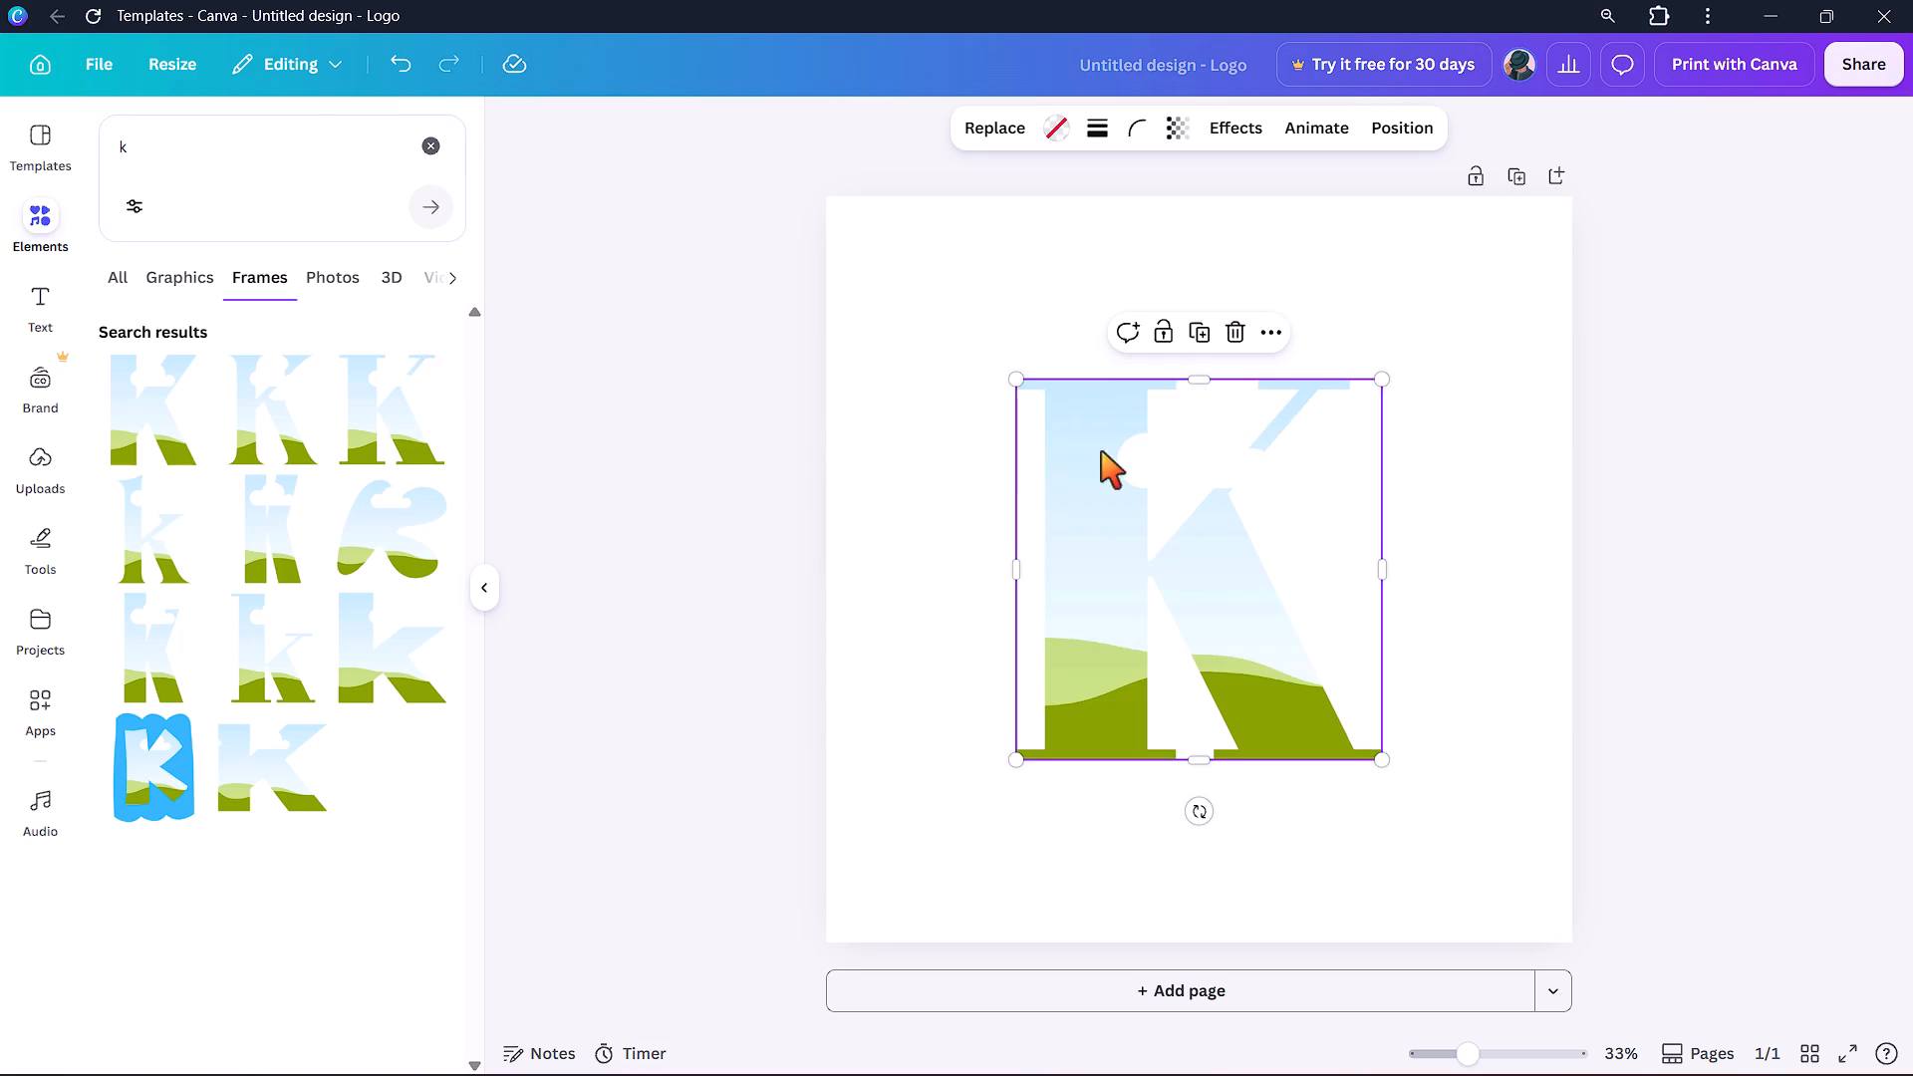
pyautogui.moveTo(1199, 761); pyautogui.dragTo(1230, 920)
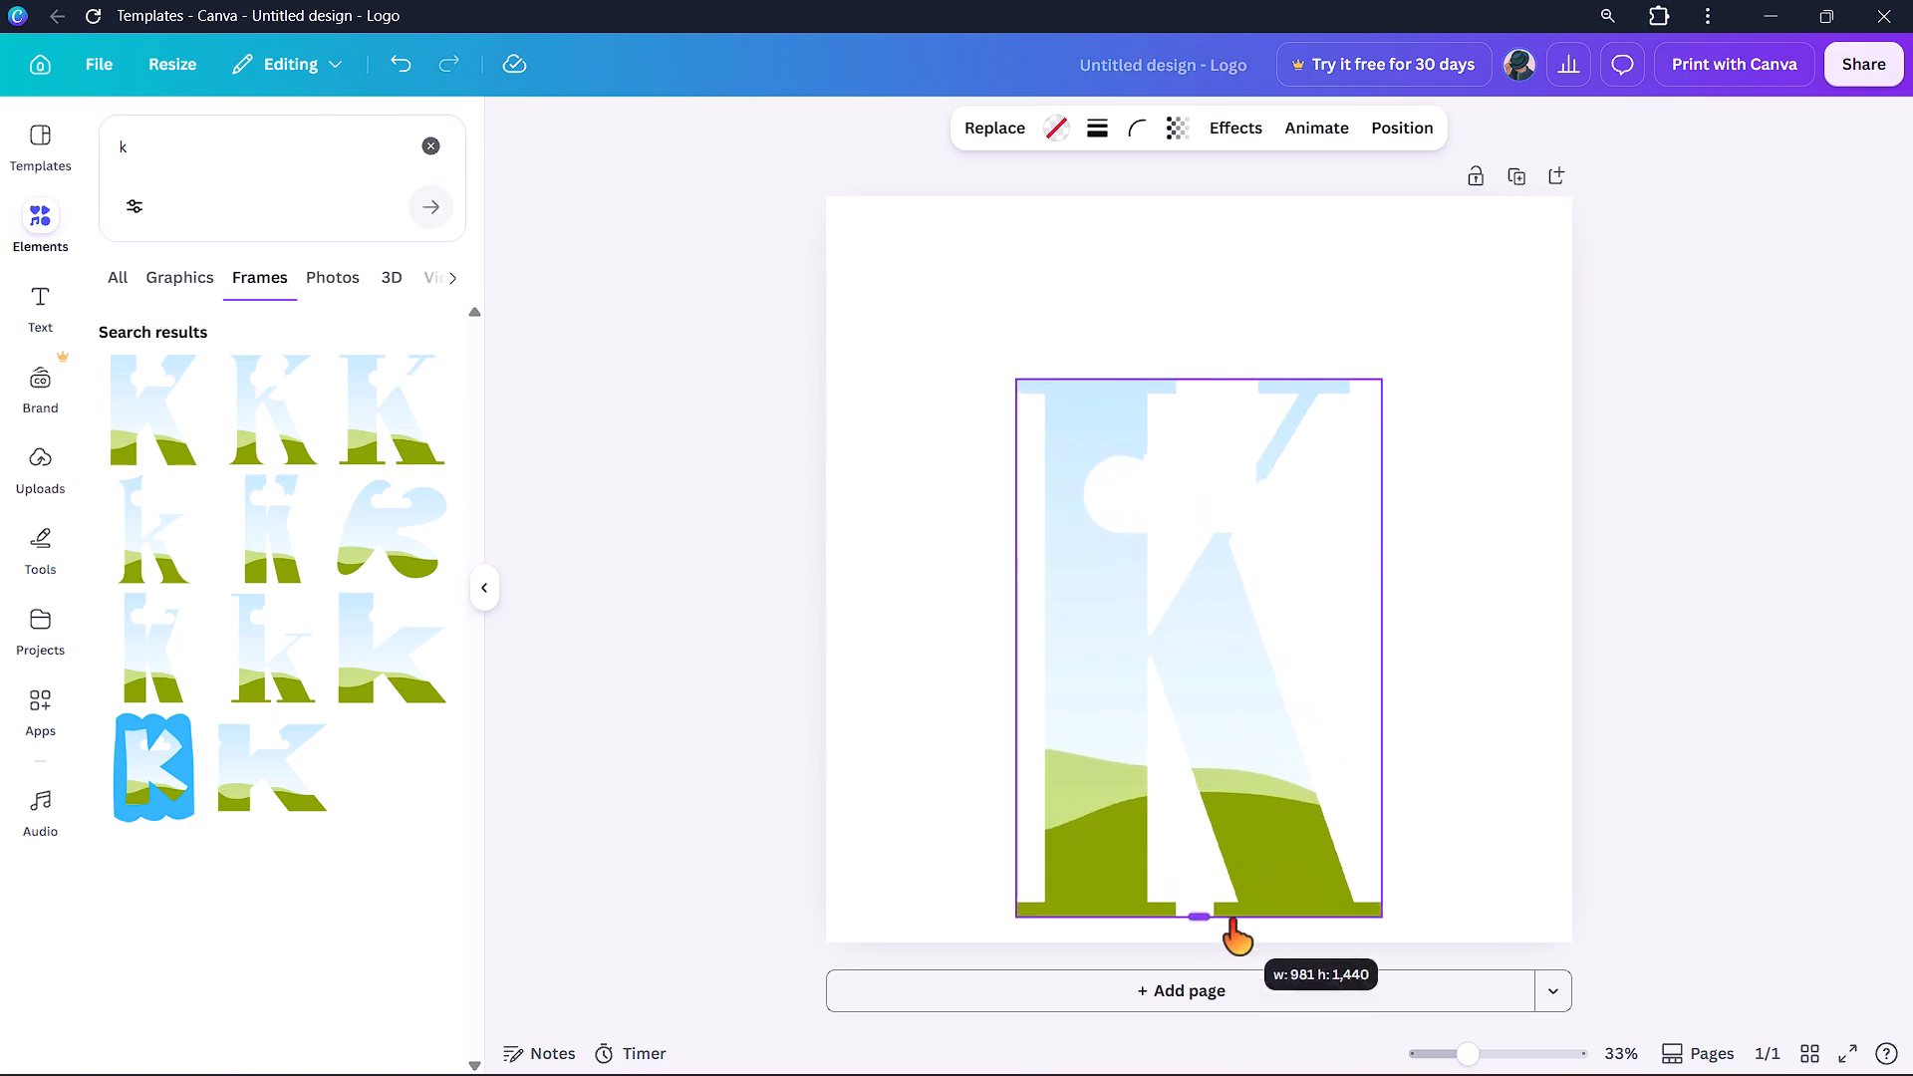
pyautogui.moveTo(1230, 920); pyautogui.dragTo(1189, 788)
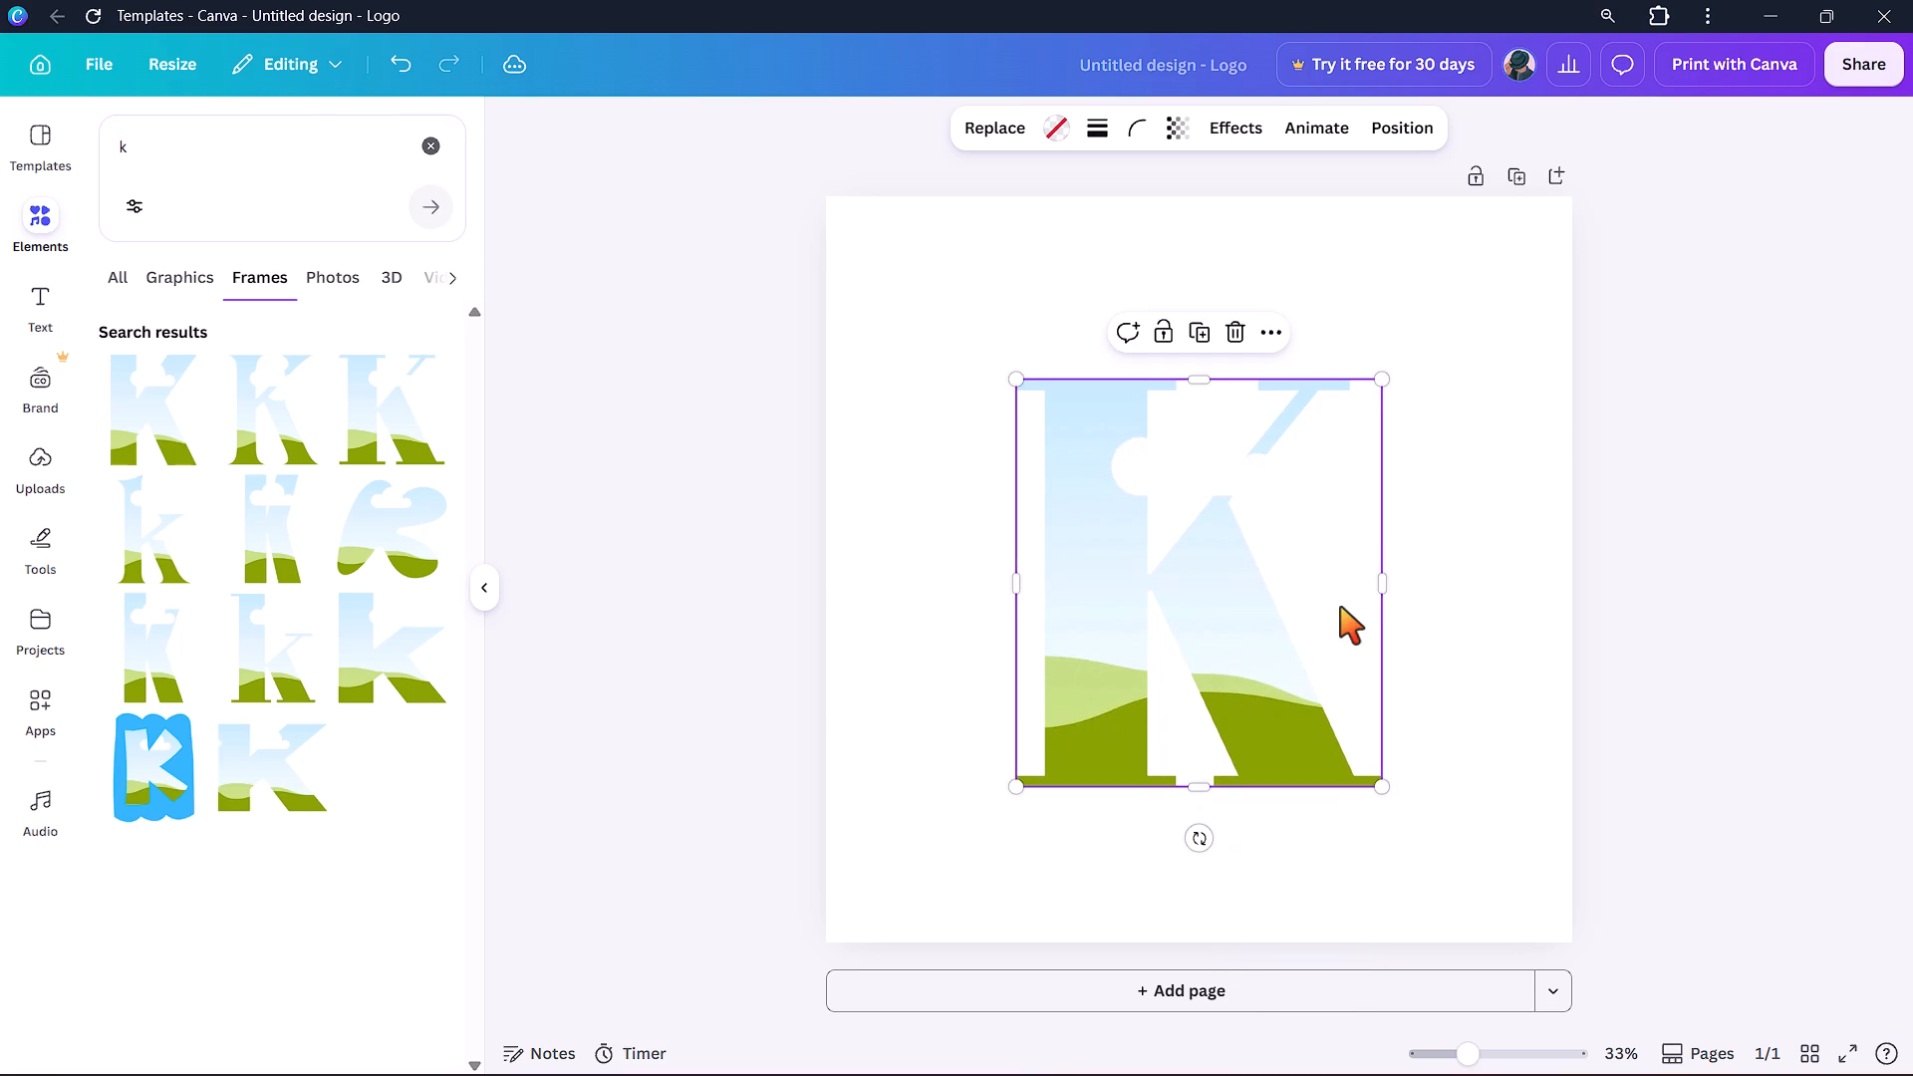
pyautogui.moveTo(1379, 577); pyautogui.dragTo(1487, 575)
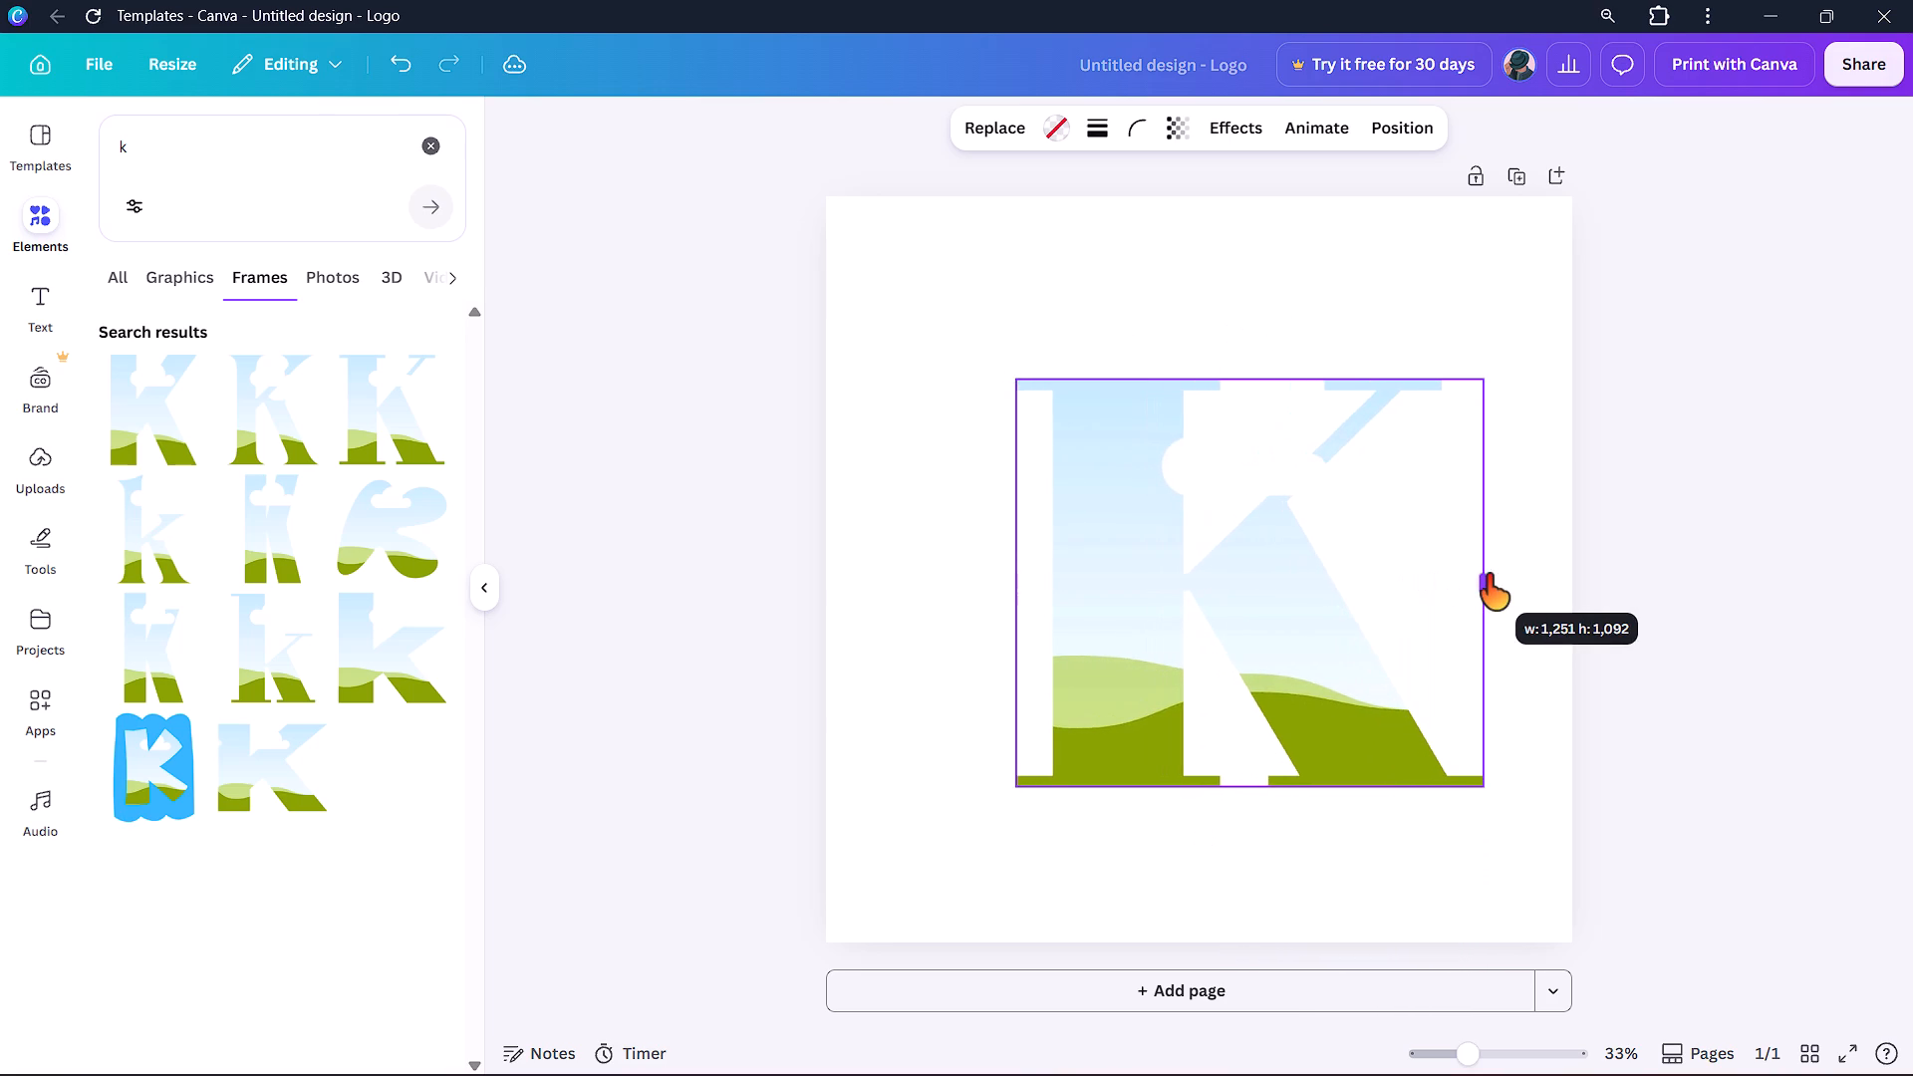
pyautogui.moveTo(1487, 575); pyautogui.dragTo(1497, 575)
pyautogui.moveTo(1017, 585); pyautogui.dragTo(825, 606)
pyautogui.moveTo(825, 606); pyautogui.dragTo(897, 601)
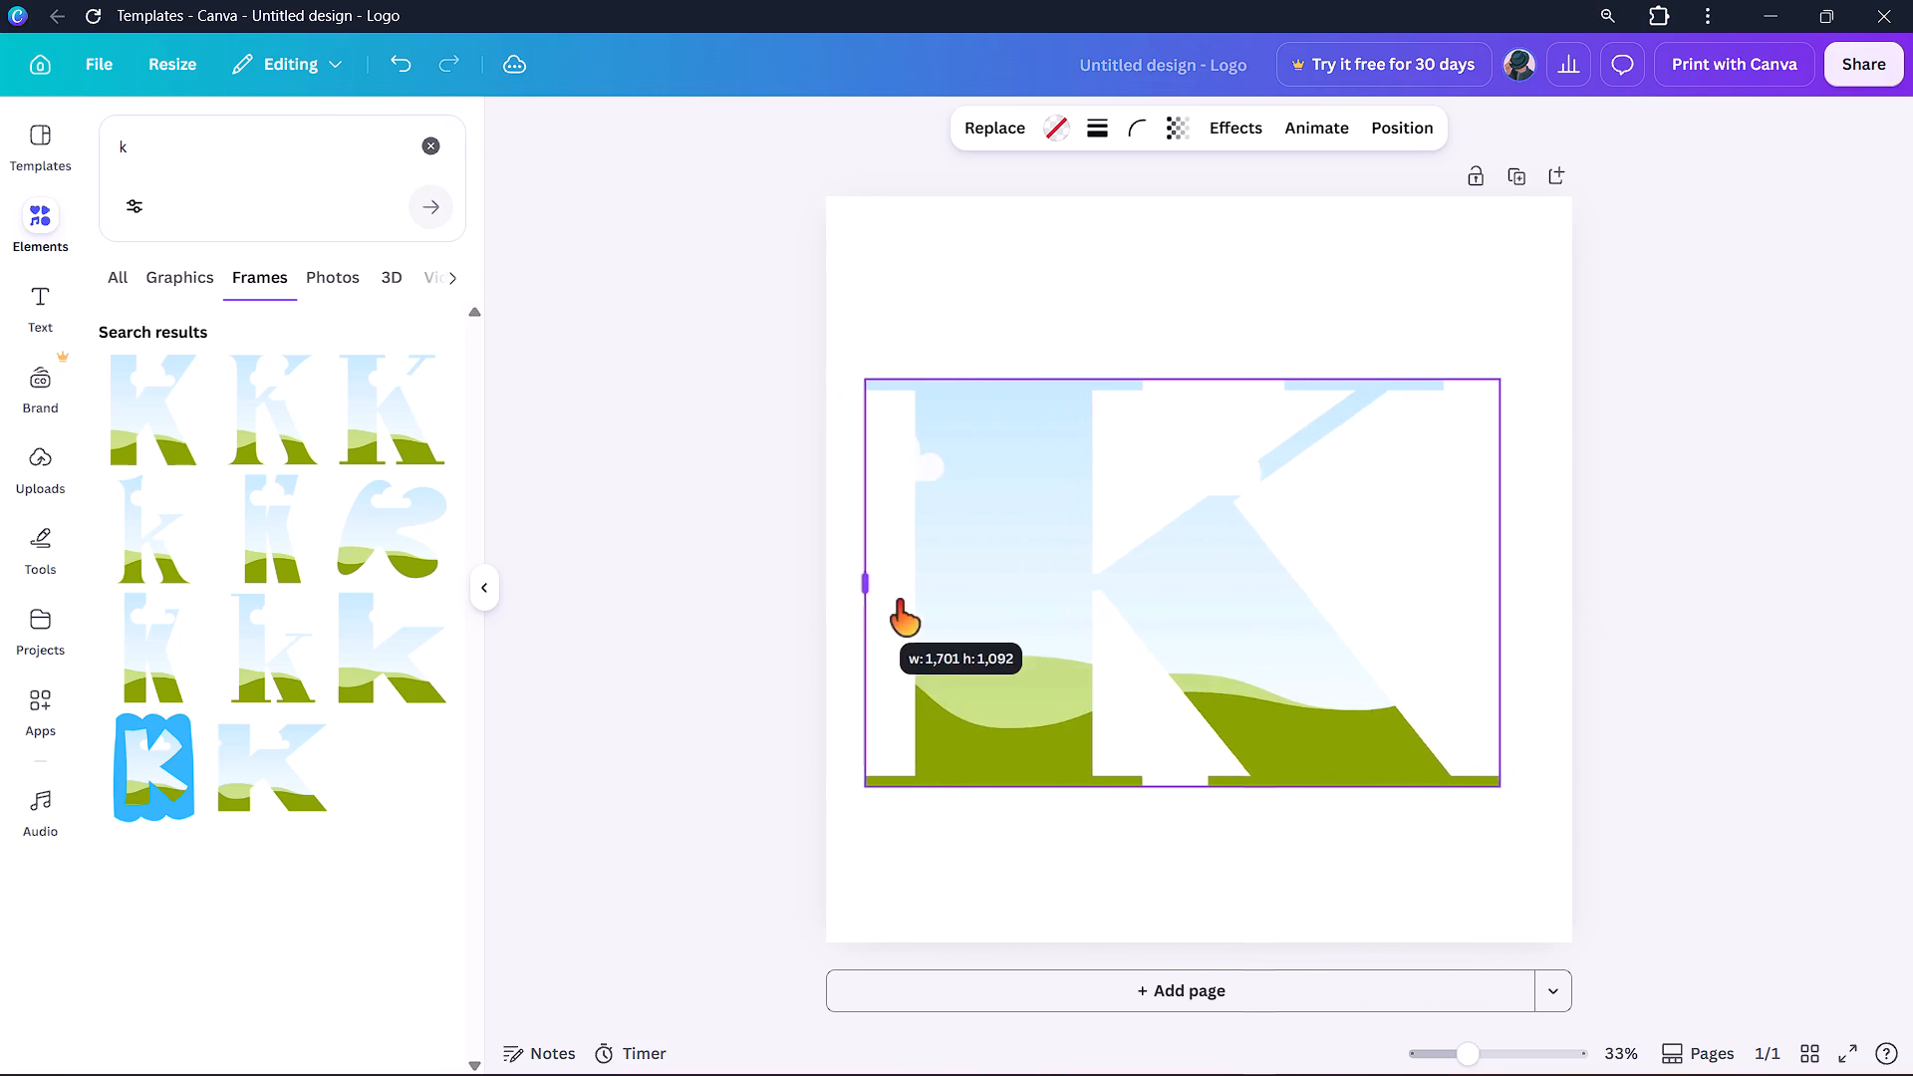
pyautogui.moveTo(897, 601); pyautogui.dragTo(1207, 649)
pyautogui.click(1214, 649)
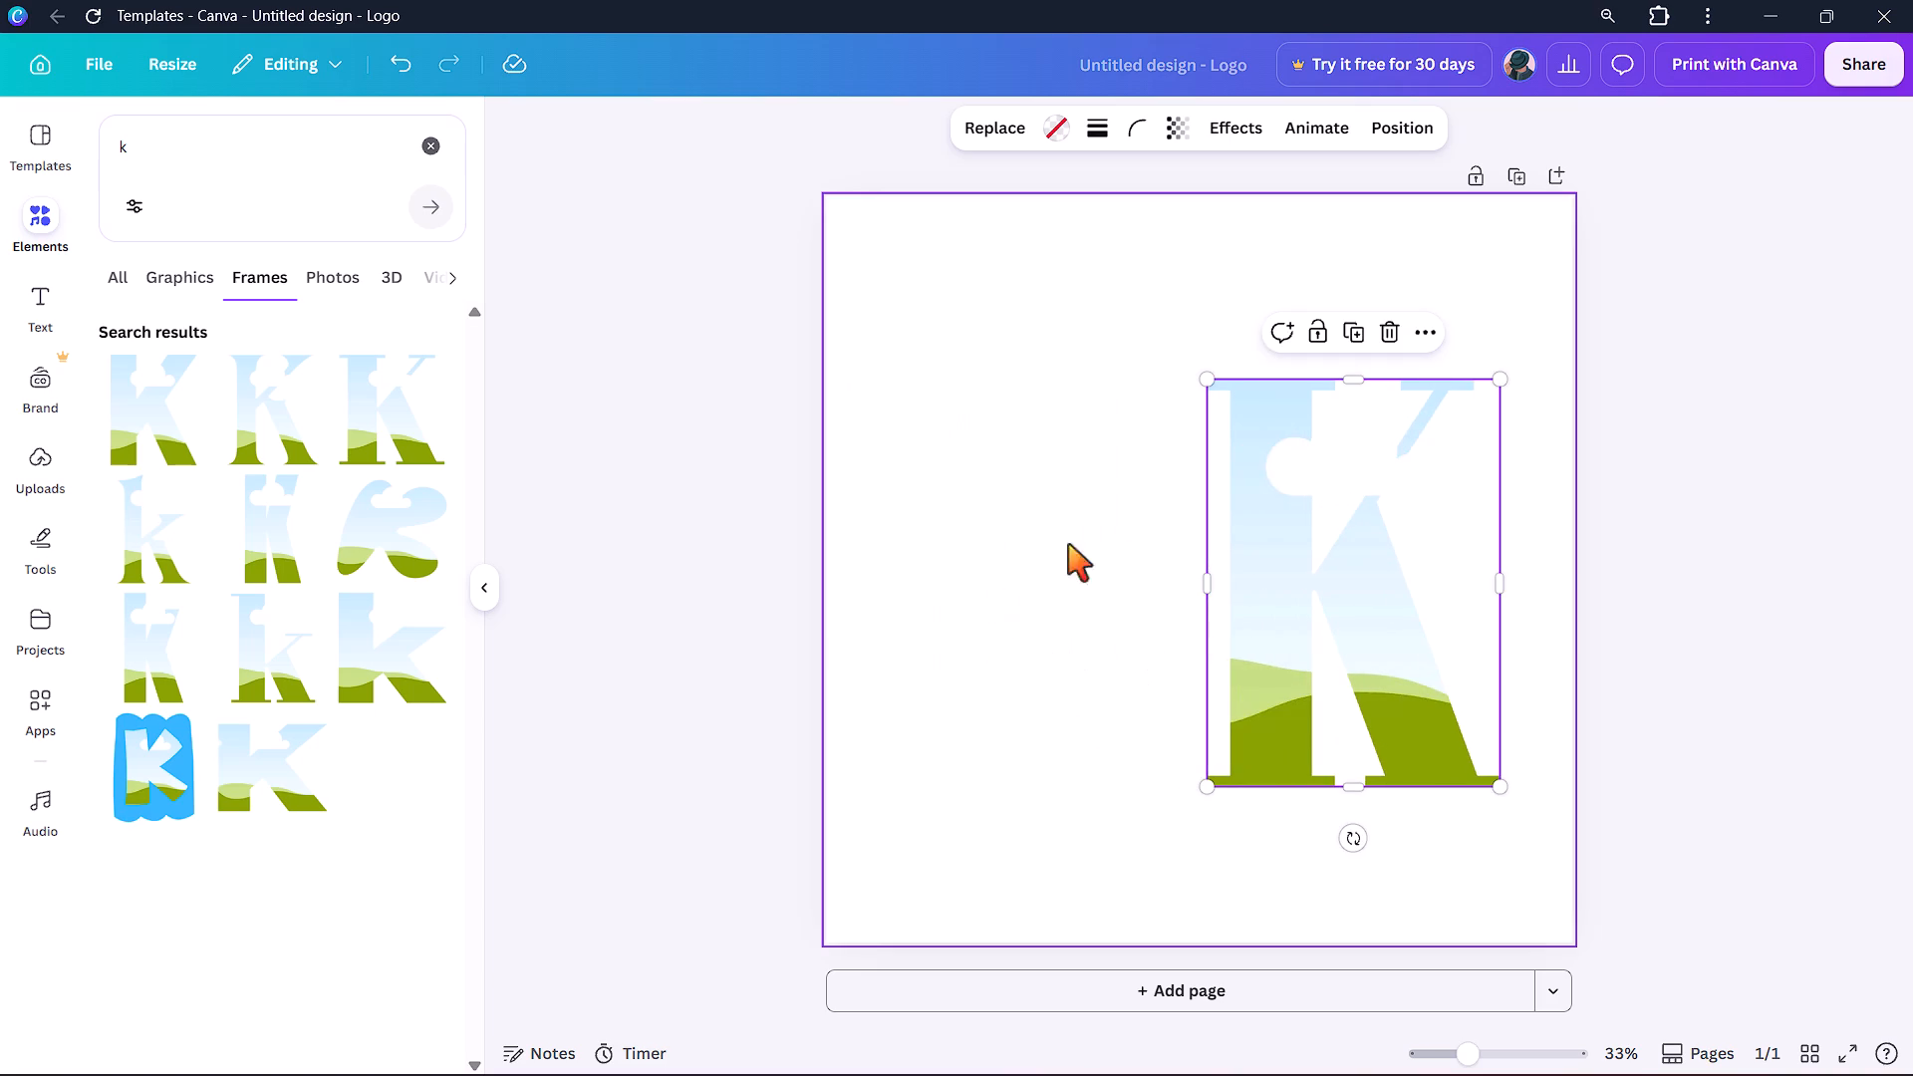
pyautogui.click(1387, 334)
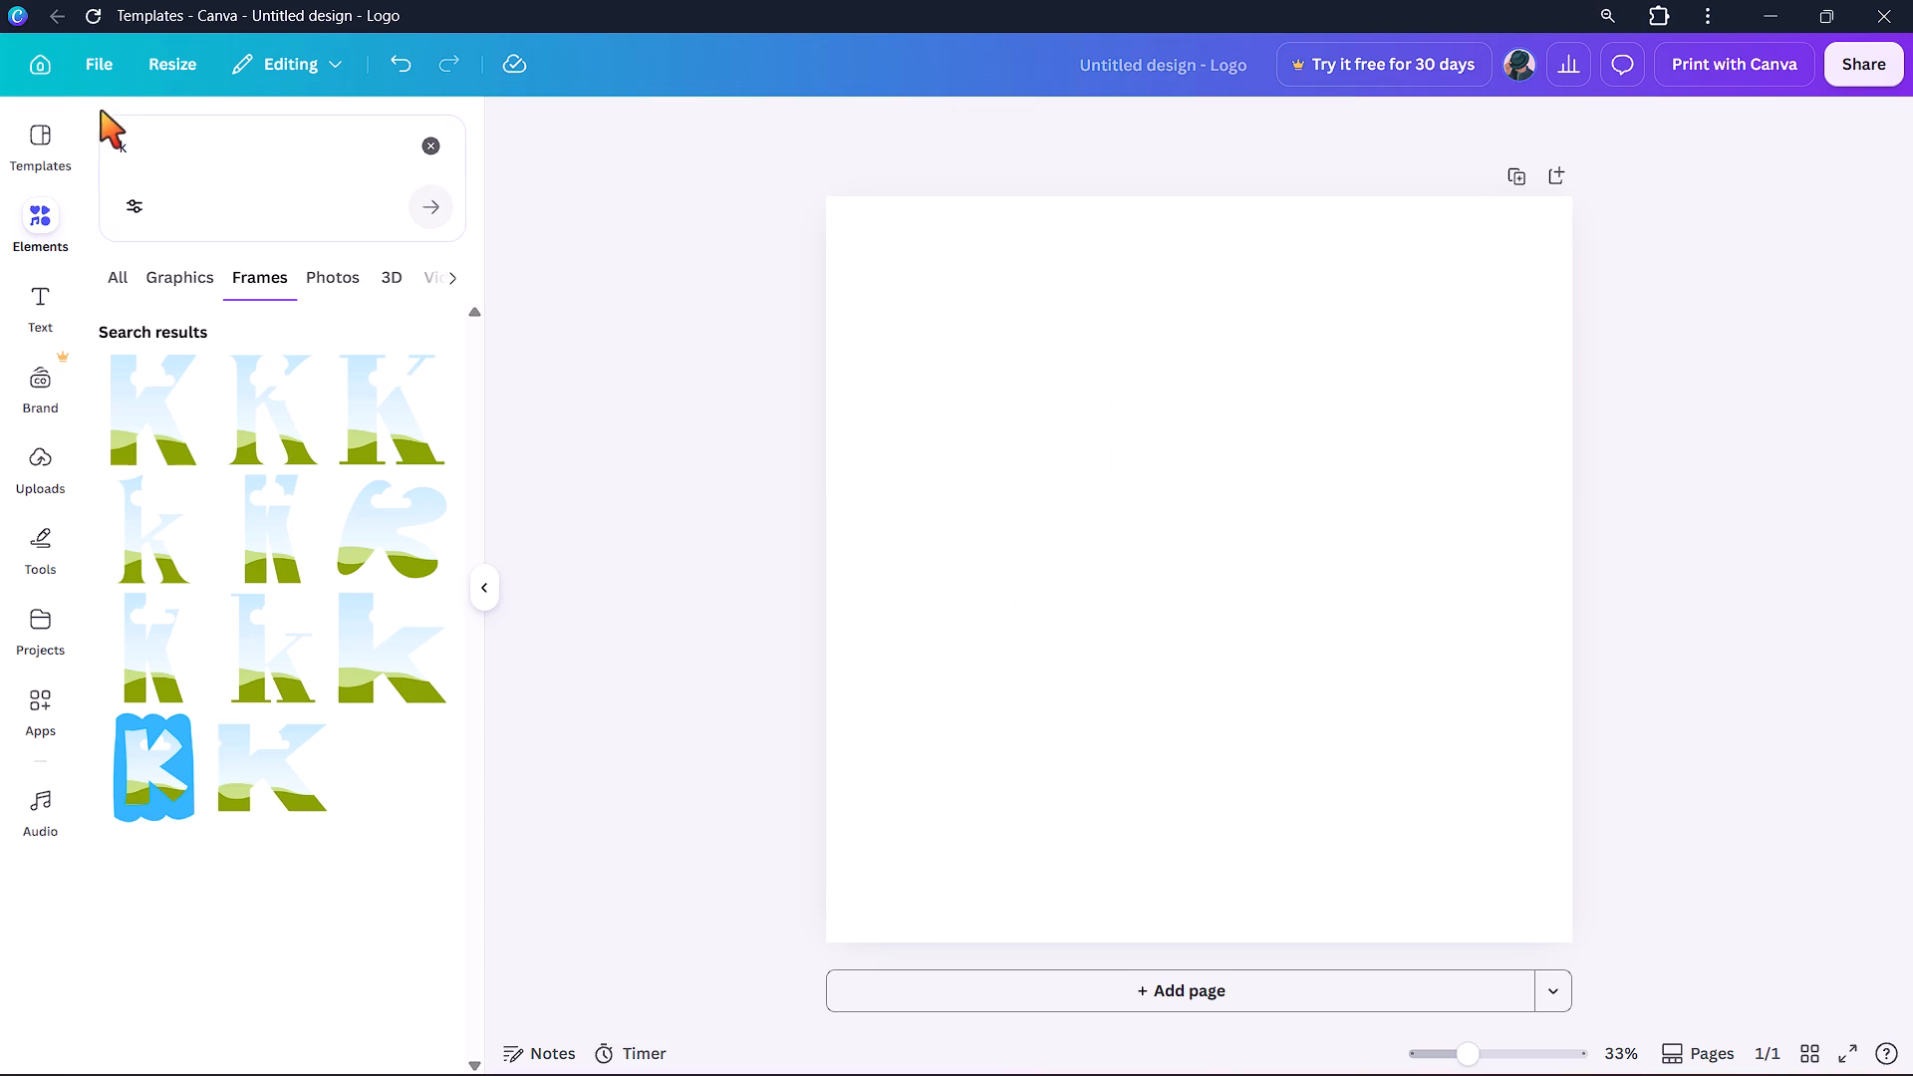
# Search the graphics library for "hk".
pyautogui.click(117, 148)
pyautogui.press('h')
pyautogui.press('Return')
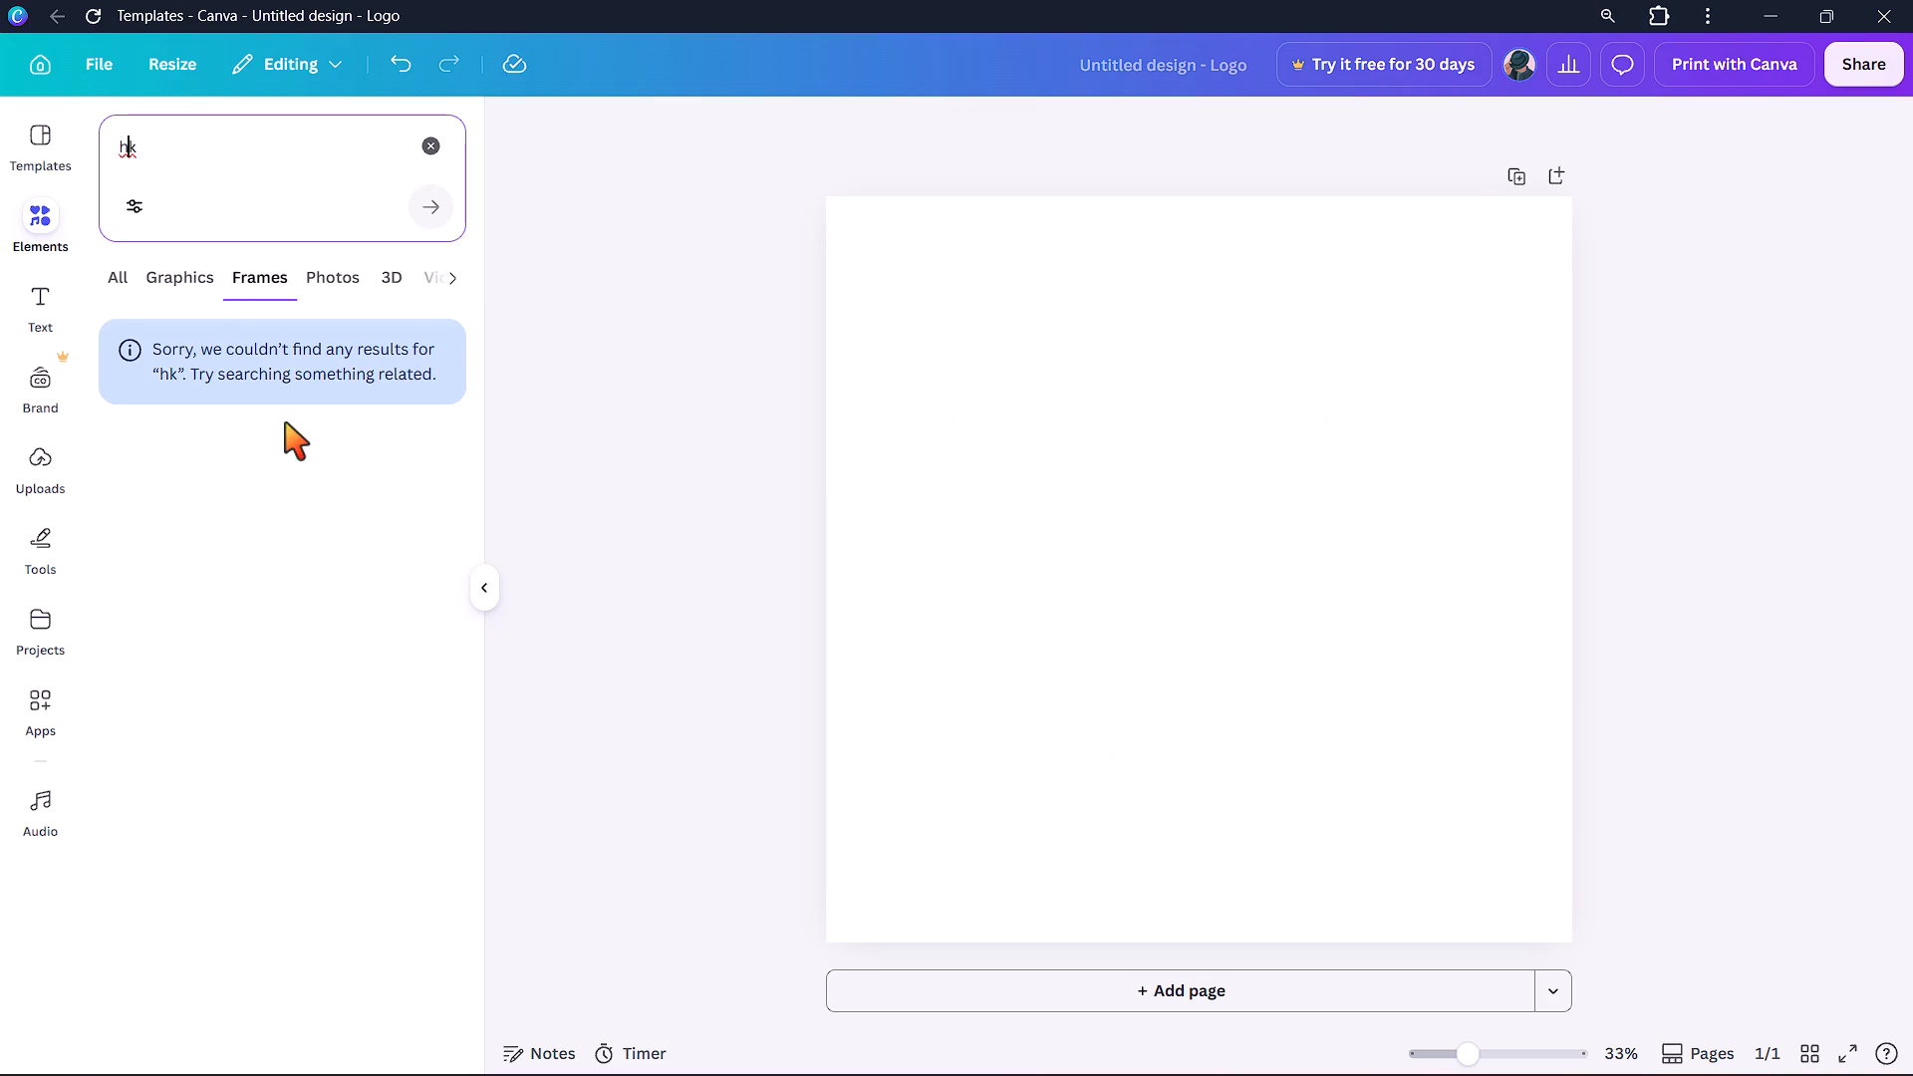
pyautogui.click(184, 281)
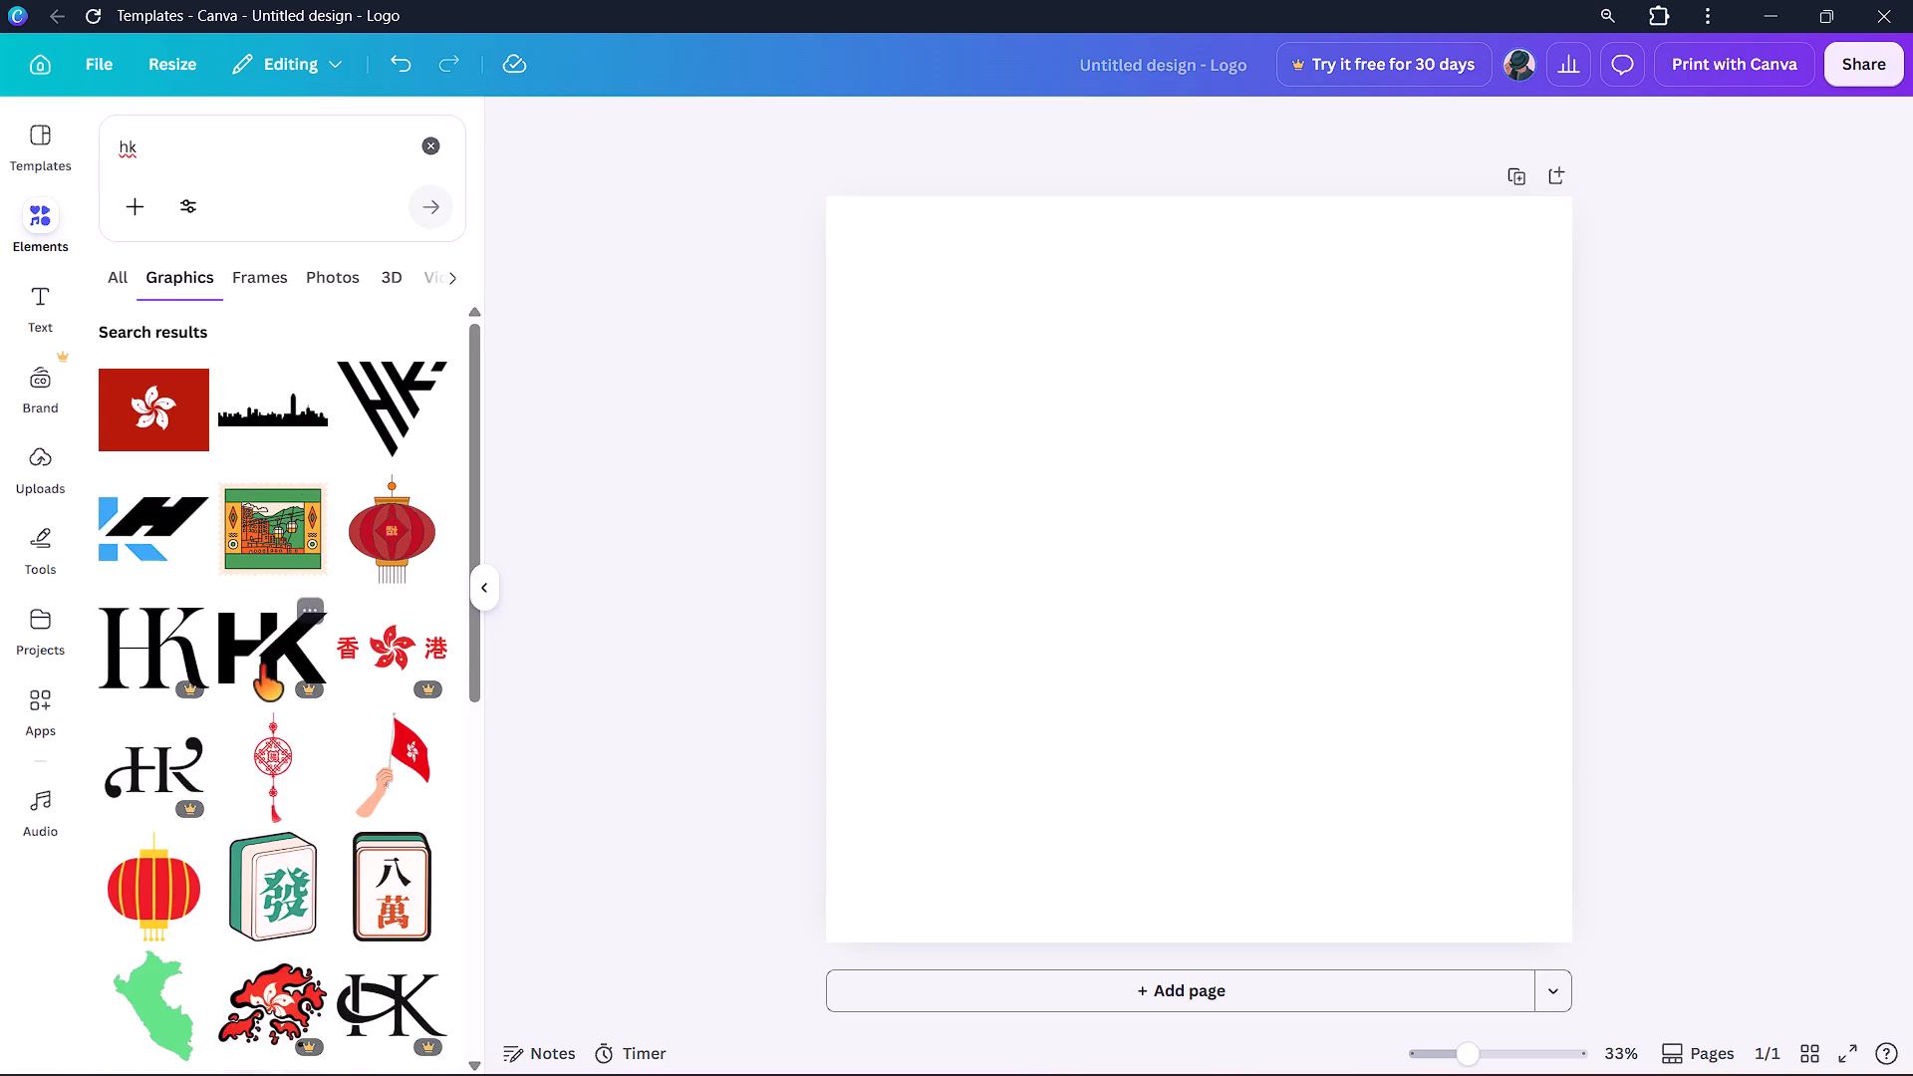
# Add the black serif HK monogram with the interlocking swoosh to the page.
pyautogui.scroll(-2, 259, 687)
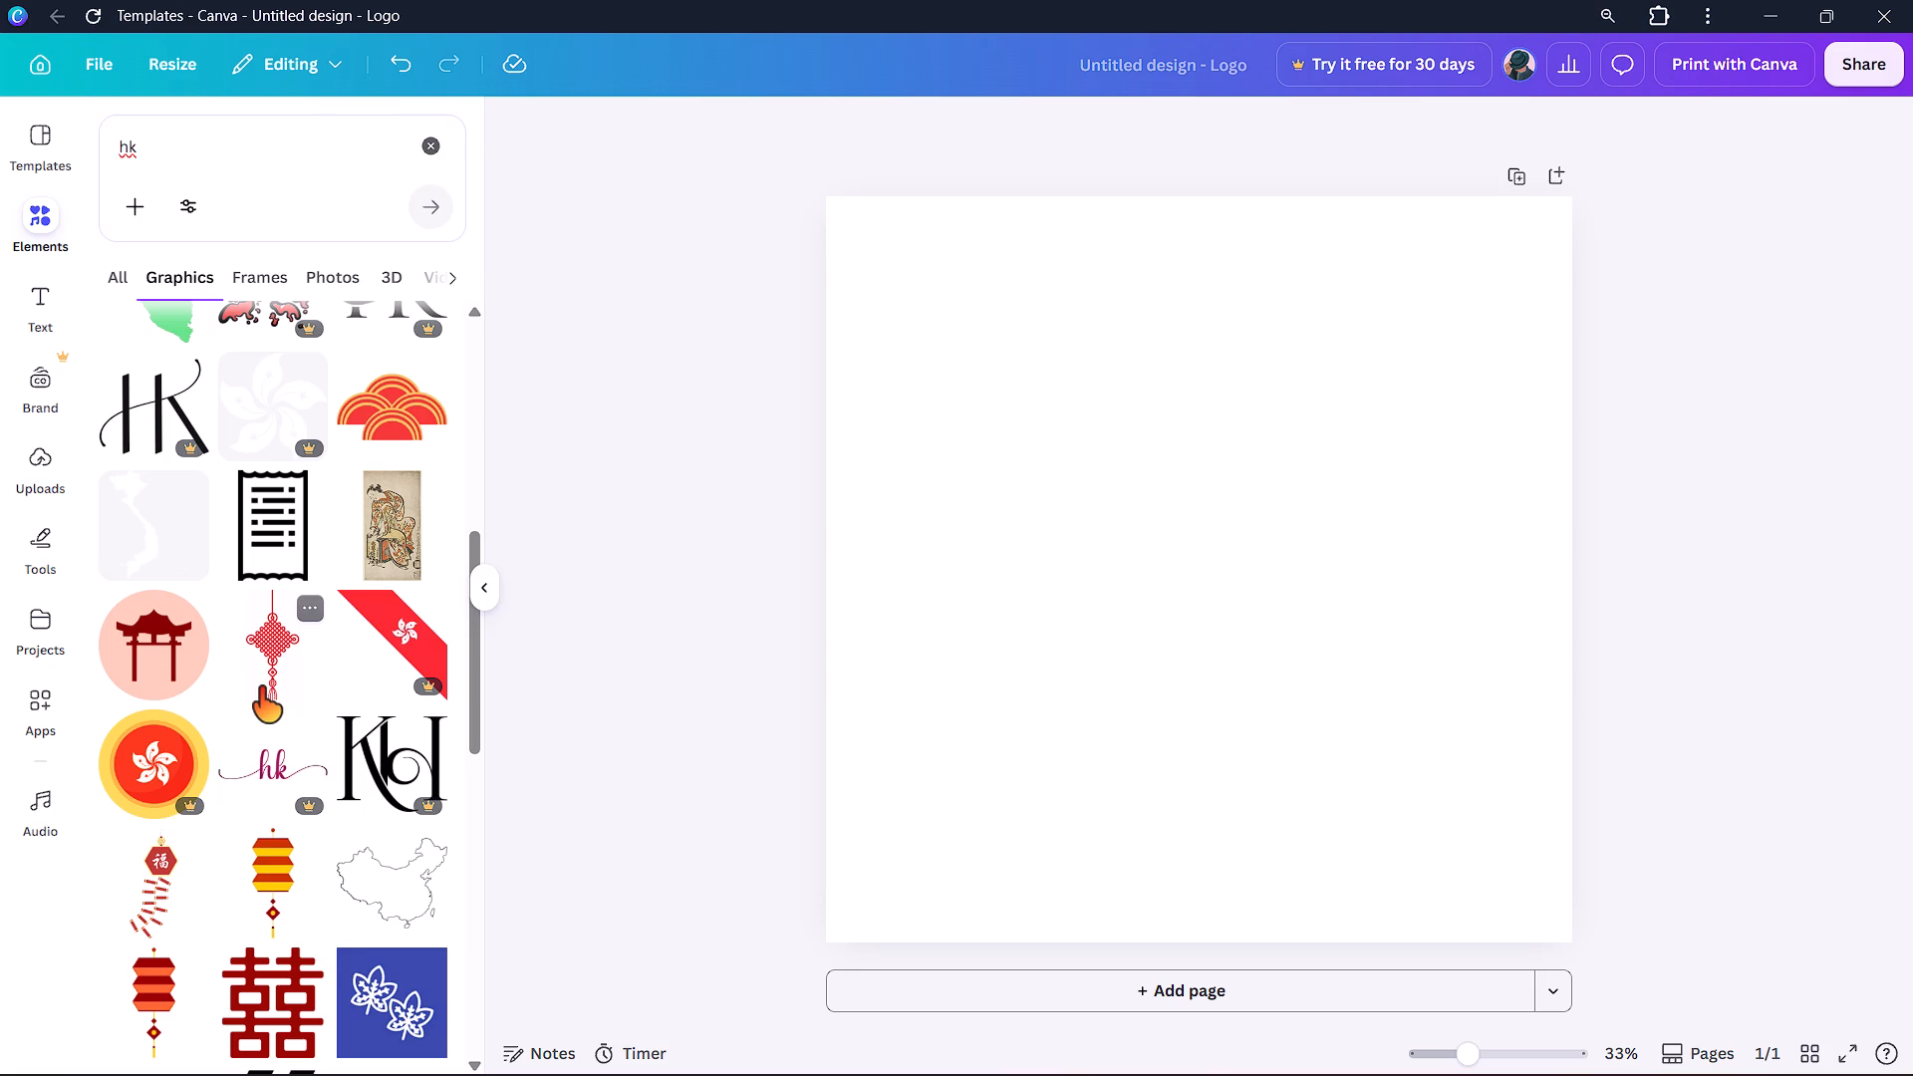
pyautogui.scroll(-1, 259, 687)
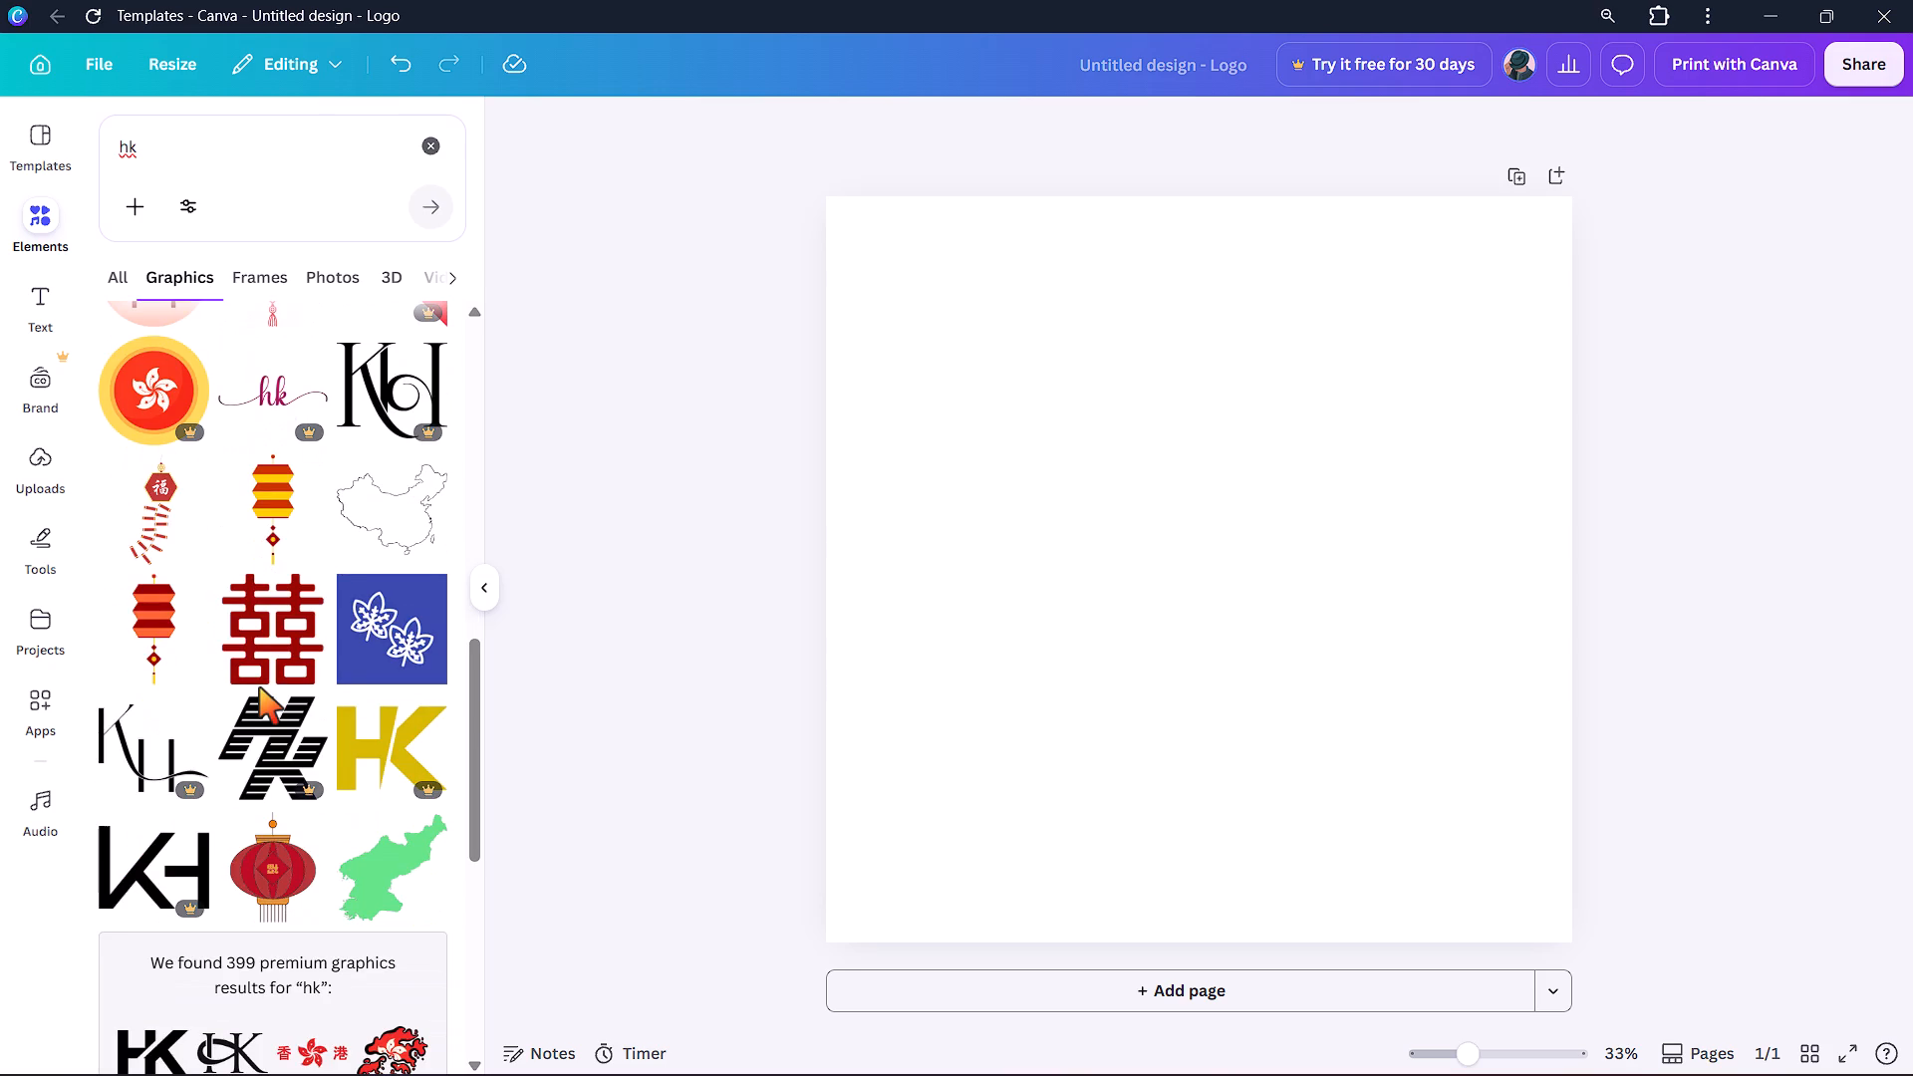
pyautogui.scroll(-2, 259, 687)
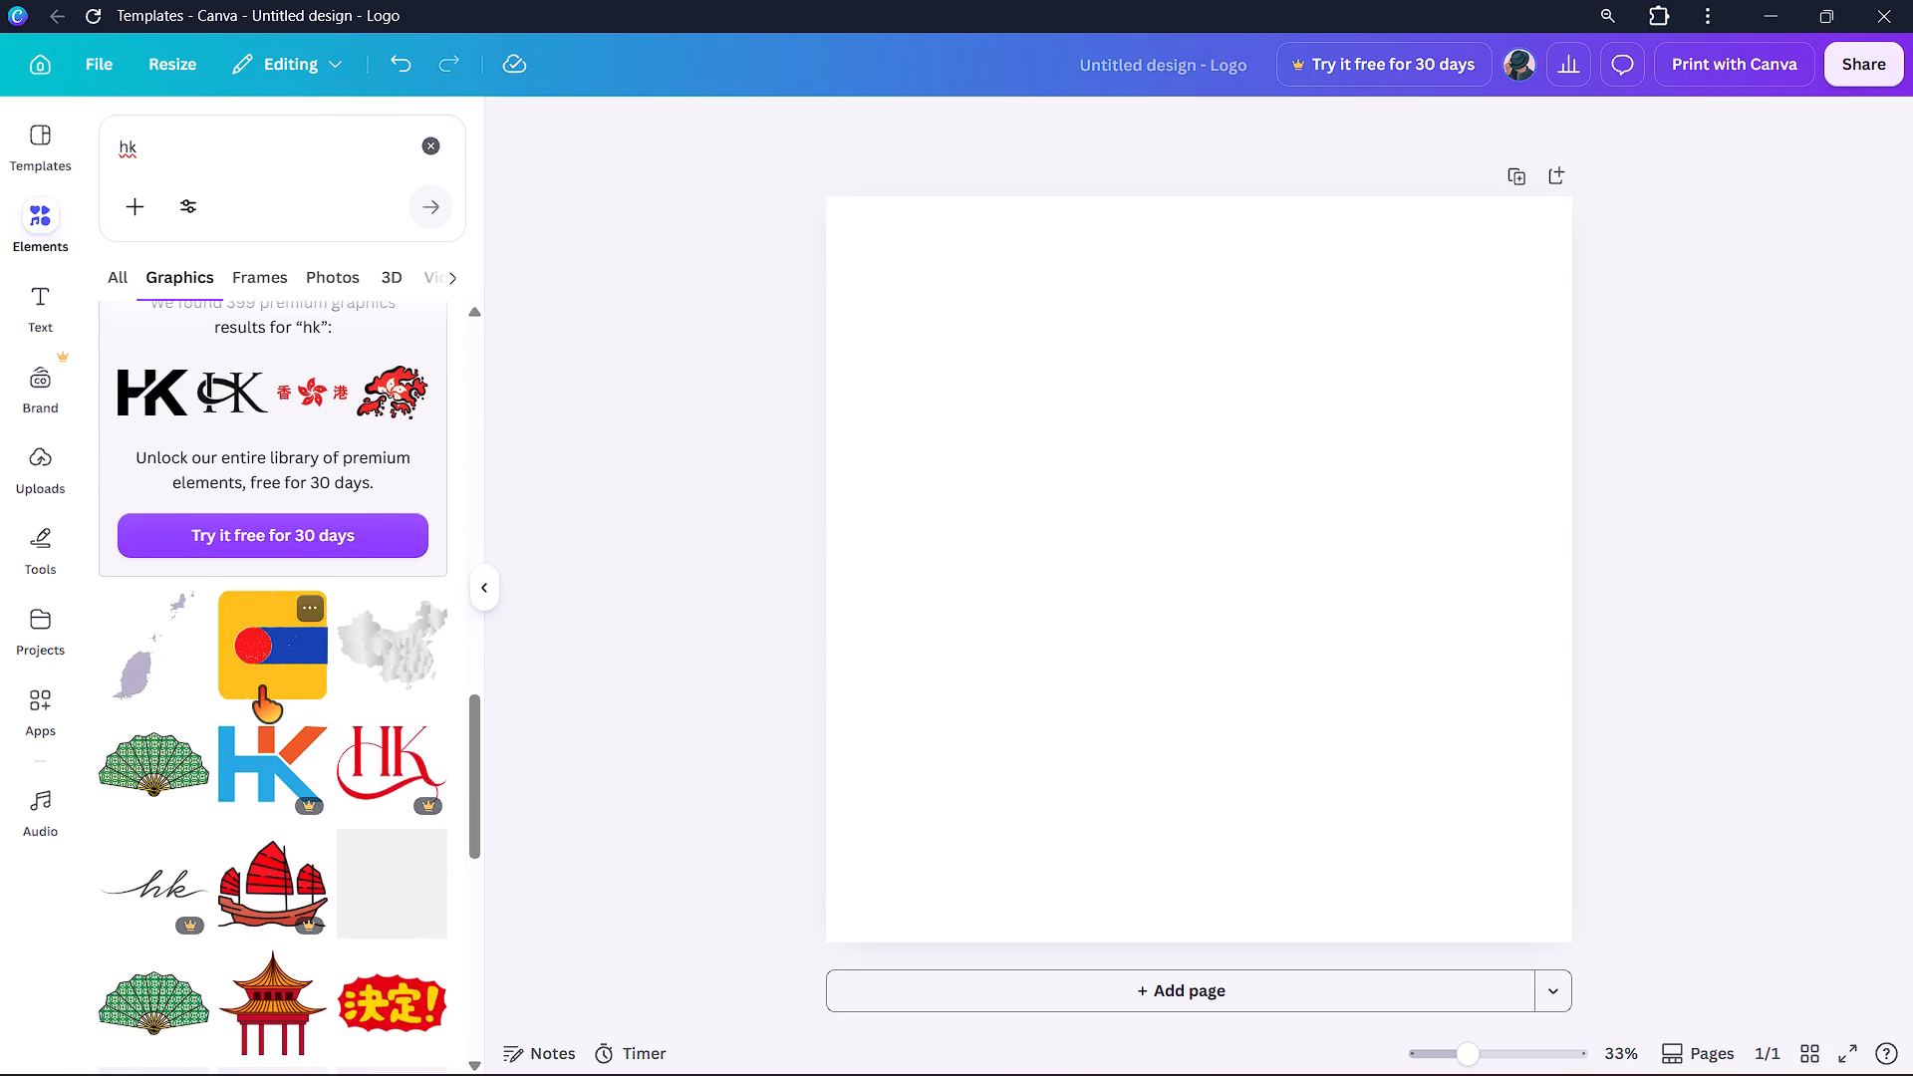
pyautogui.click(216, 395)
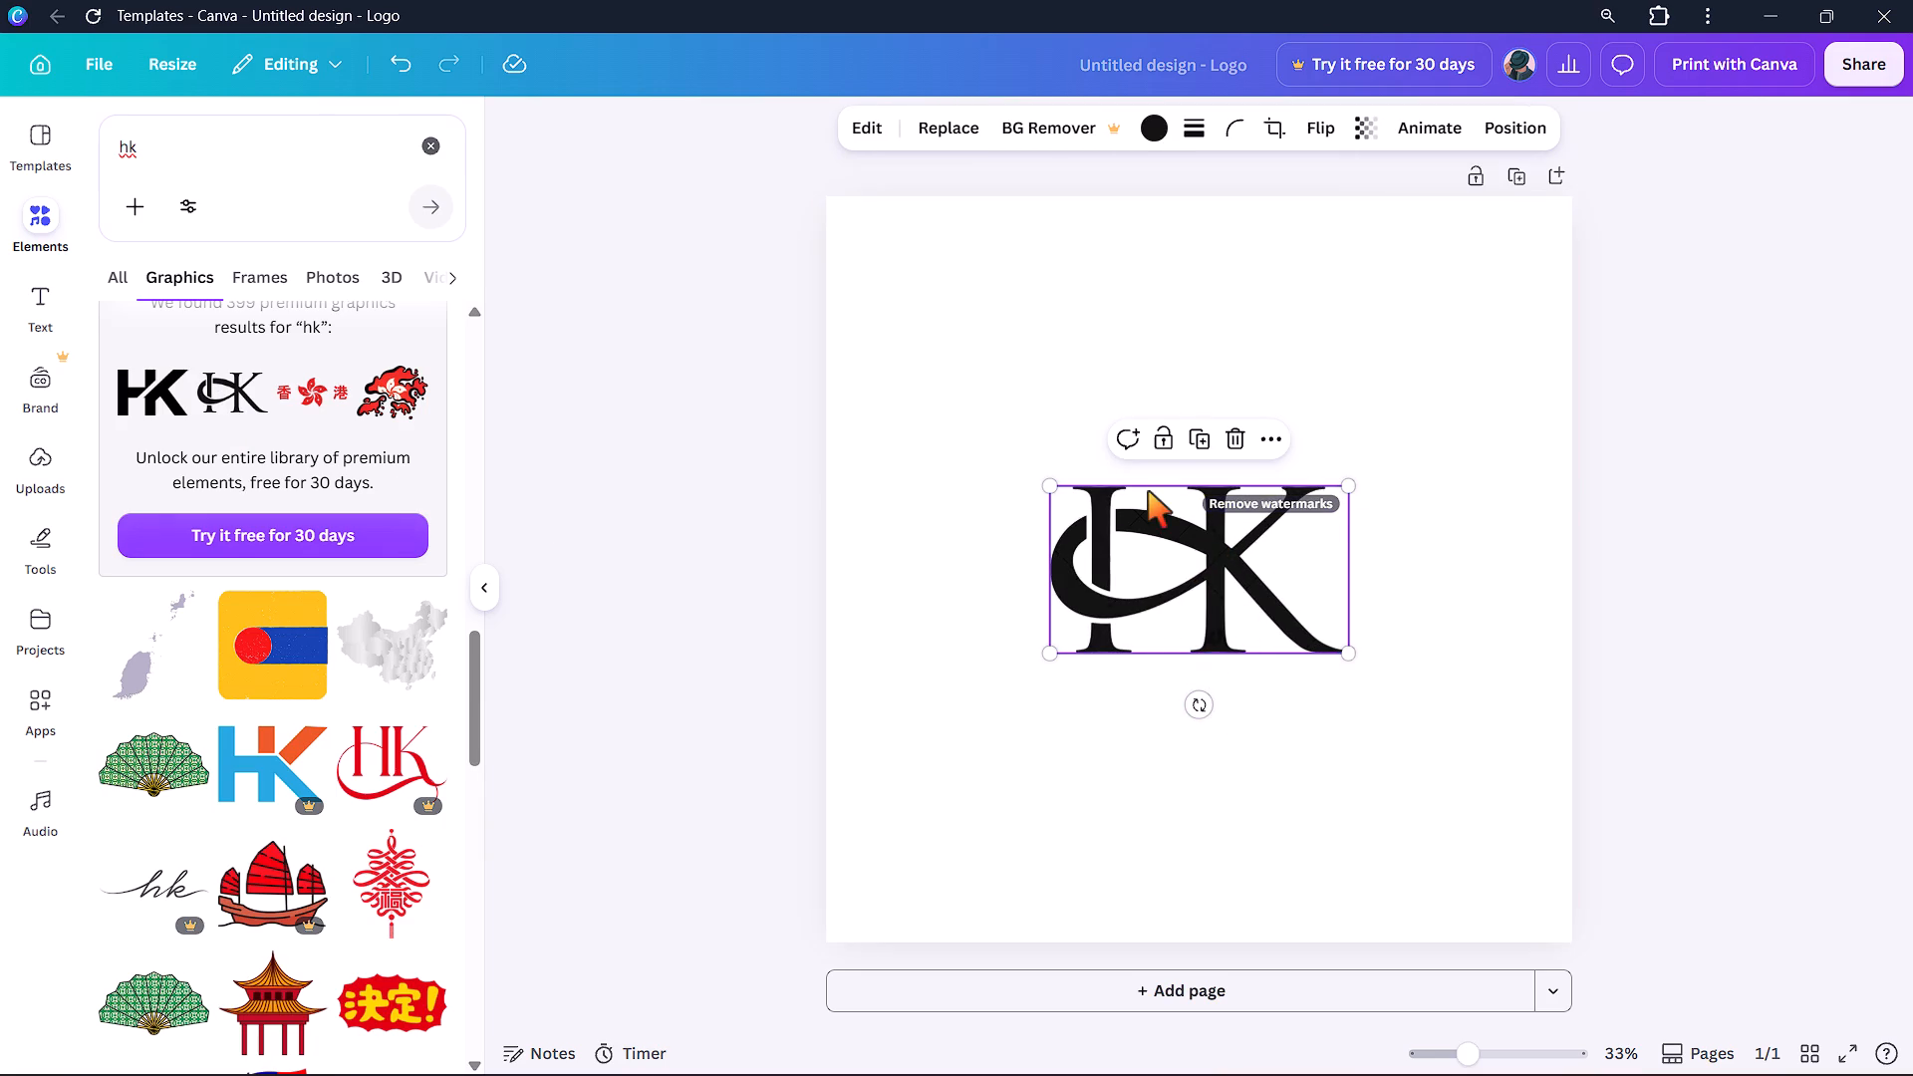
# Enlarge the HK monogram proportionally and move it to near the centre of the page.
pyautogui.moveTo(1194, 482); pyautogui.dragTo(1196, 430)
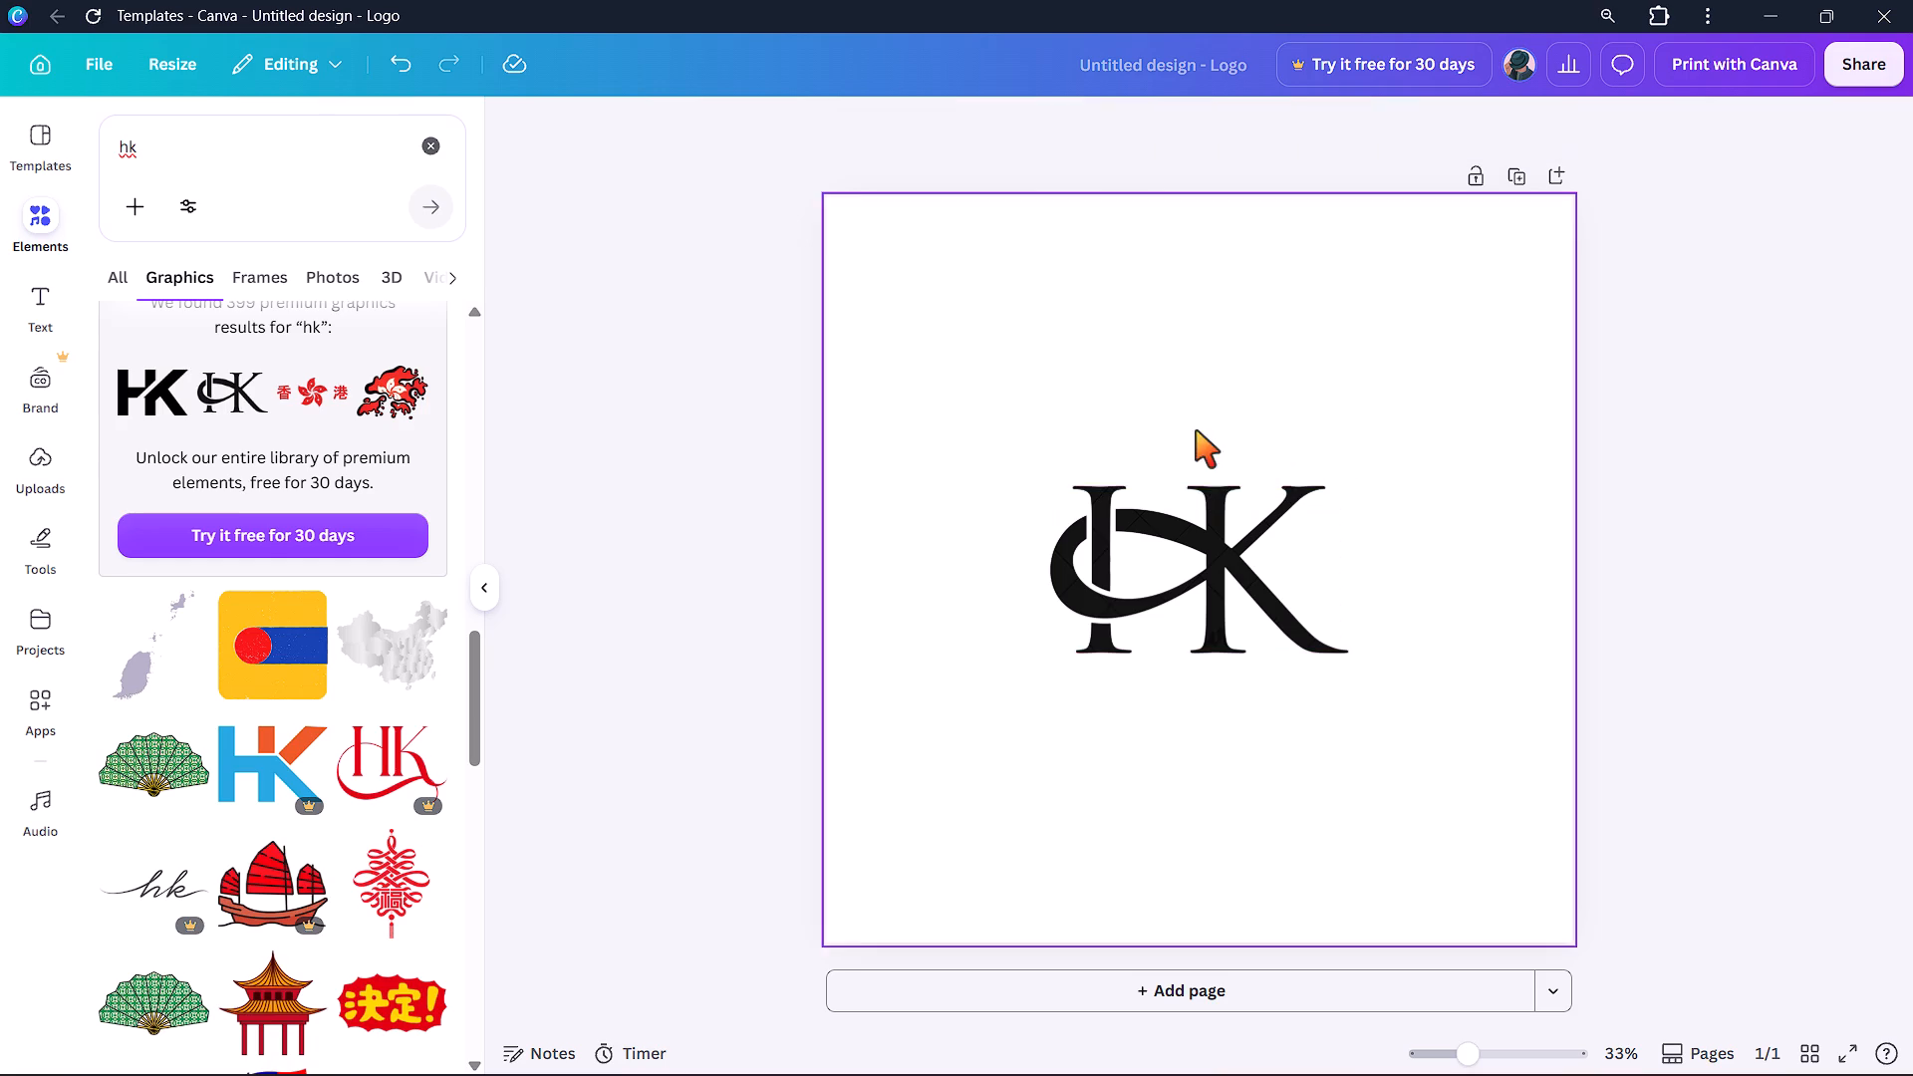
pyautogui.click(1236, 563)
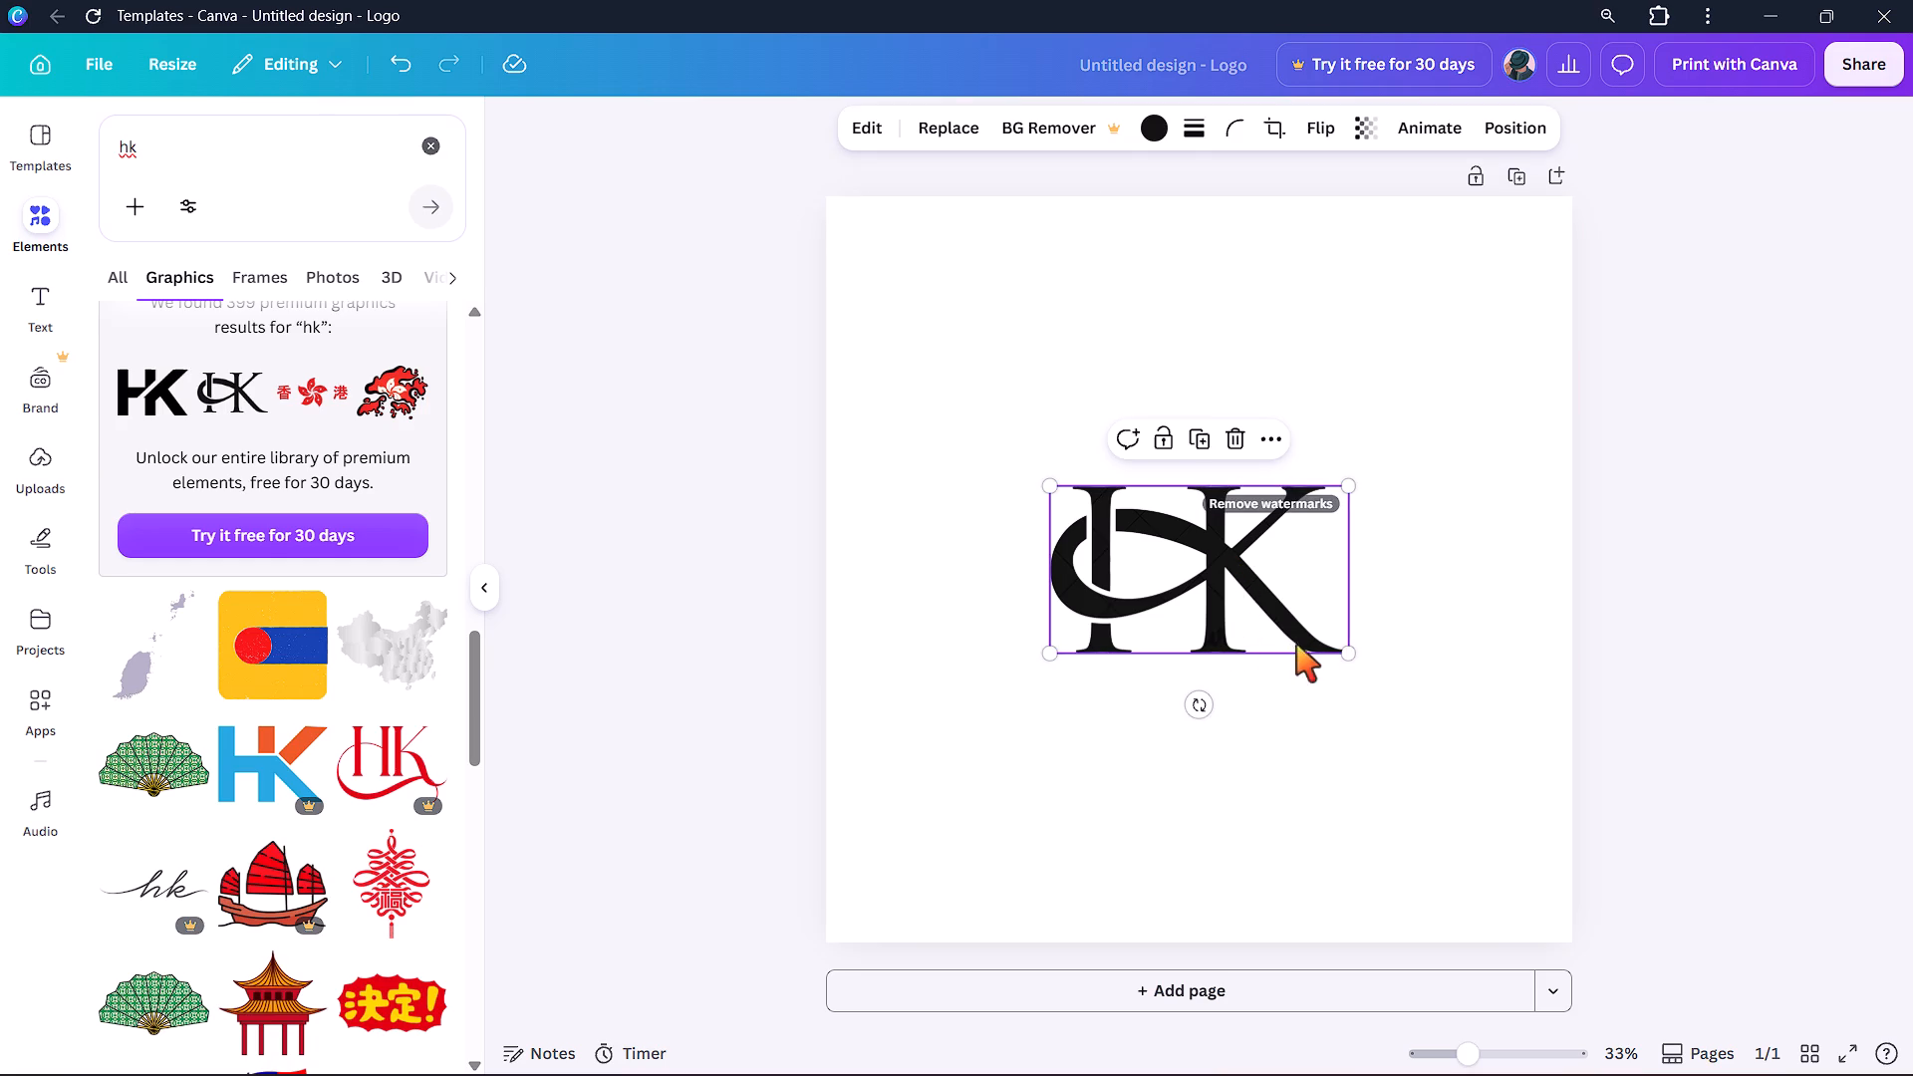
pyautogui.moveTo(1348, 655); pyautogui.dragTo(1198, 772)
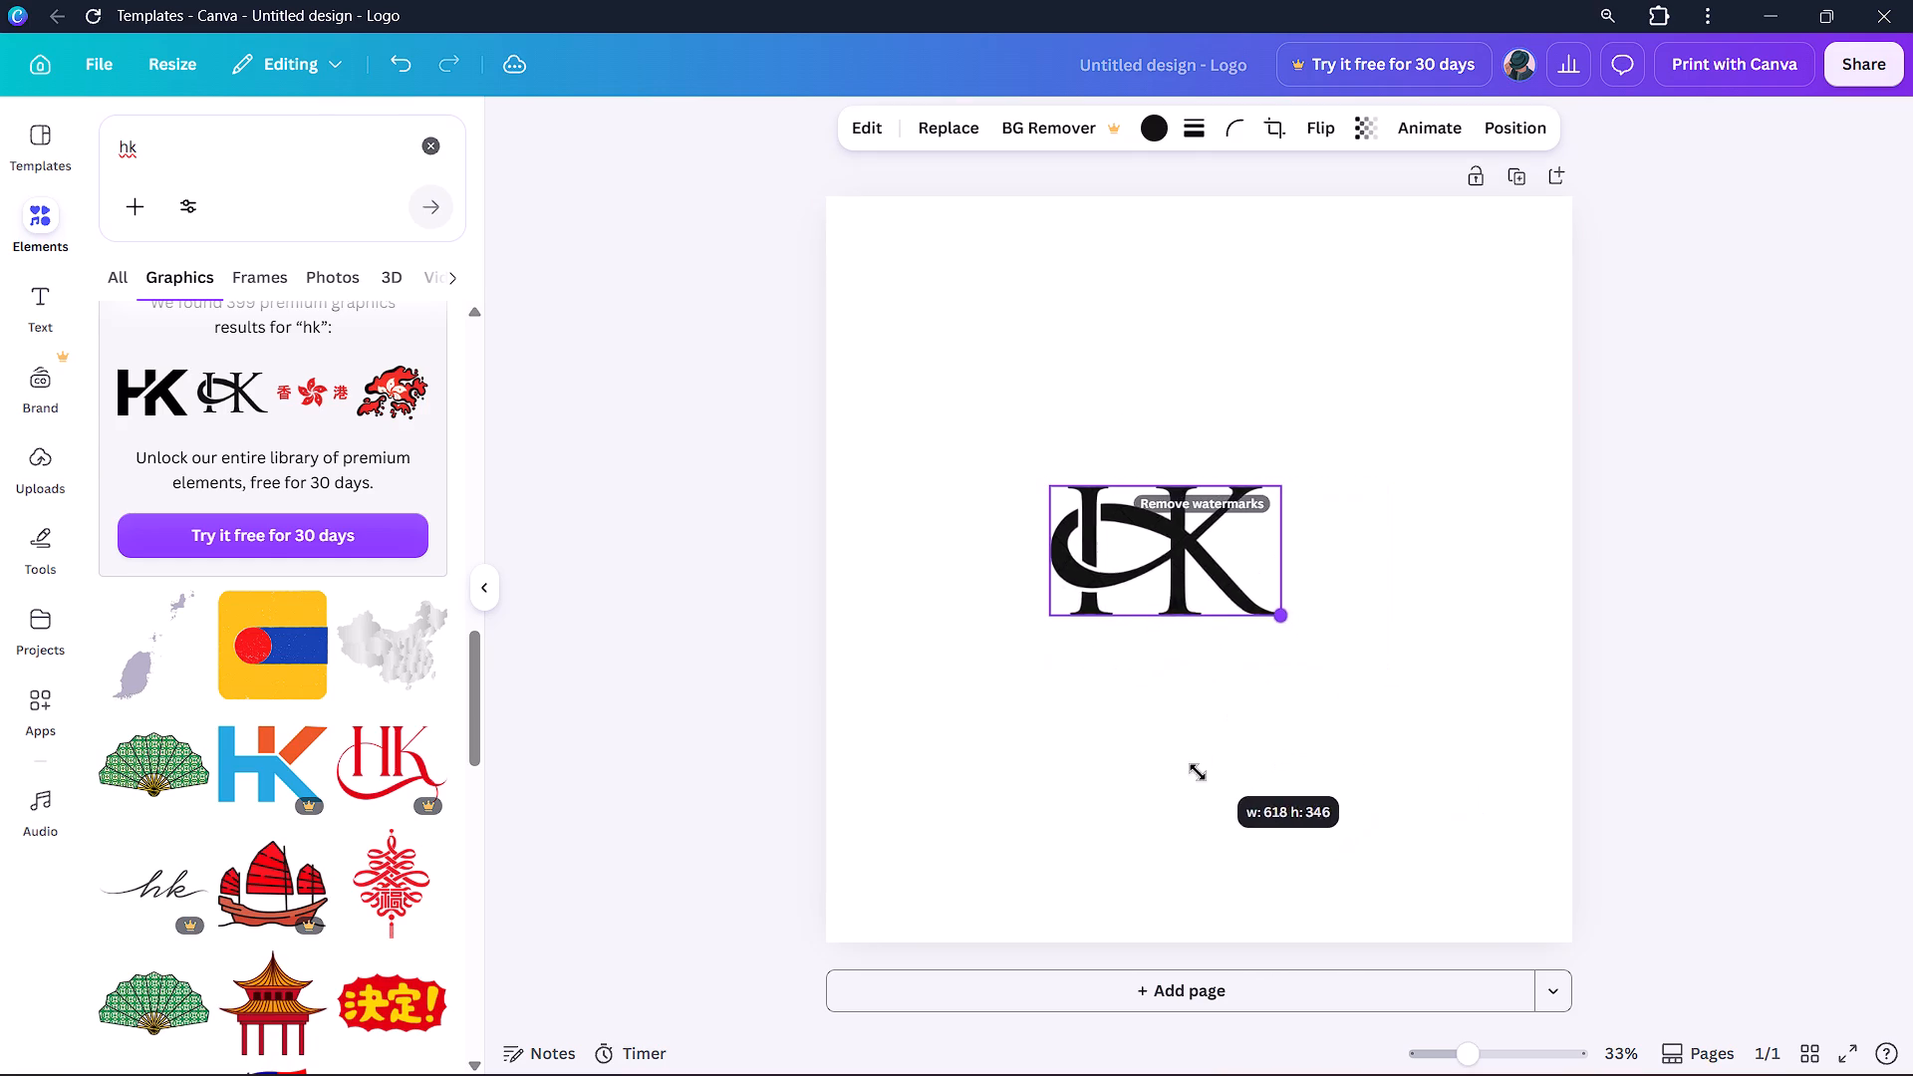
pyautogui.moveTo(1198, 772); pyautogui.dragTo(1274, 940)
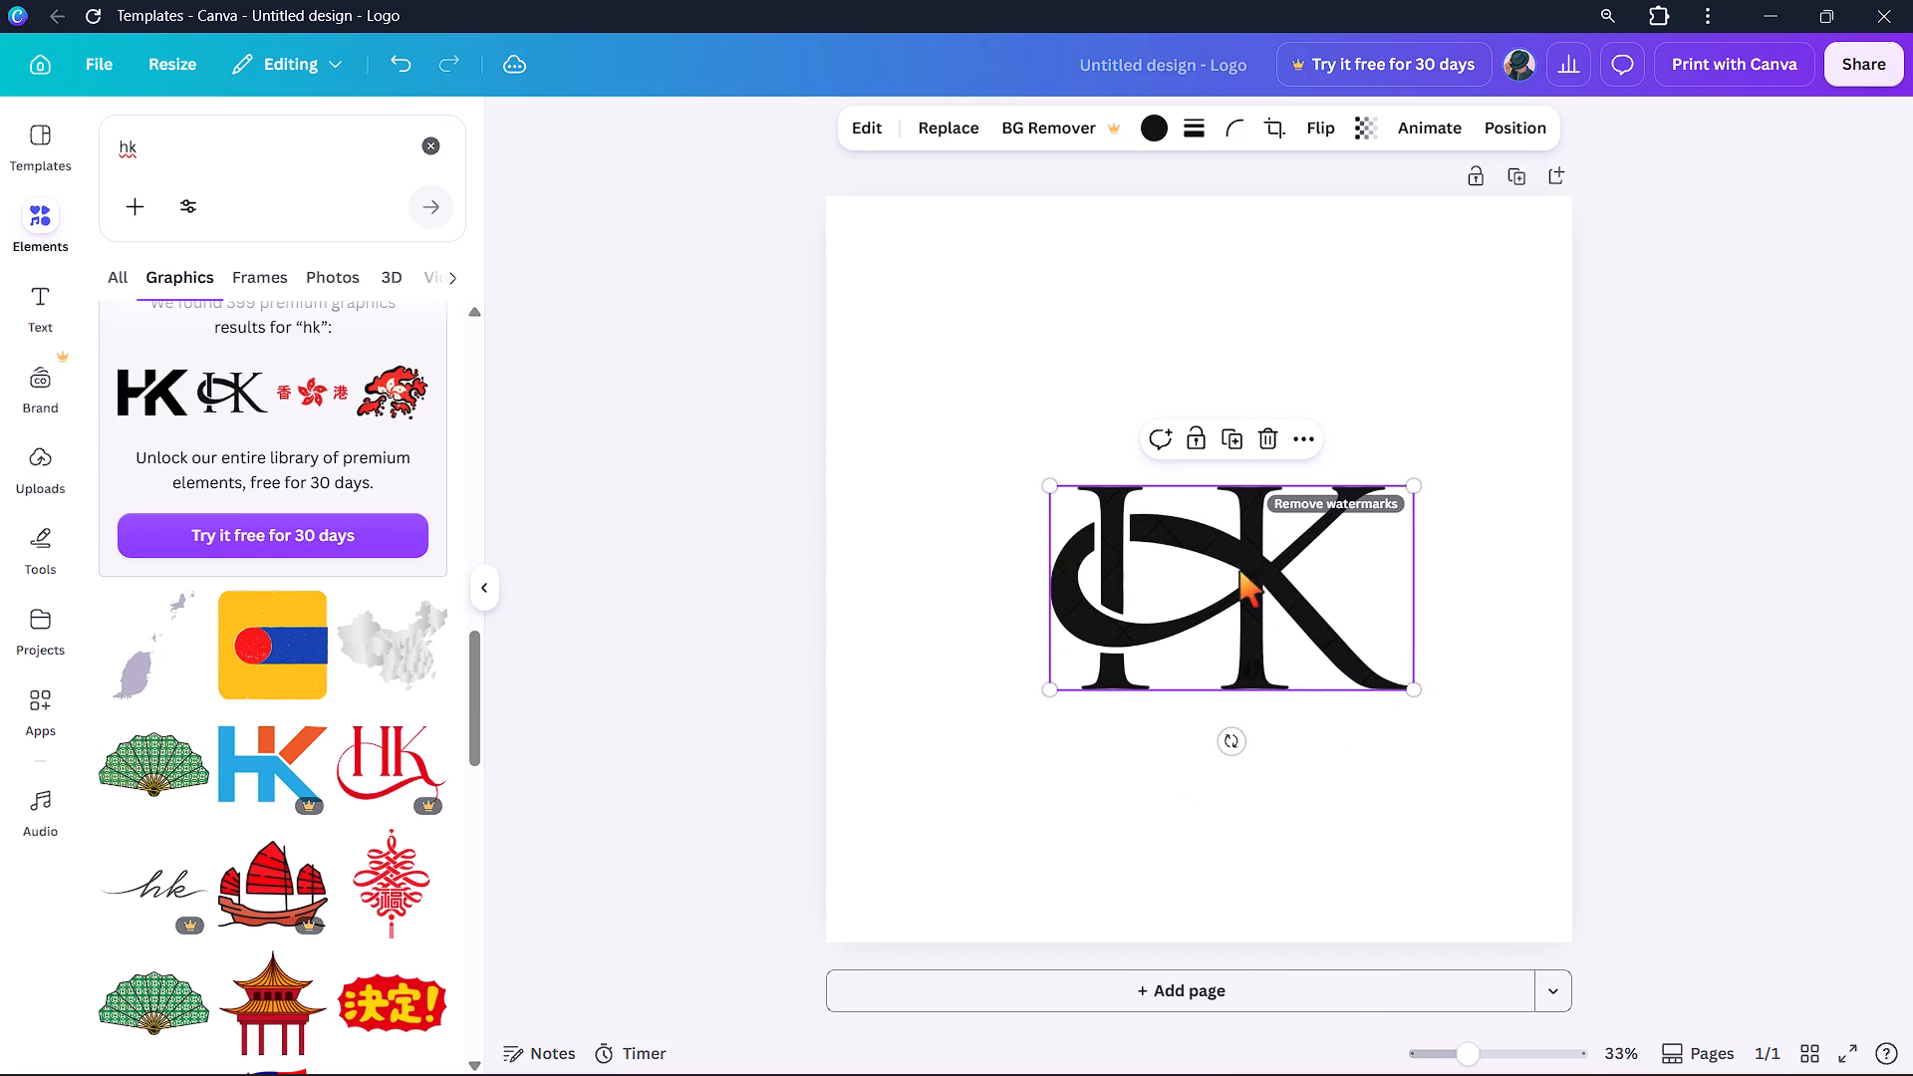
pyautogui.moveTo(1239, 571); pyautogui.dragTo(1197, 541)
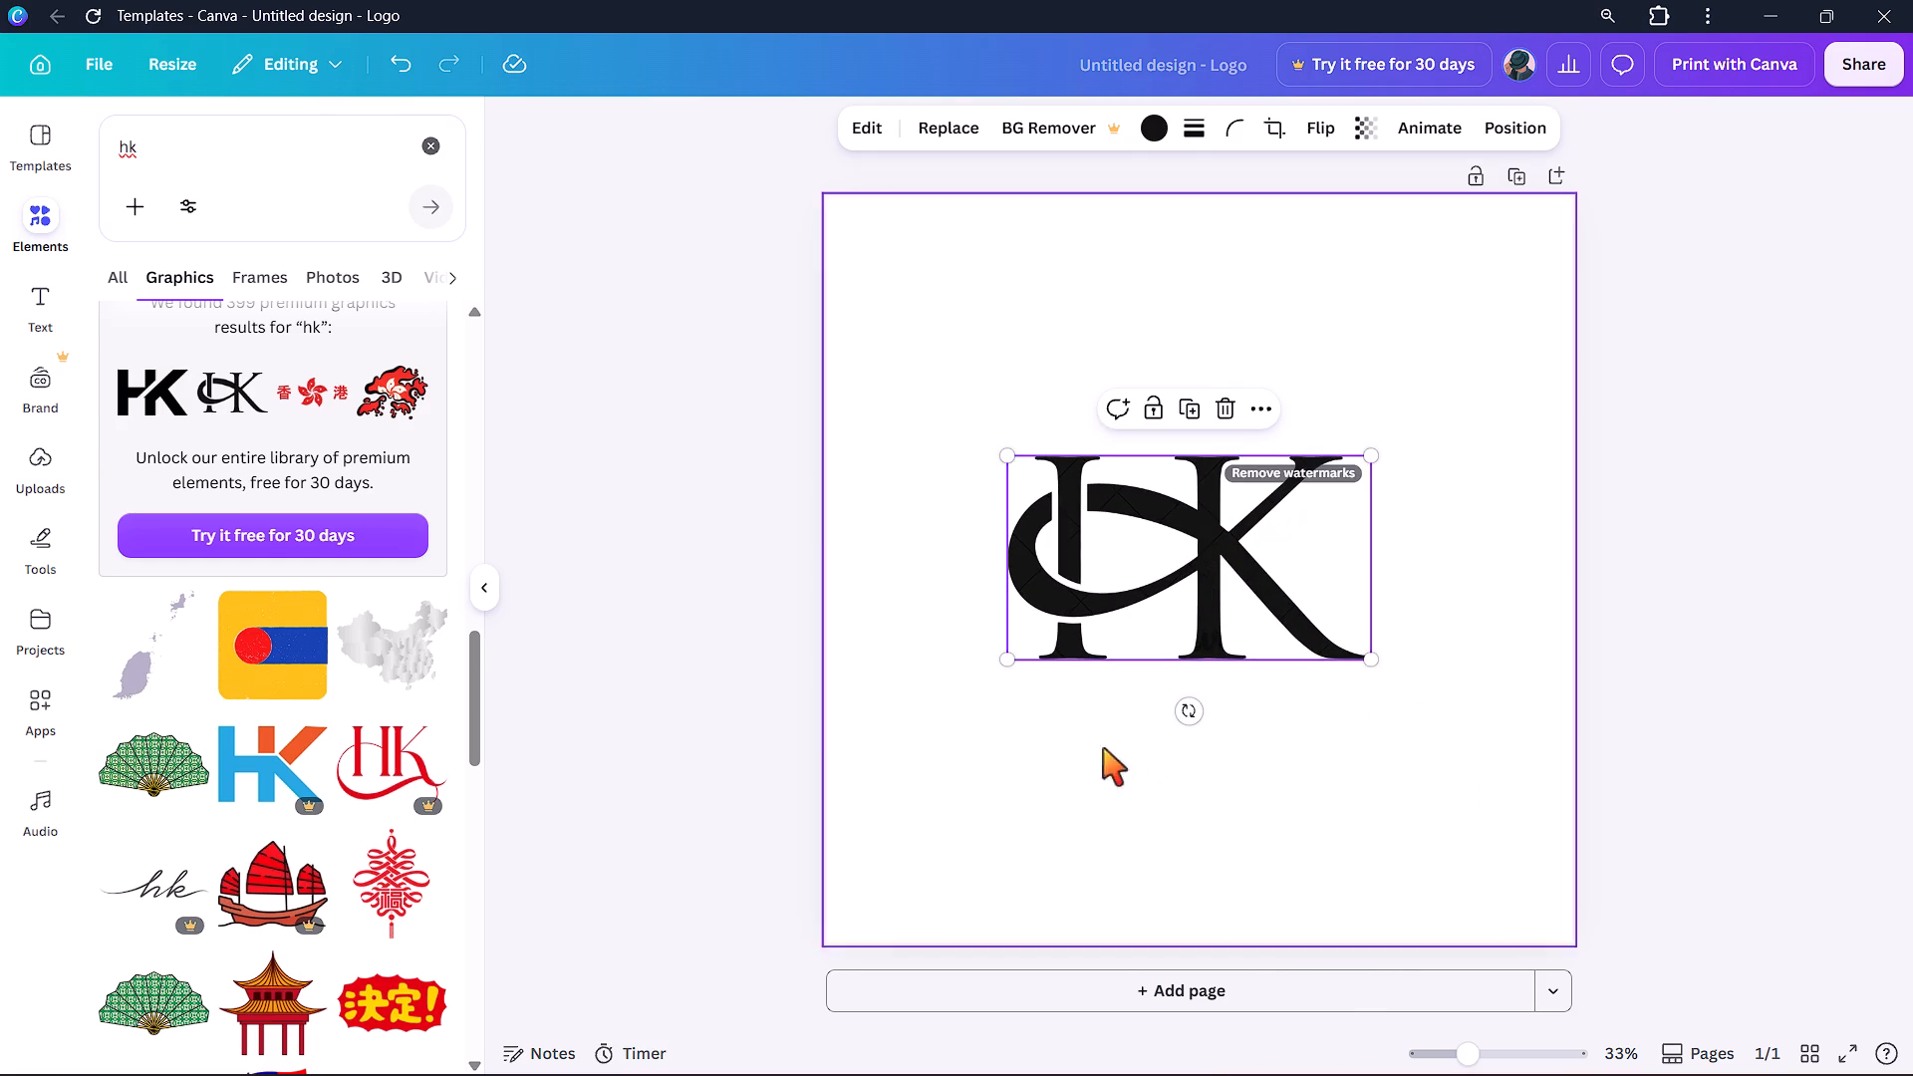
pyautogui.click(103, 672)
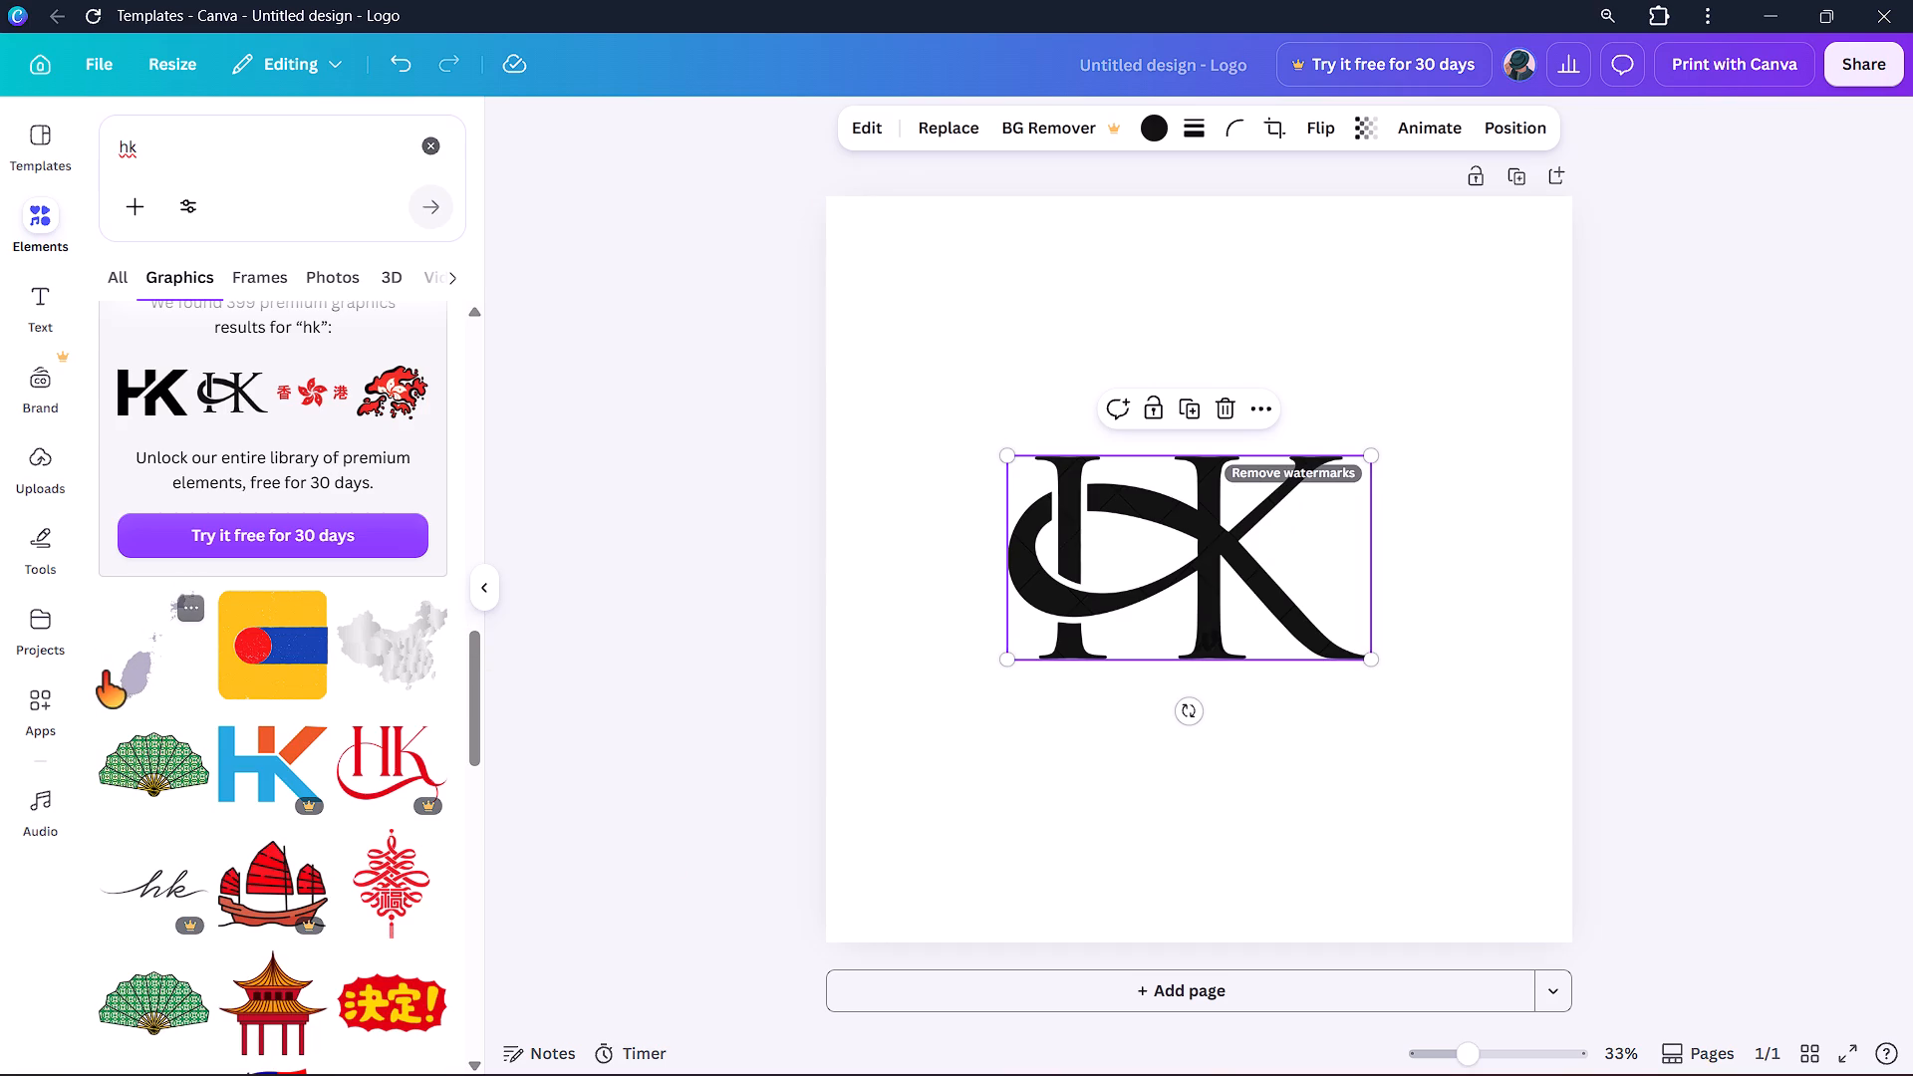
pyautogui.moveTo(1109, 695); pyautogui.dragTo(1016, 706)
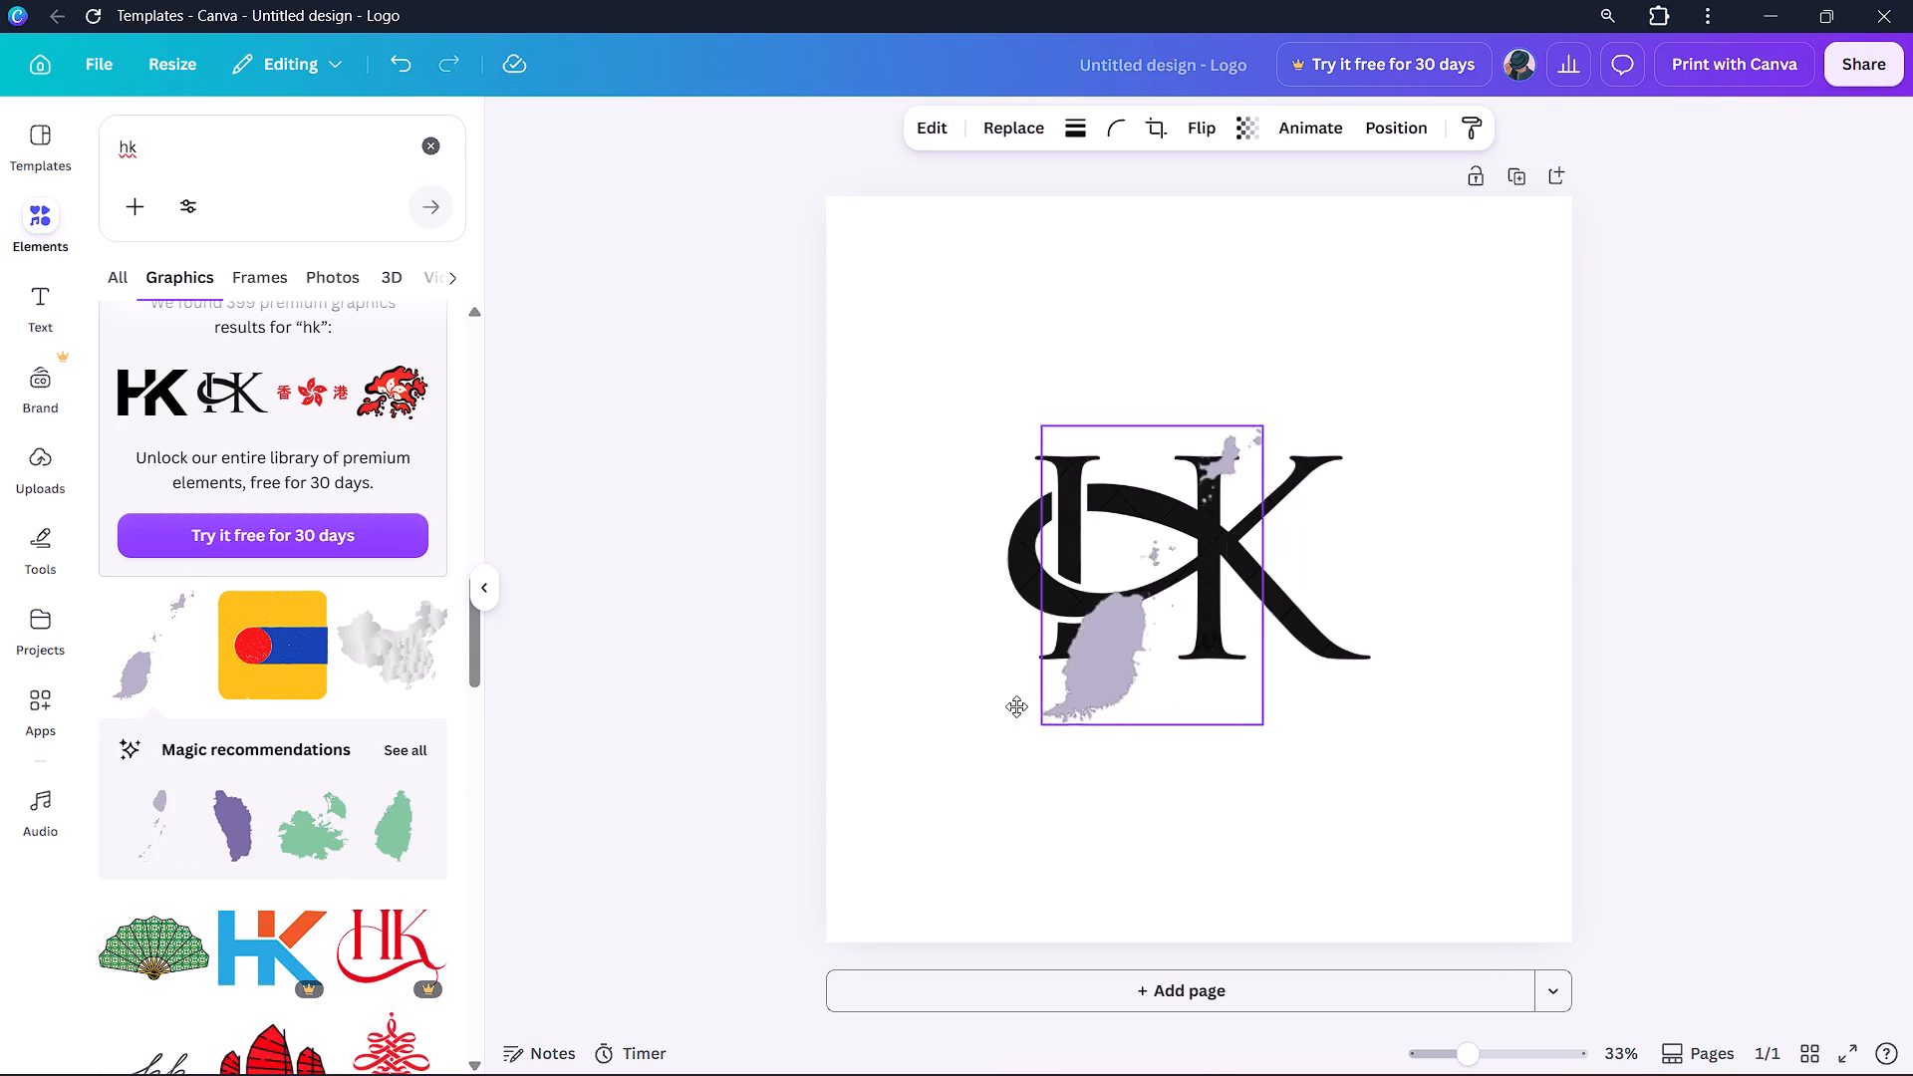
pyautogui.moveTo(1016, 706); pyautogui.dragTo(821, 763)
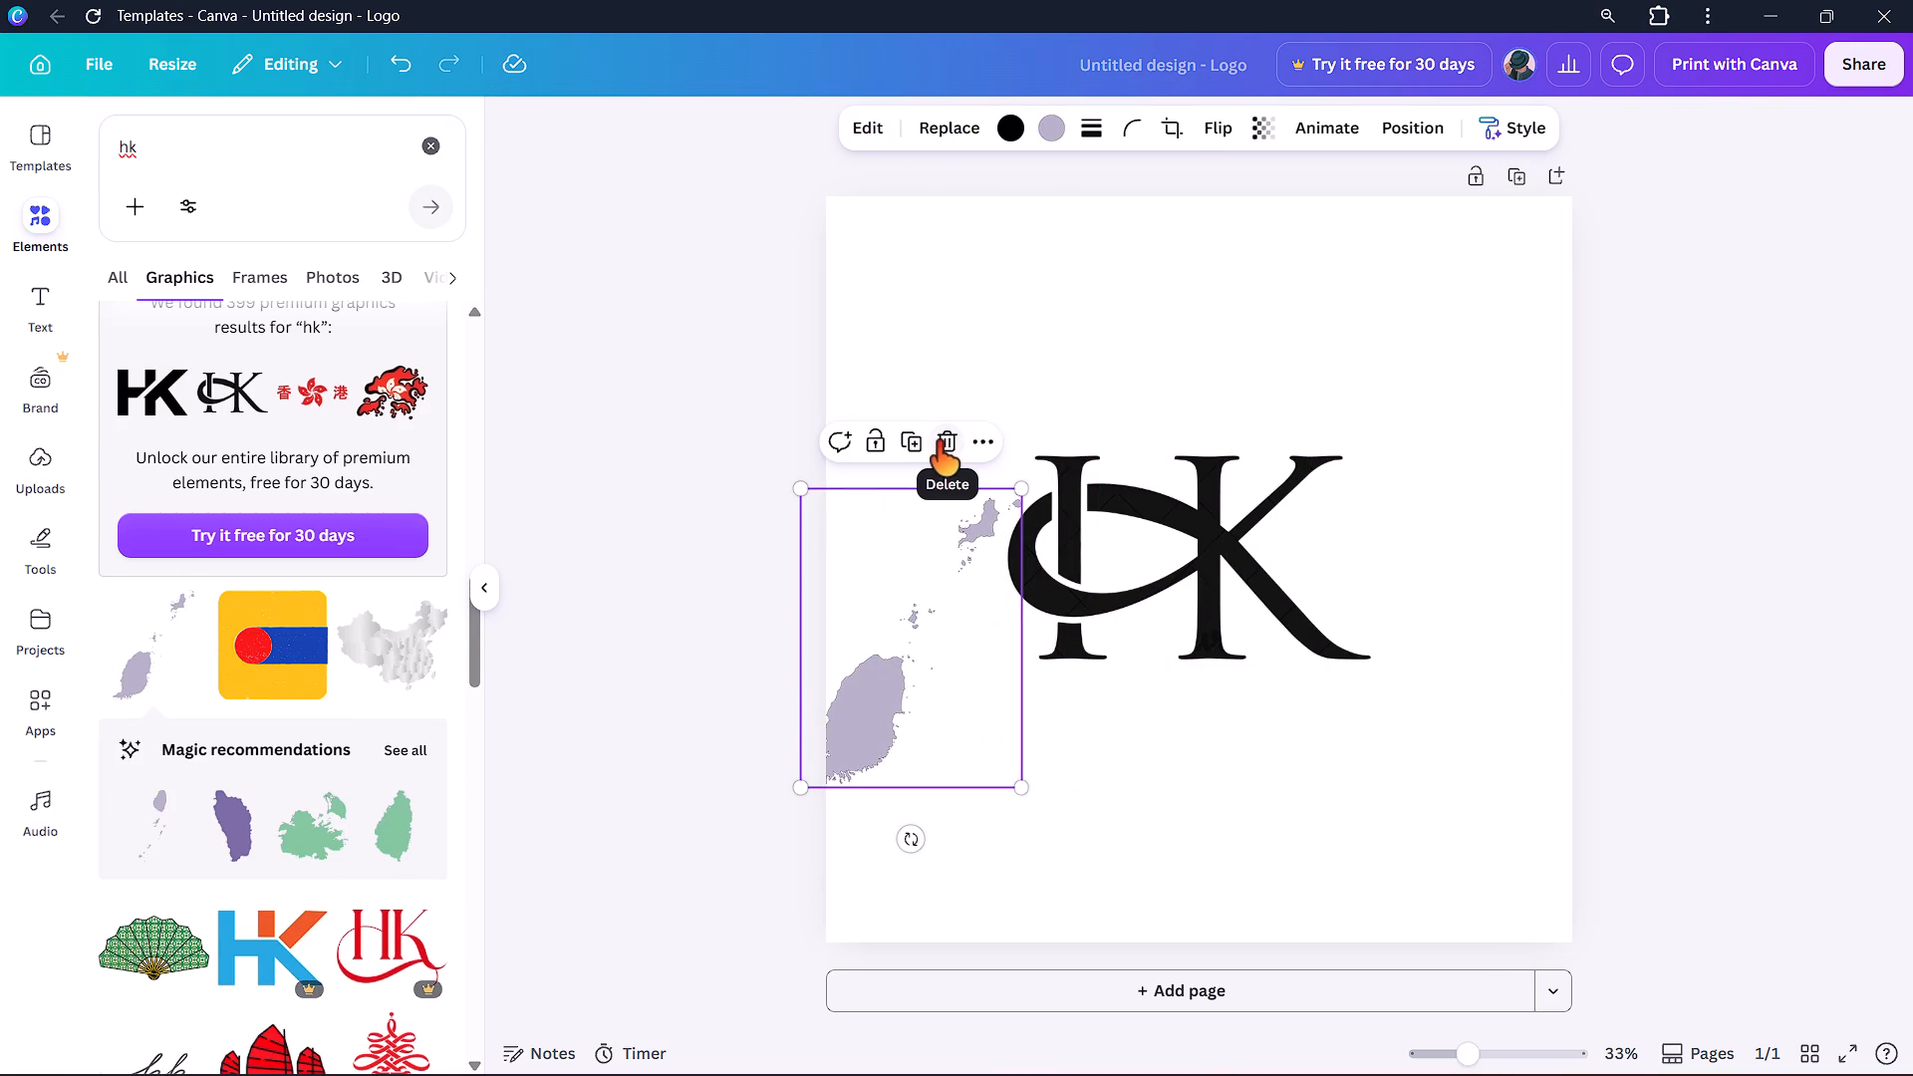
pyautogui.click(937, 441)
# Browse the remaining "hk" graphics results for alternative HK monogram designs.
pyautogui.scroll(-1, 367, 820)
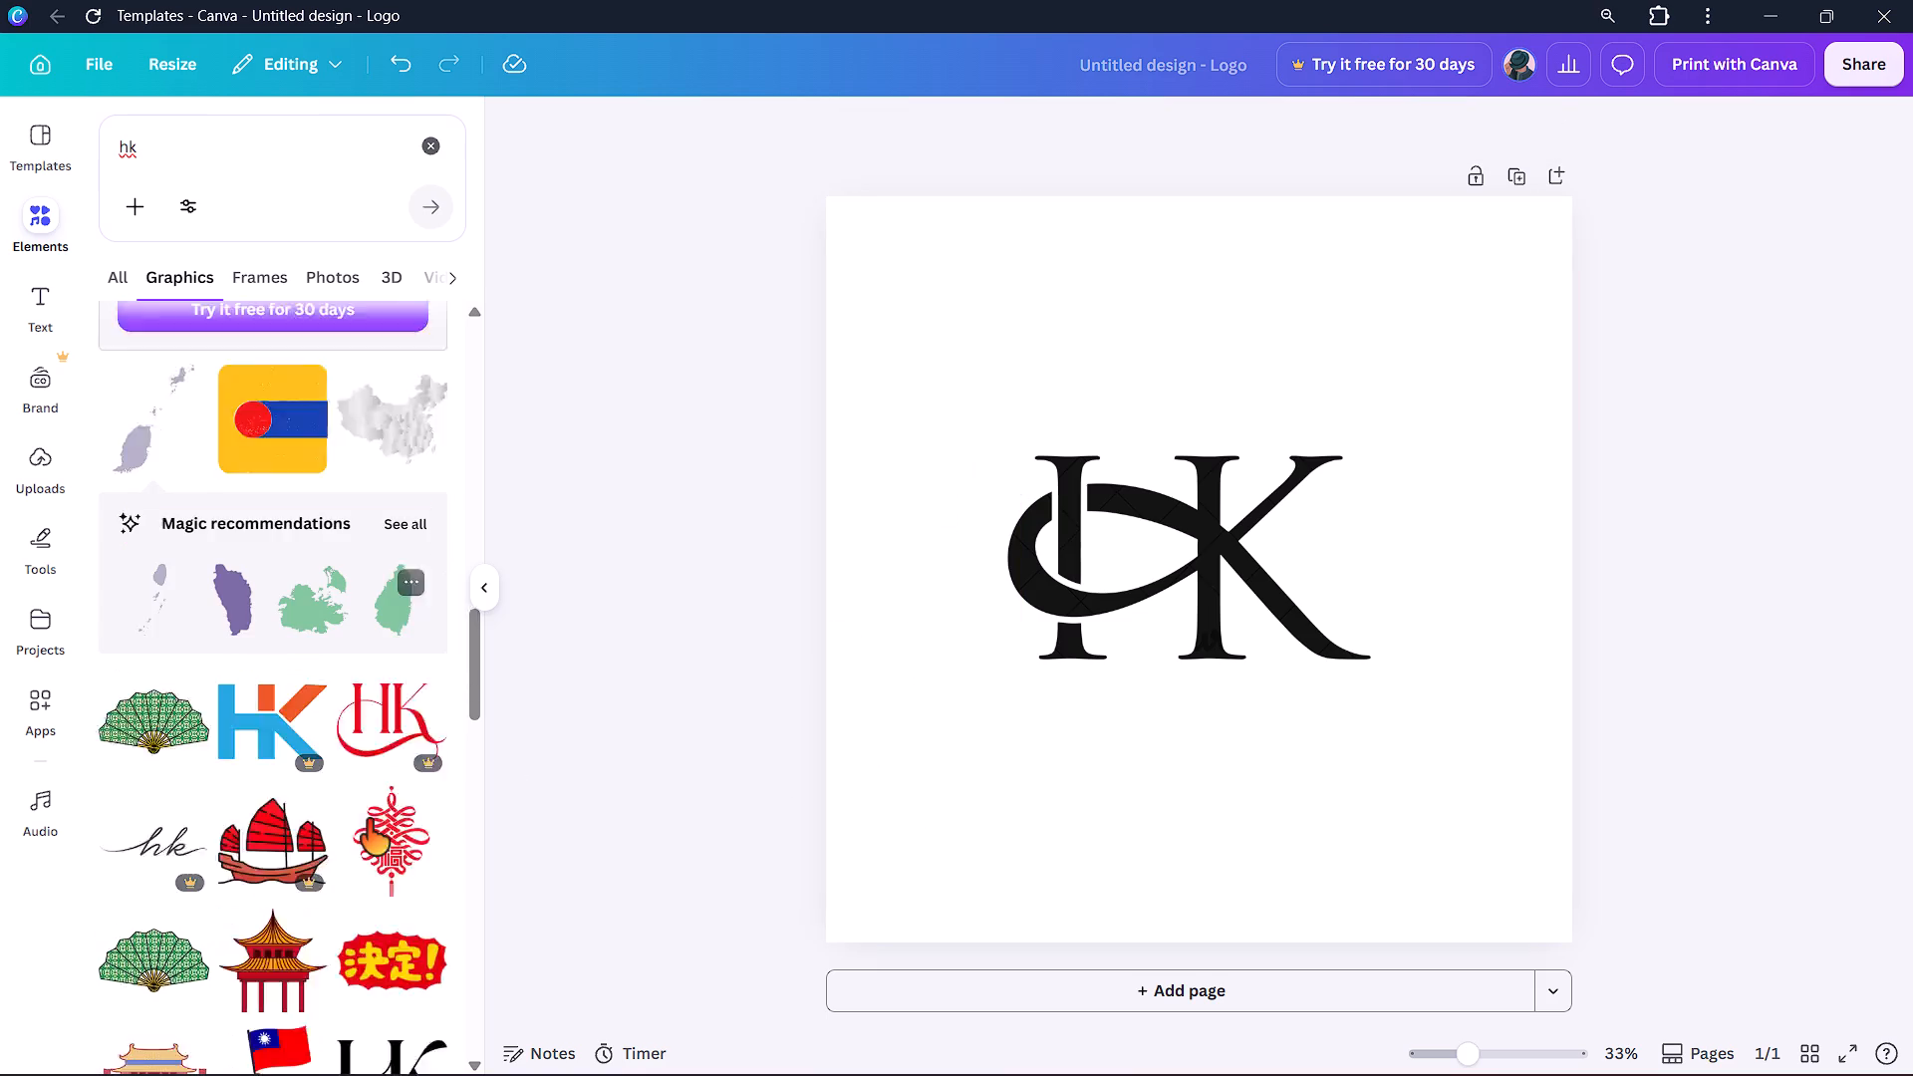
pyautogui.scroll(-1, 367, 820)
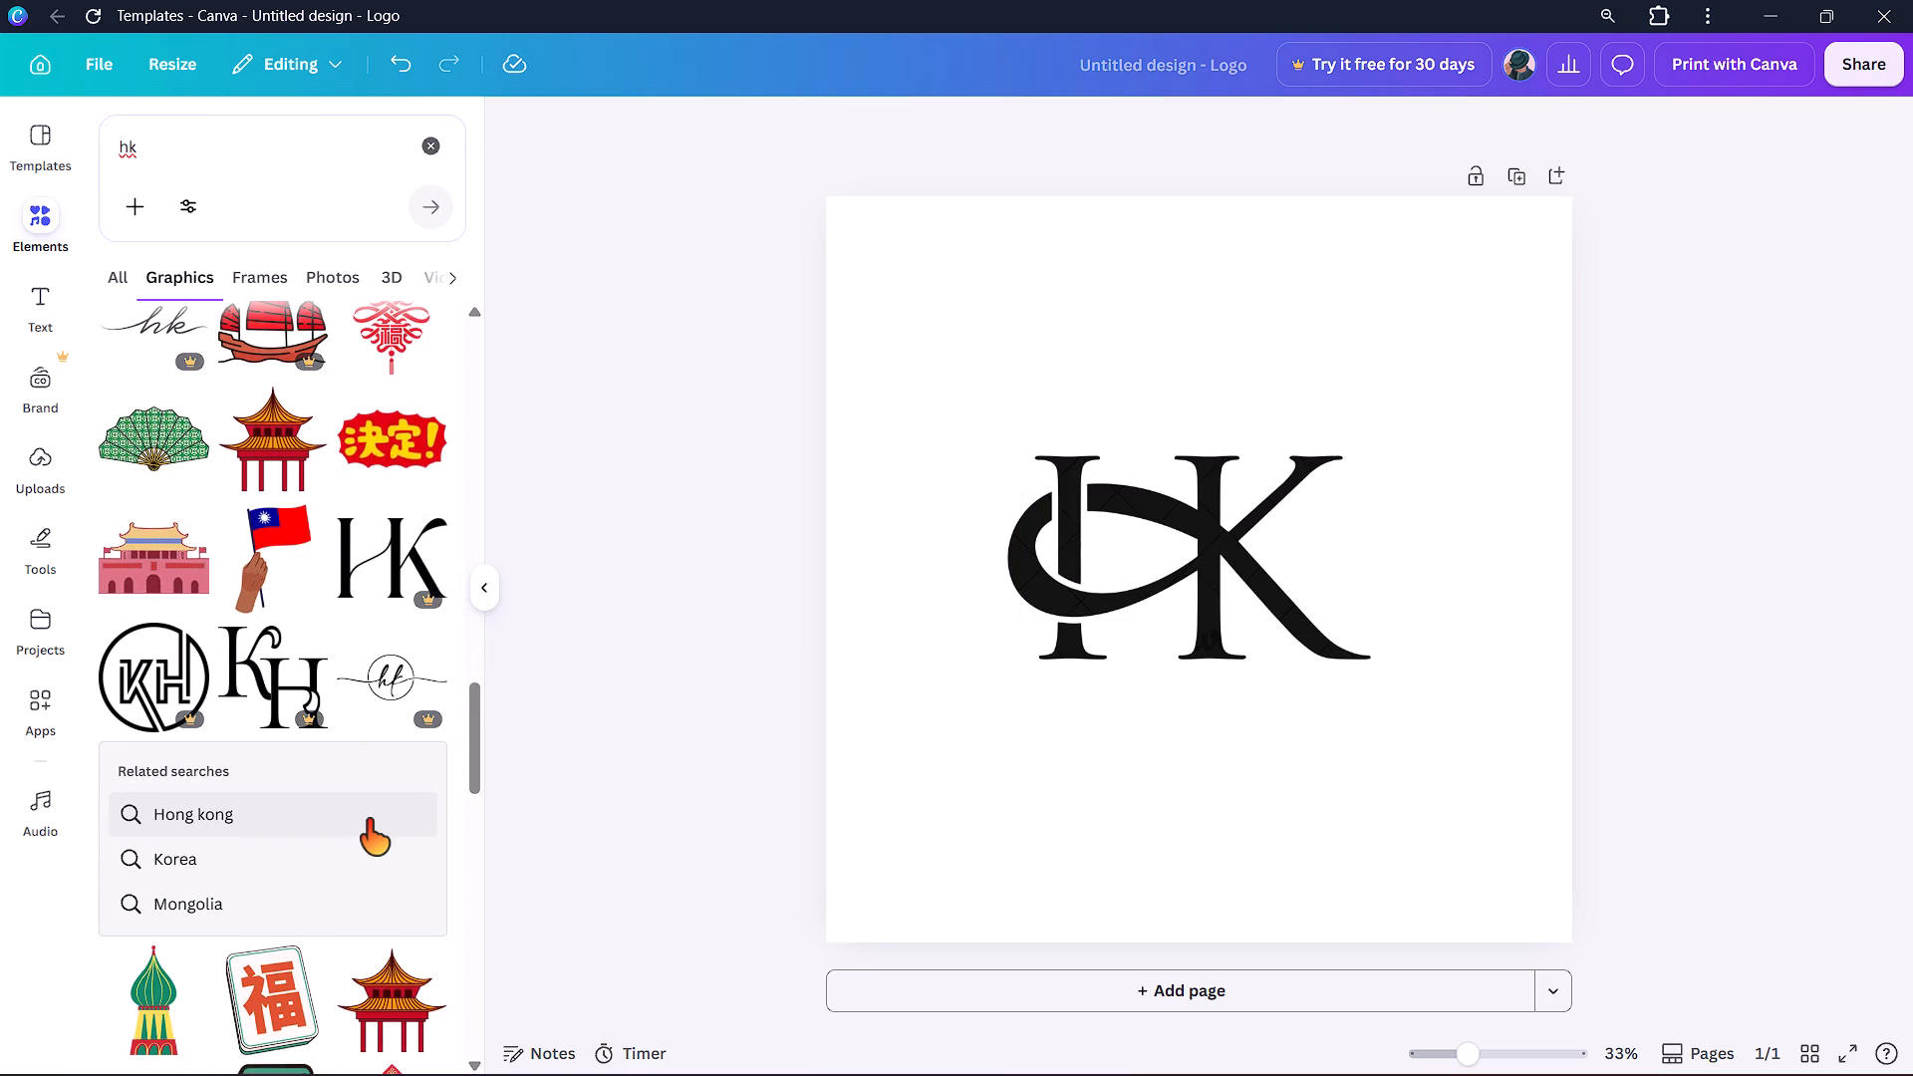
pyautogui.scroll(-2, 367, 820)
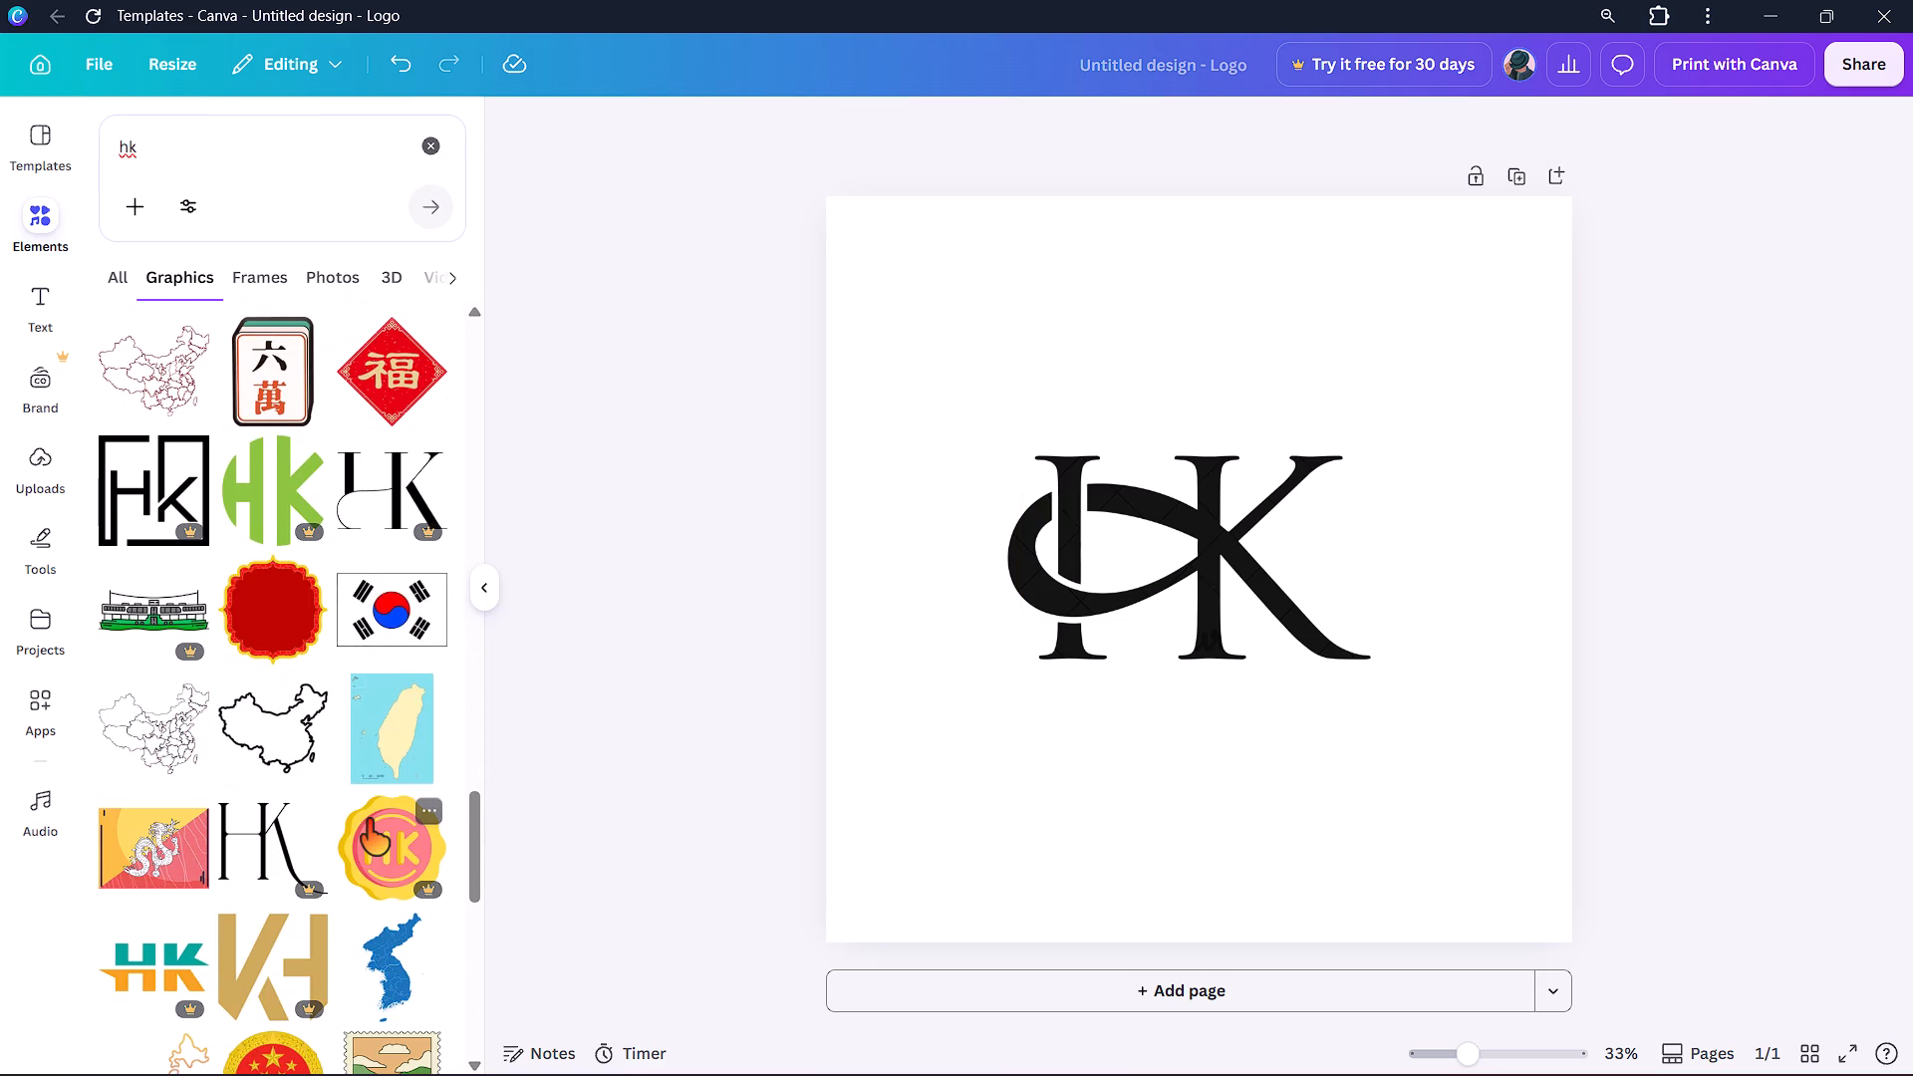
pyautogui.scroll(-3, 367, 820)
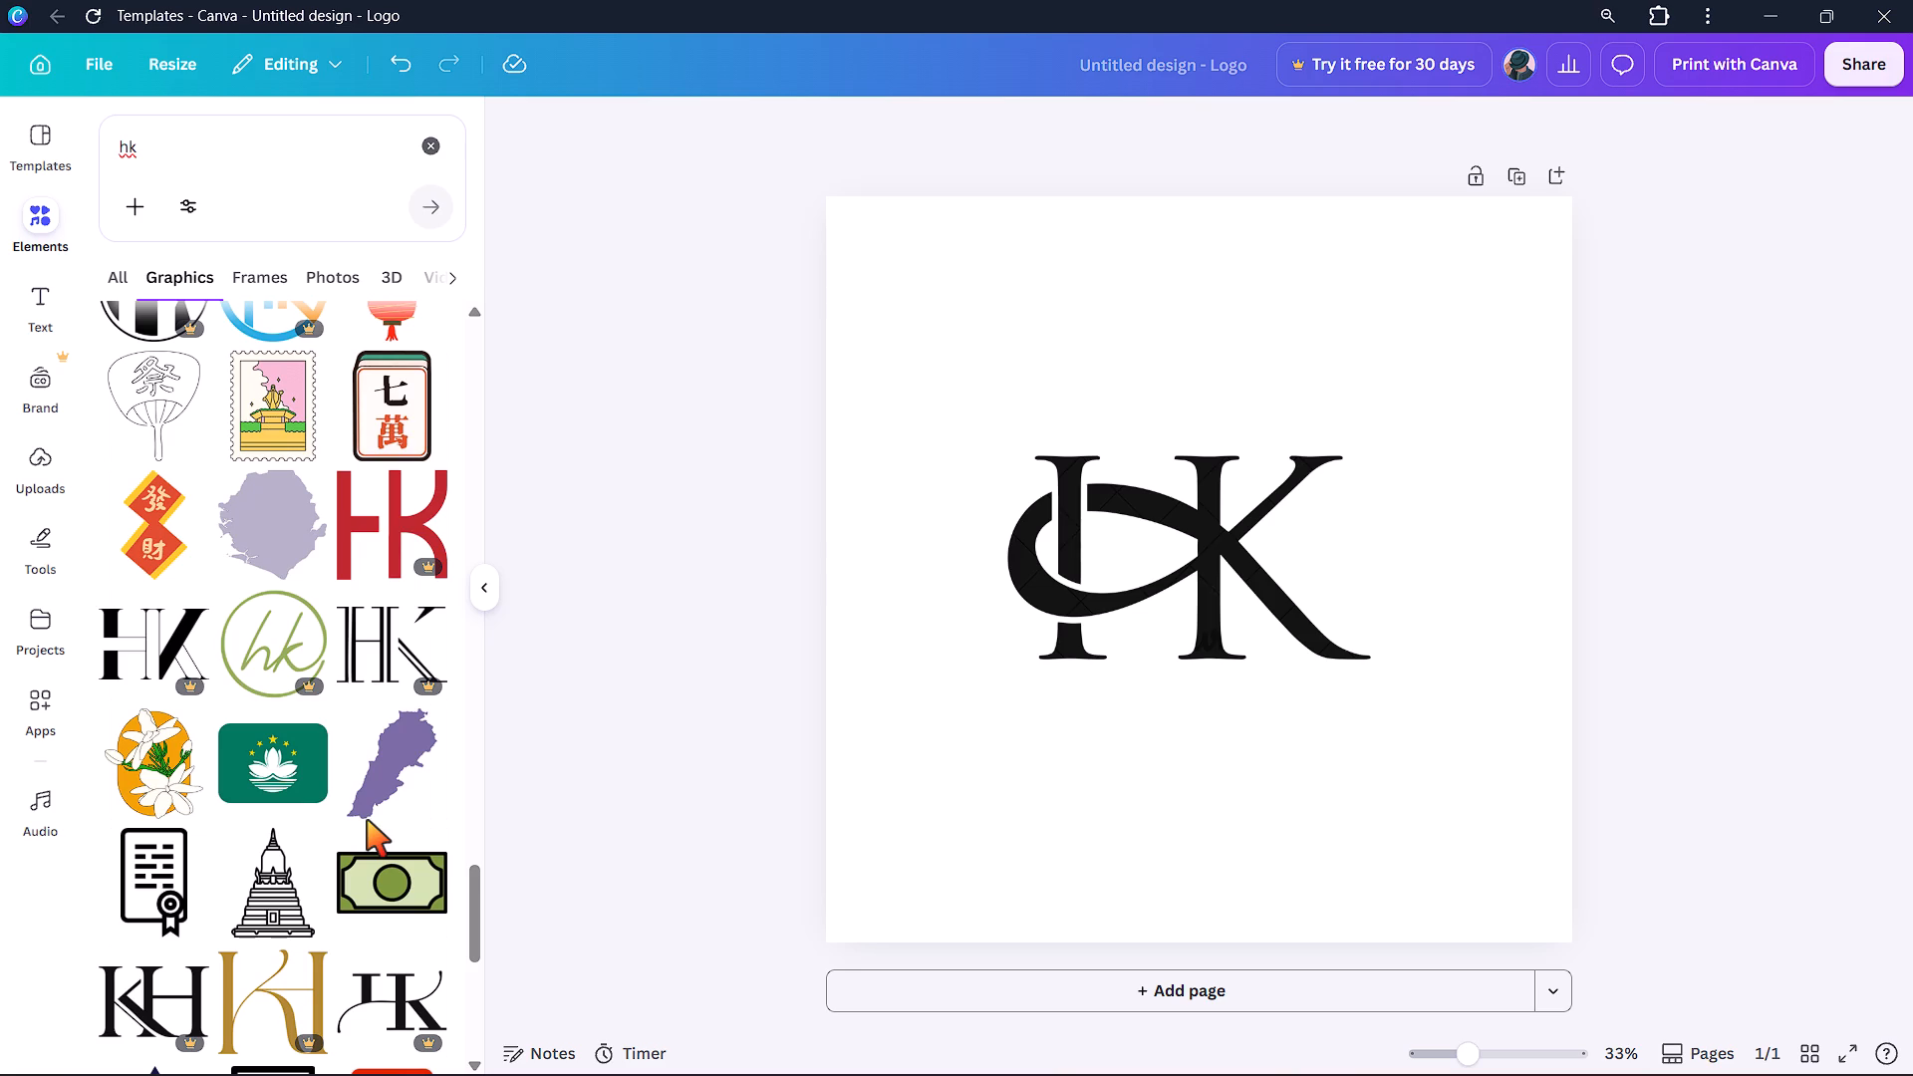
pyautogui.scroll(-3, 367, 820)
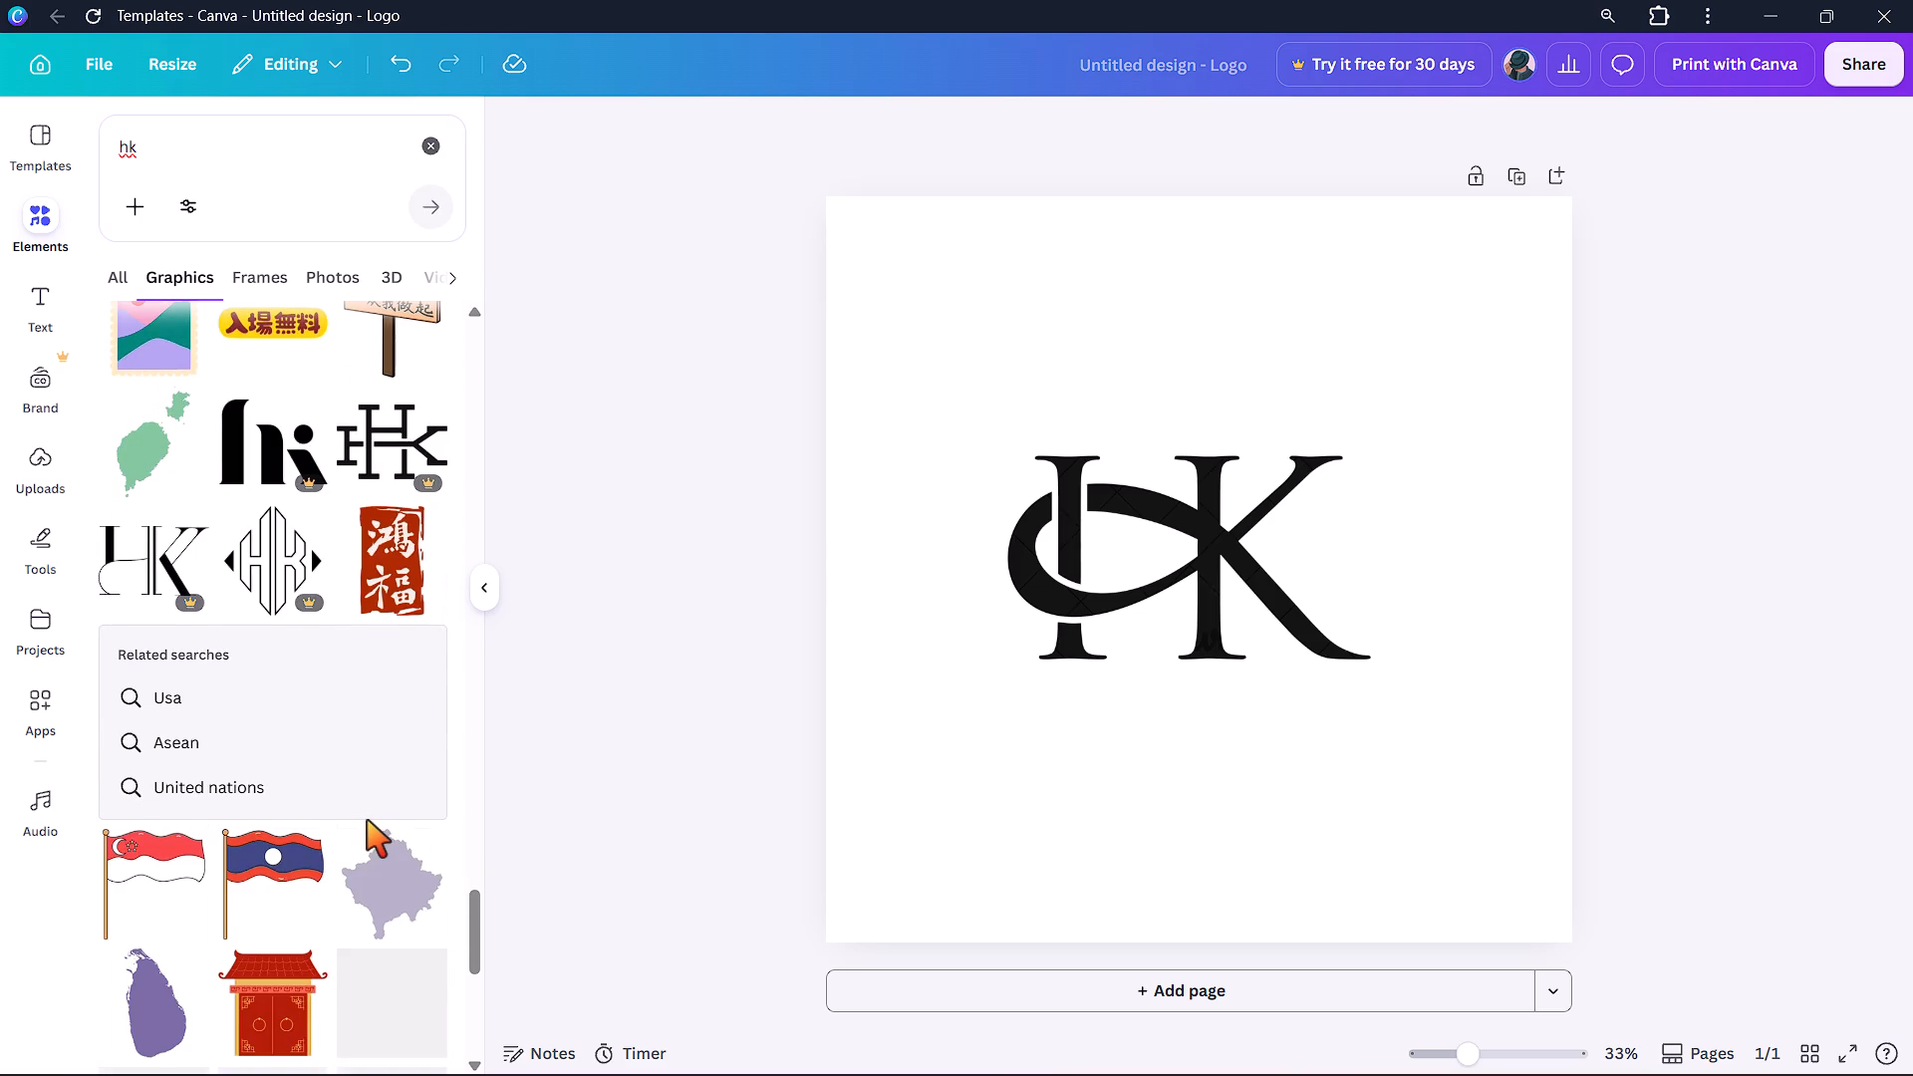
pyautogui.scroll(-3, 367, 820)
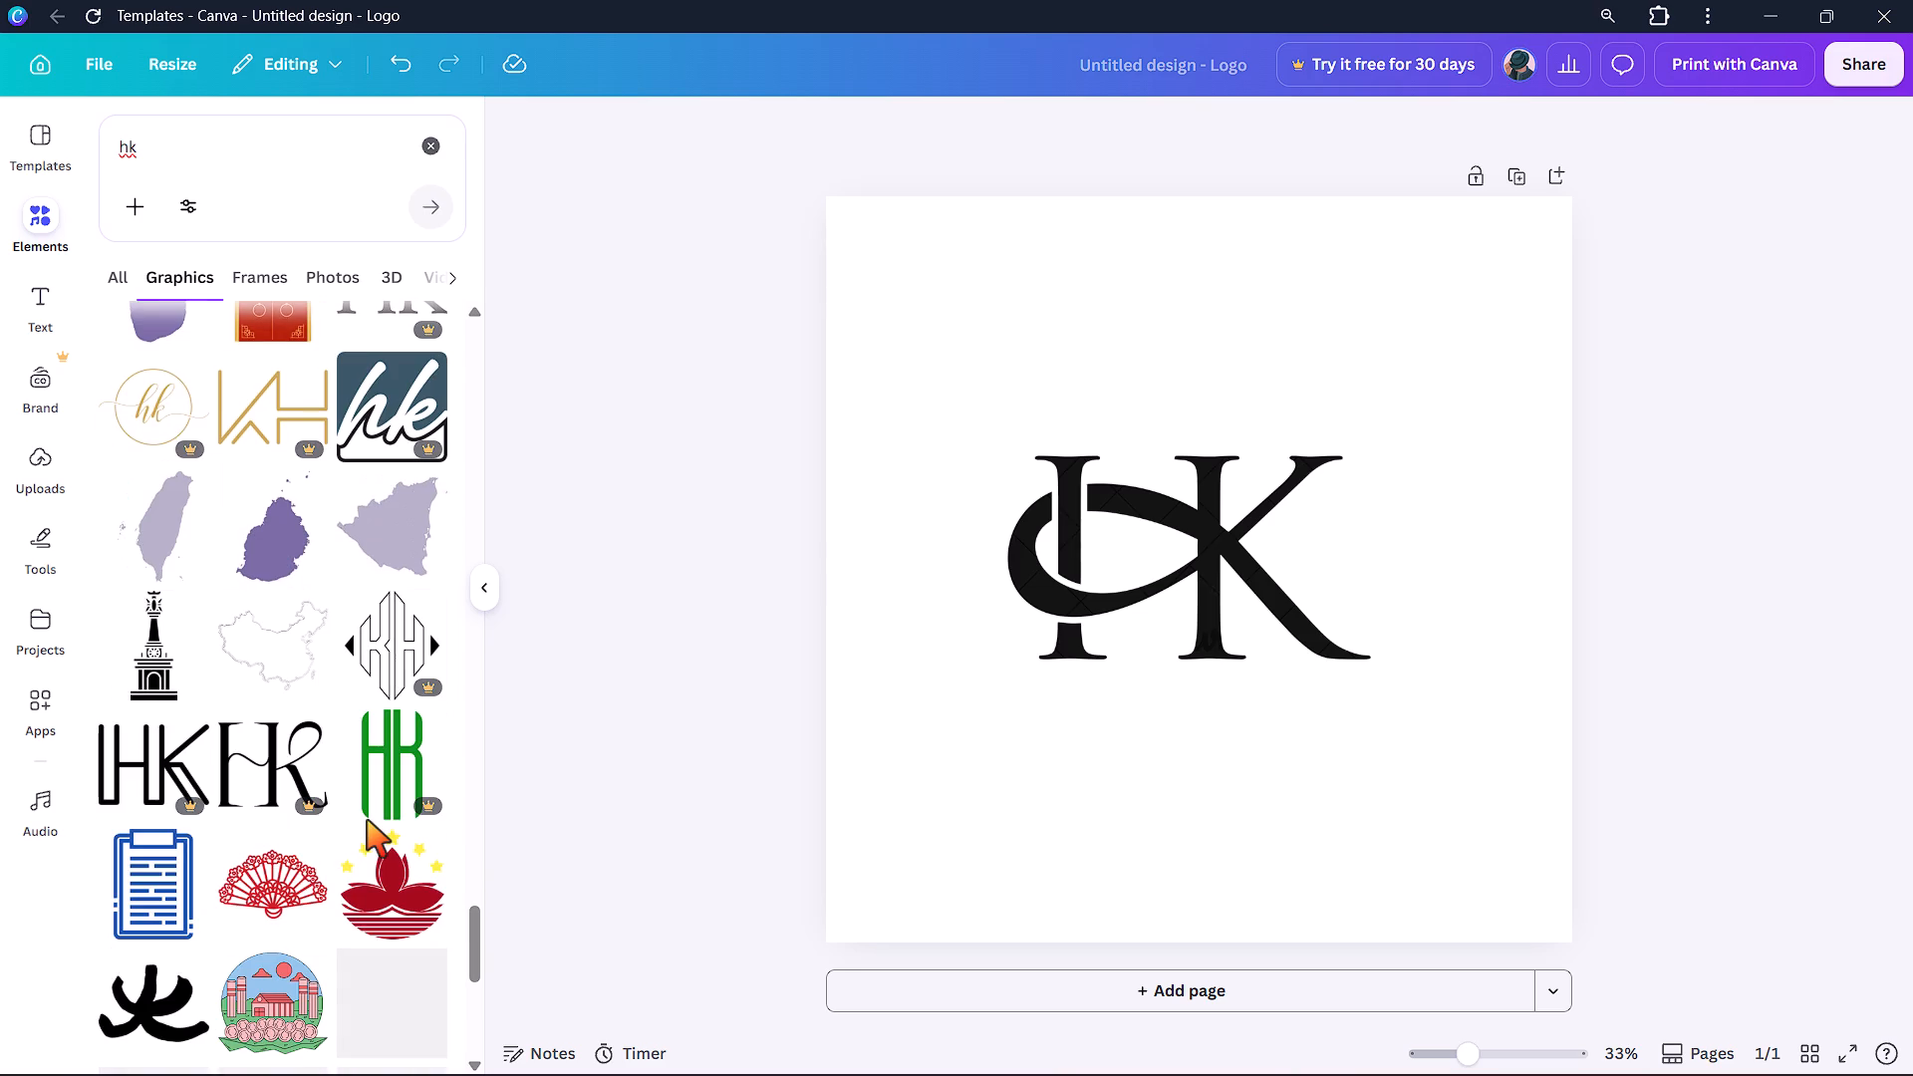
pyautogui.scroll(-3, 367, 820)
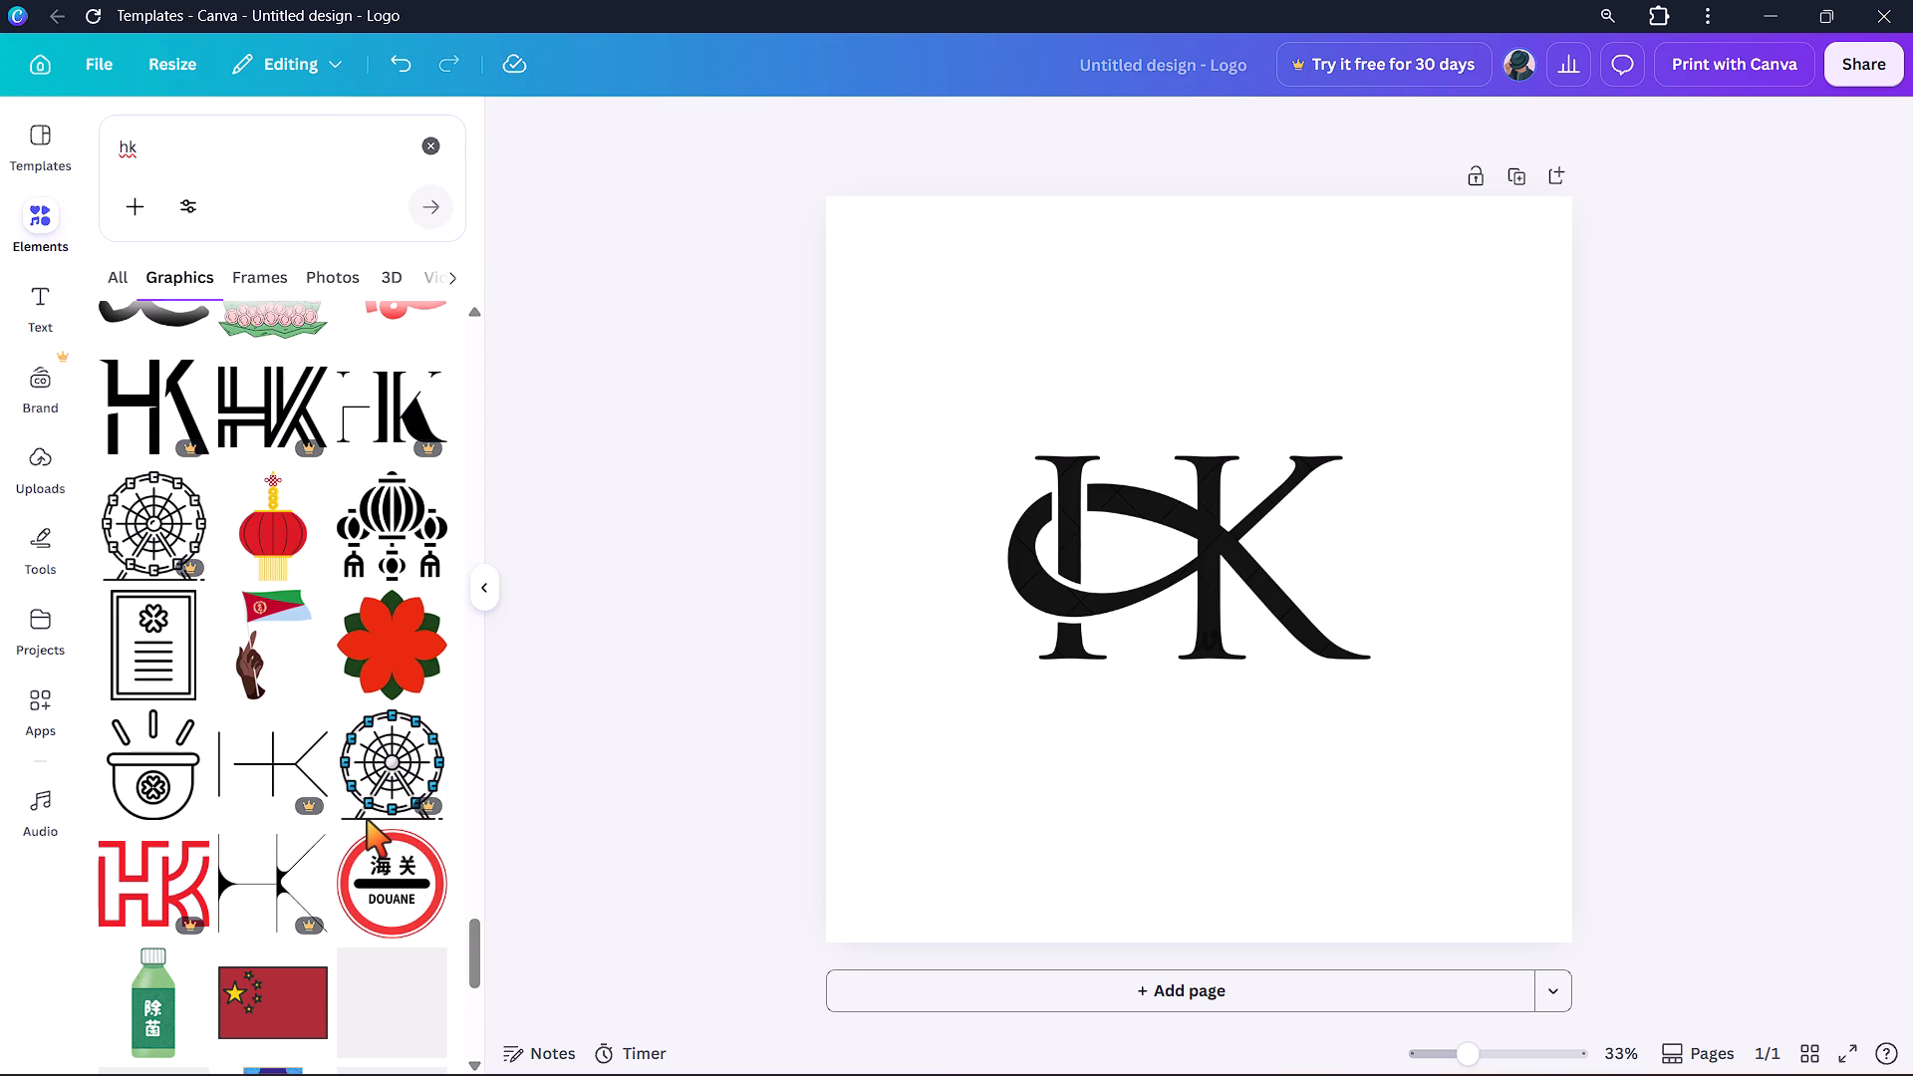
pyautogui.scroll(-7, 367, 820)
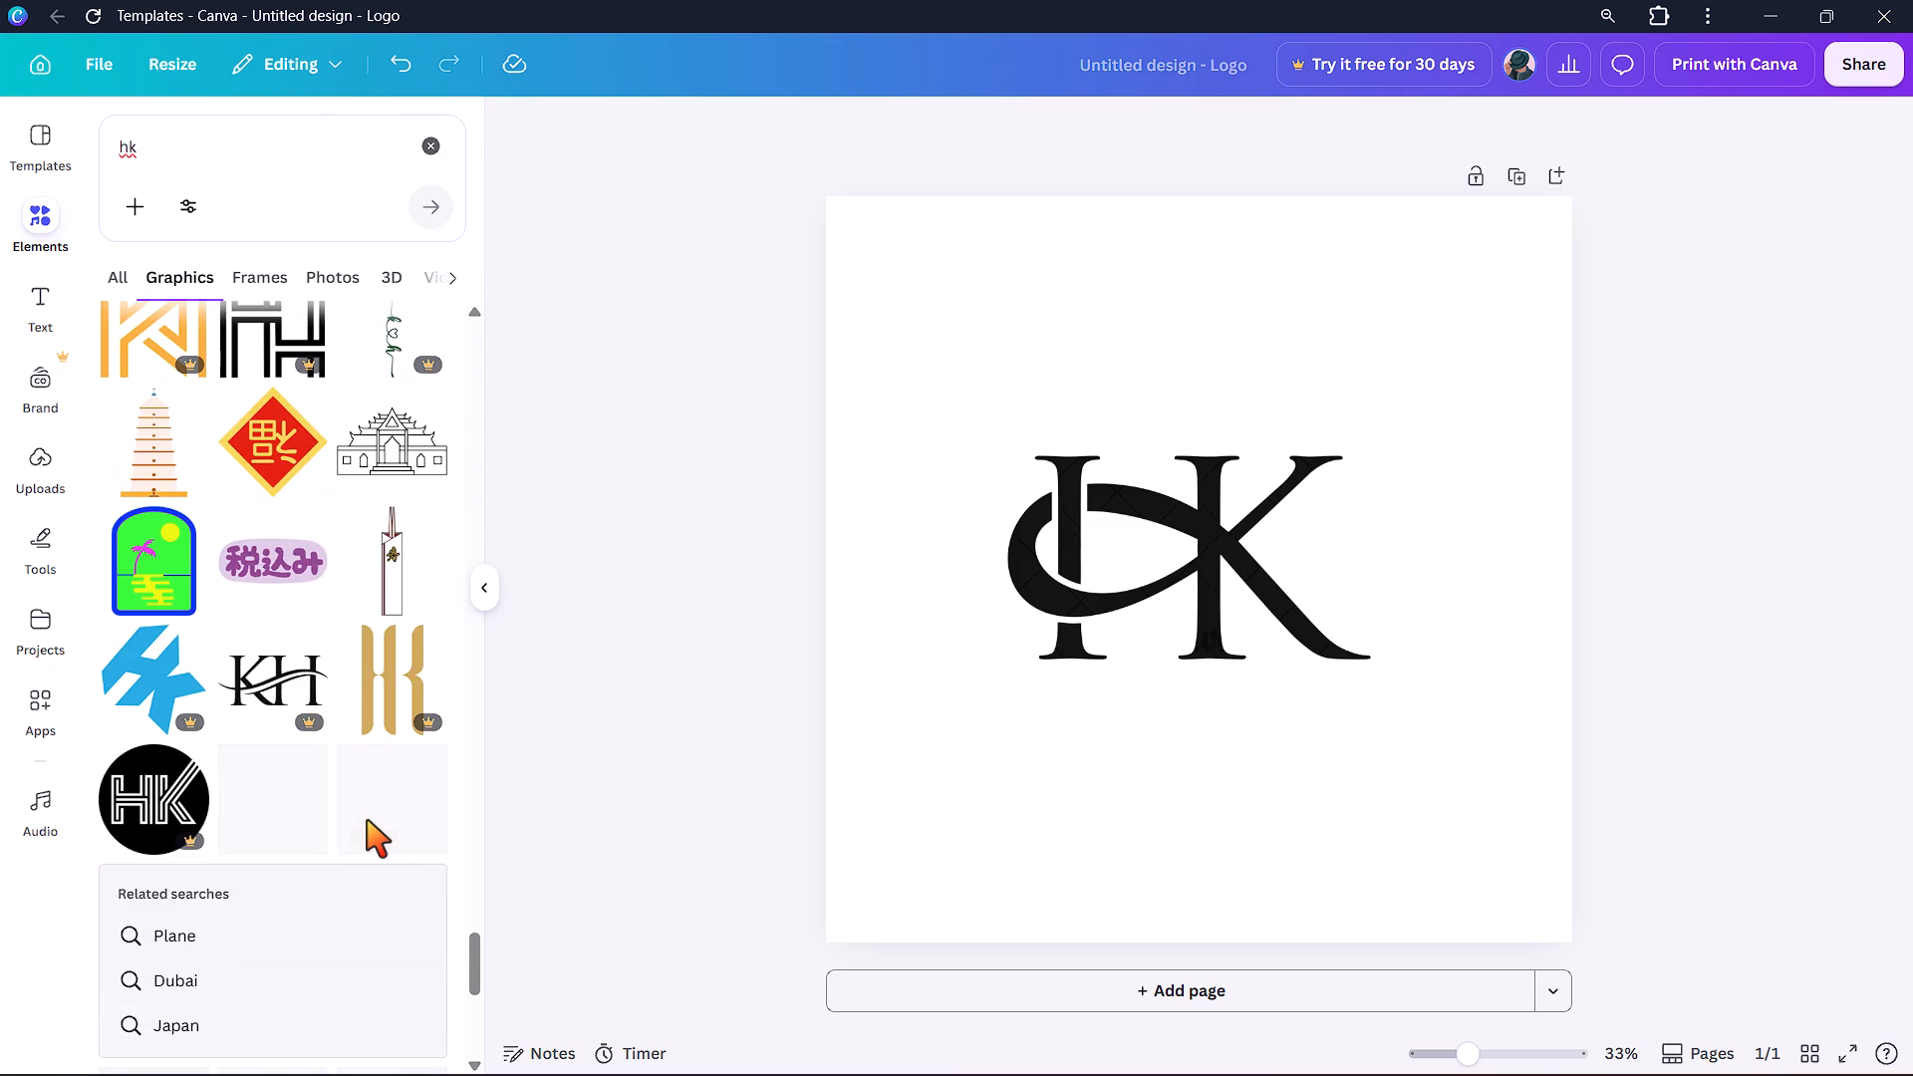
pyautogui.scroll(-3, 367, 820)
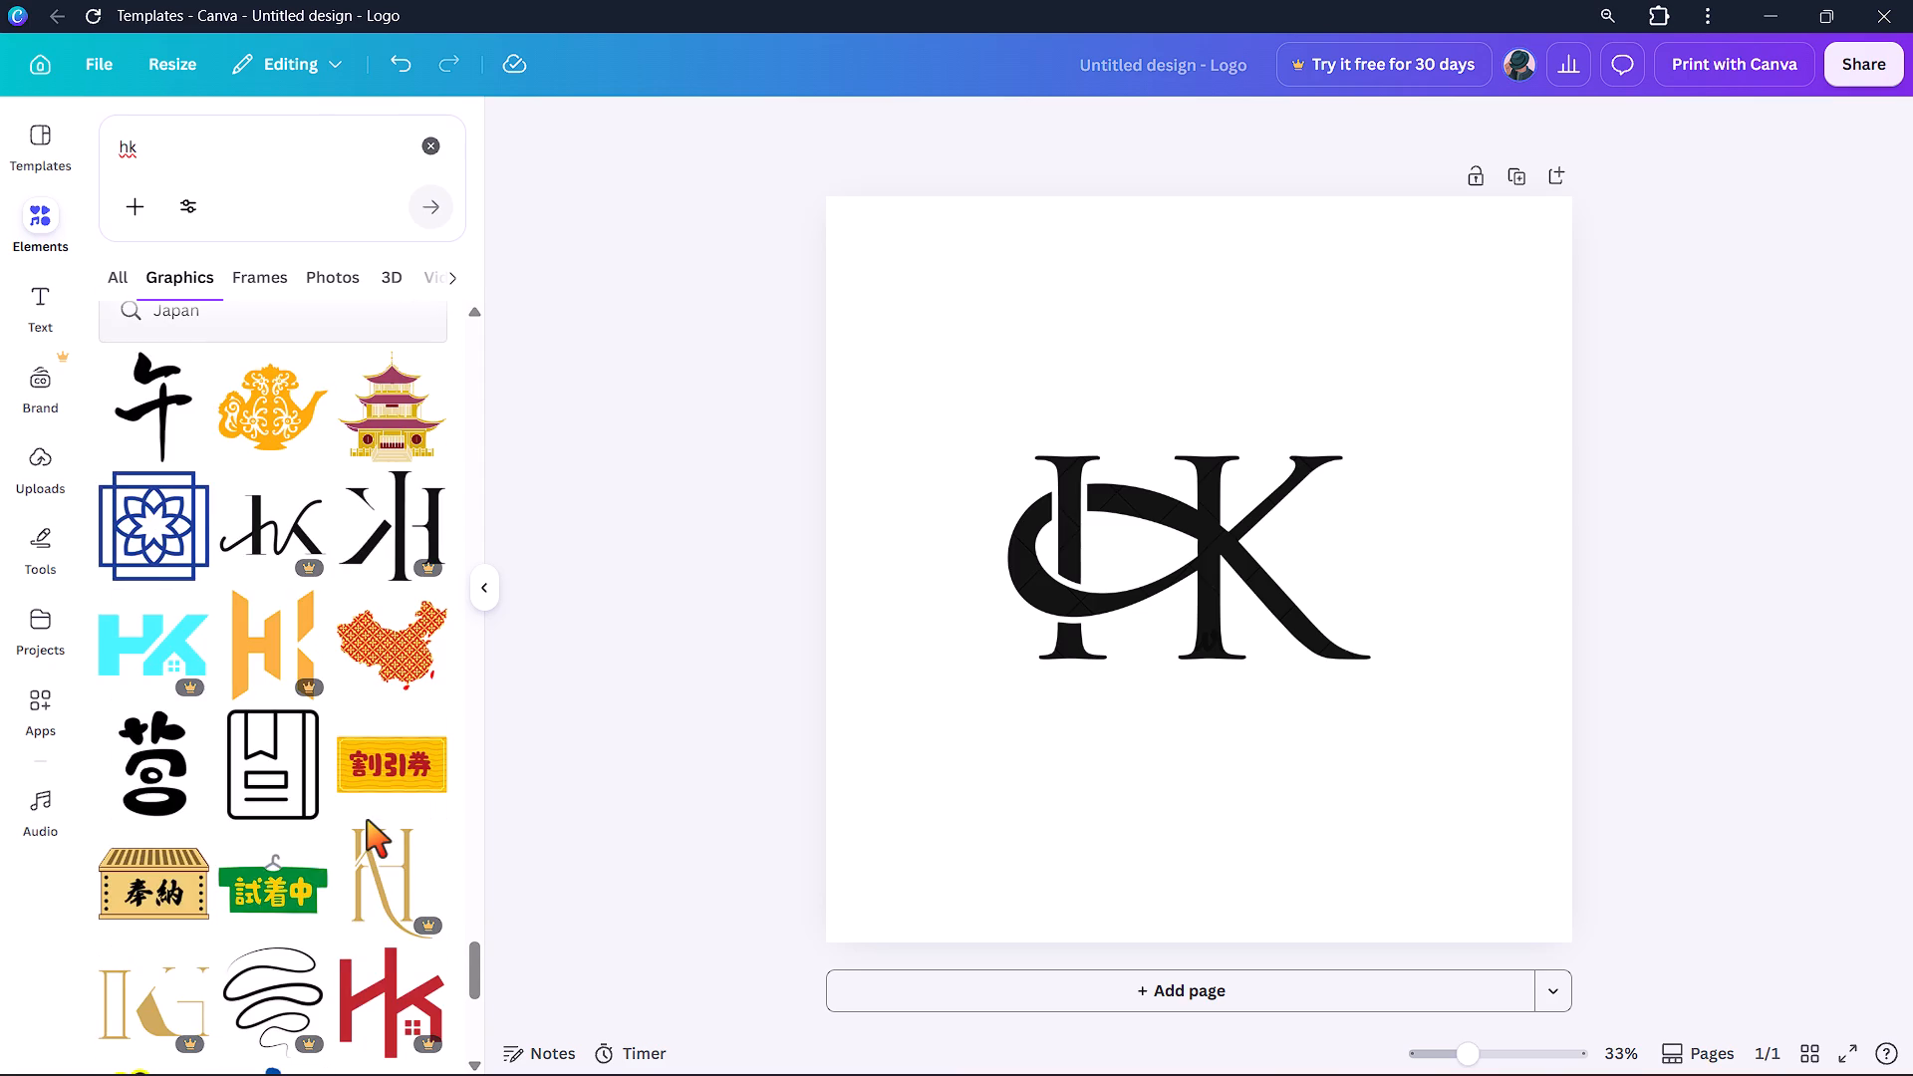
pyautogui.scroll(-3, 367, 820)
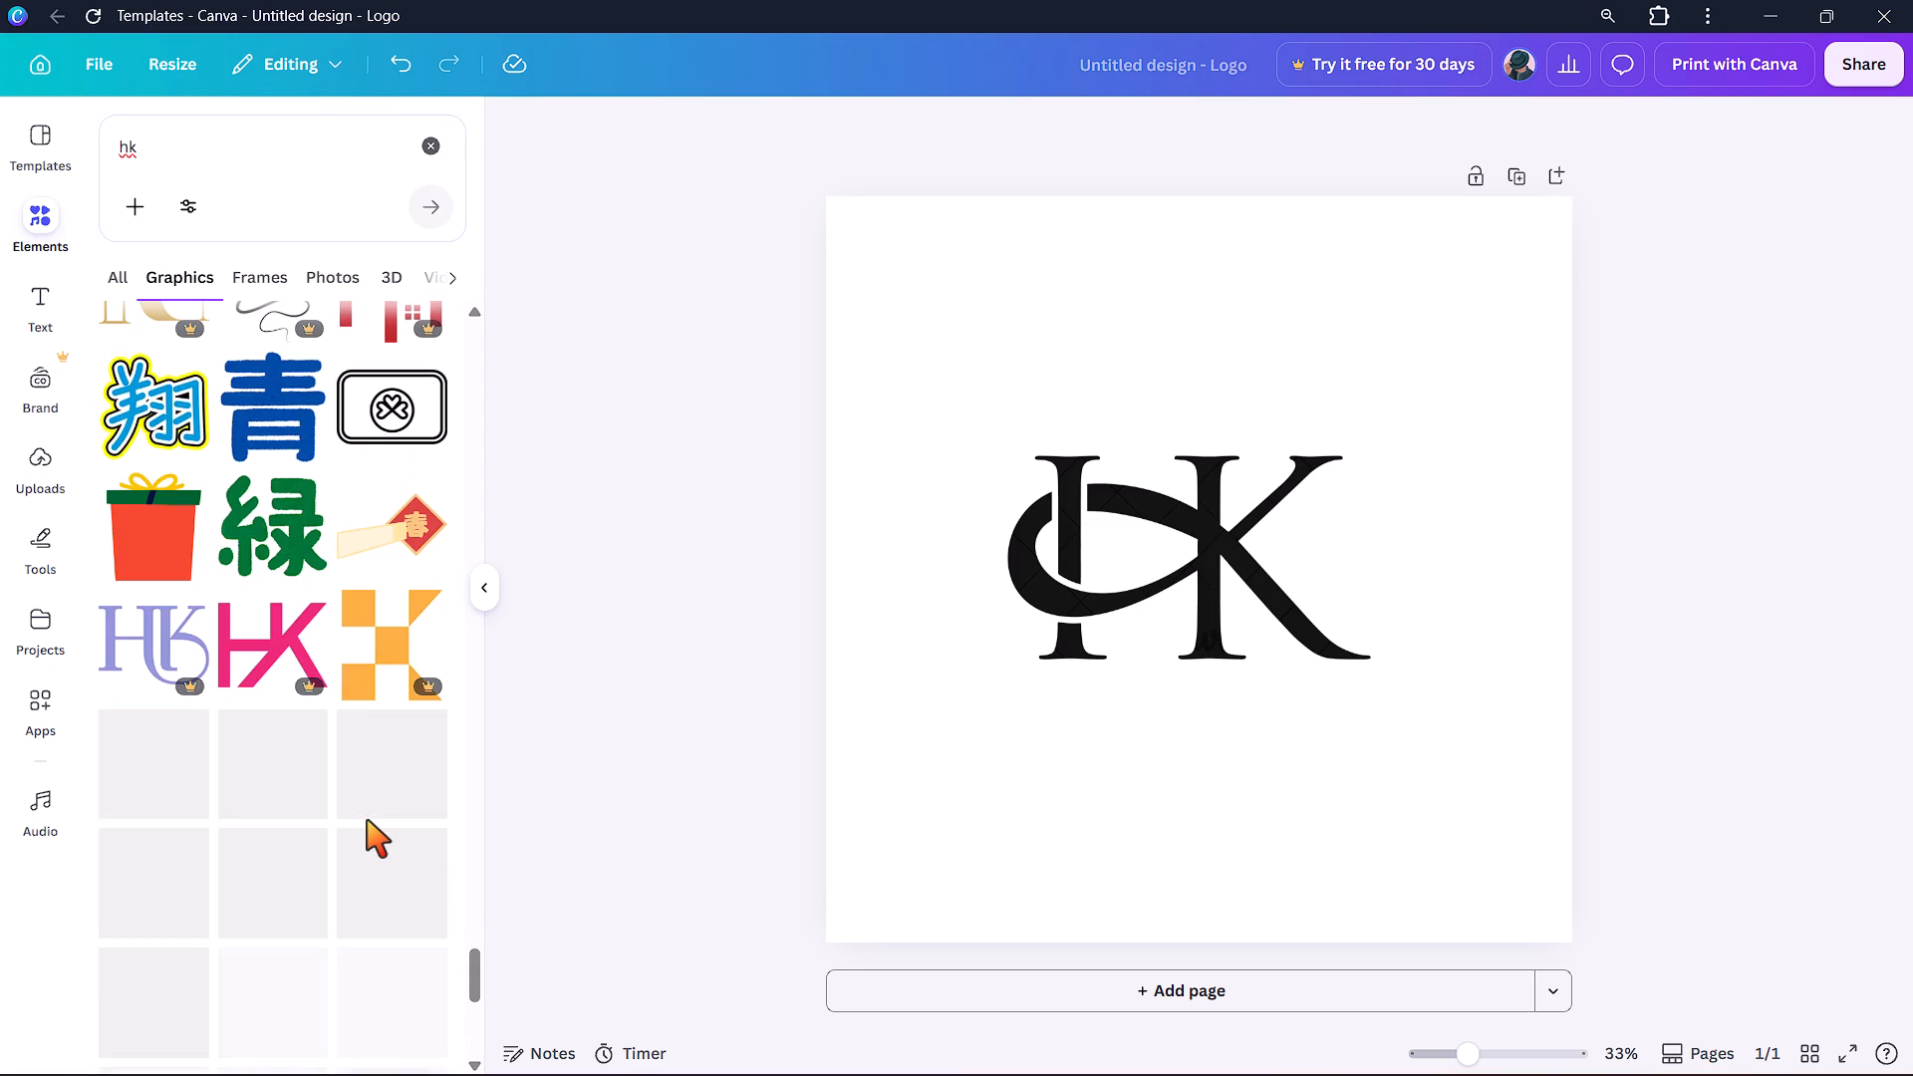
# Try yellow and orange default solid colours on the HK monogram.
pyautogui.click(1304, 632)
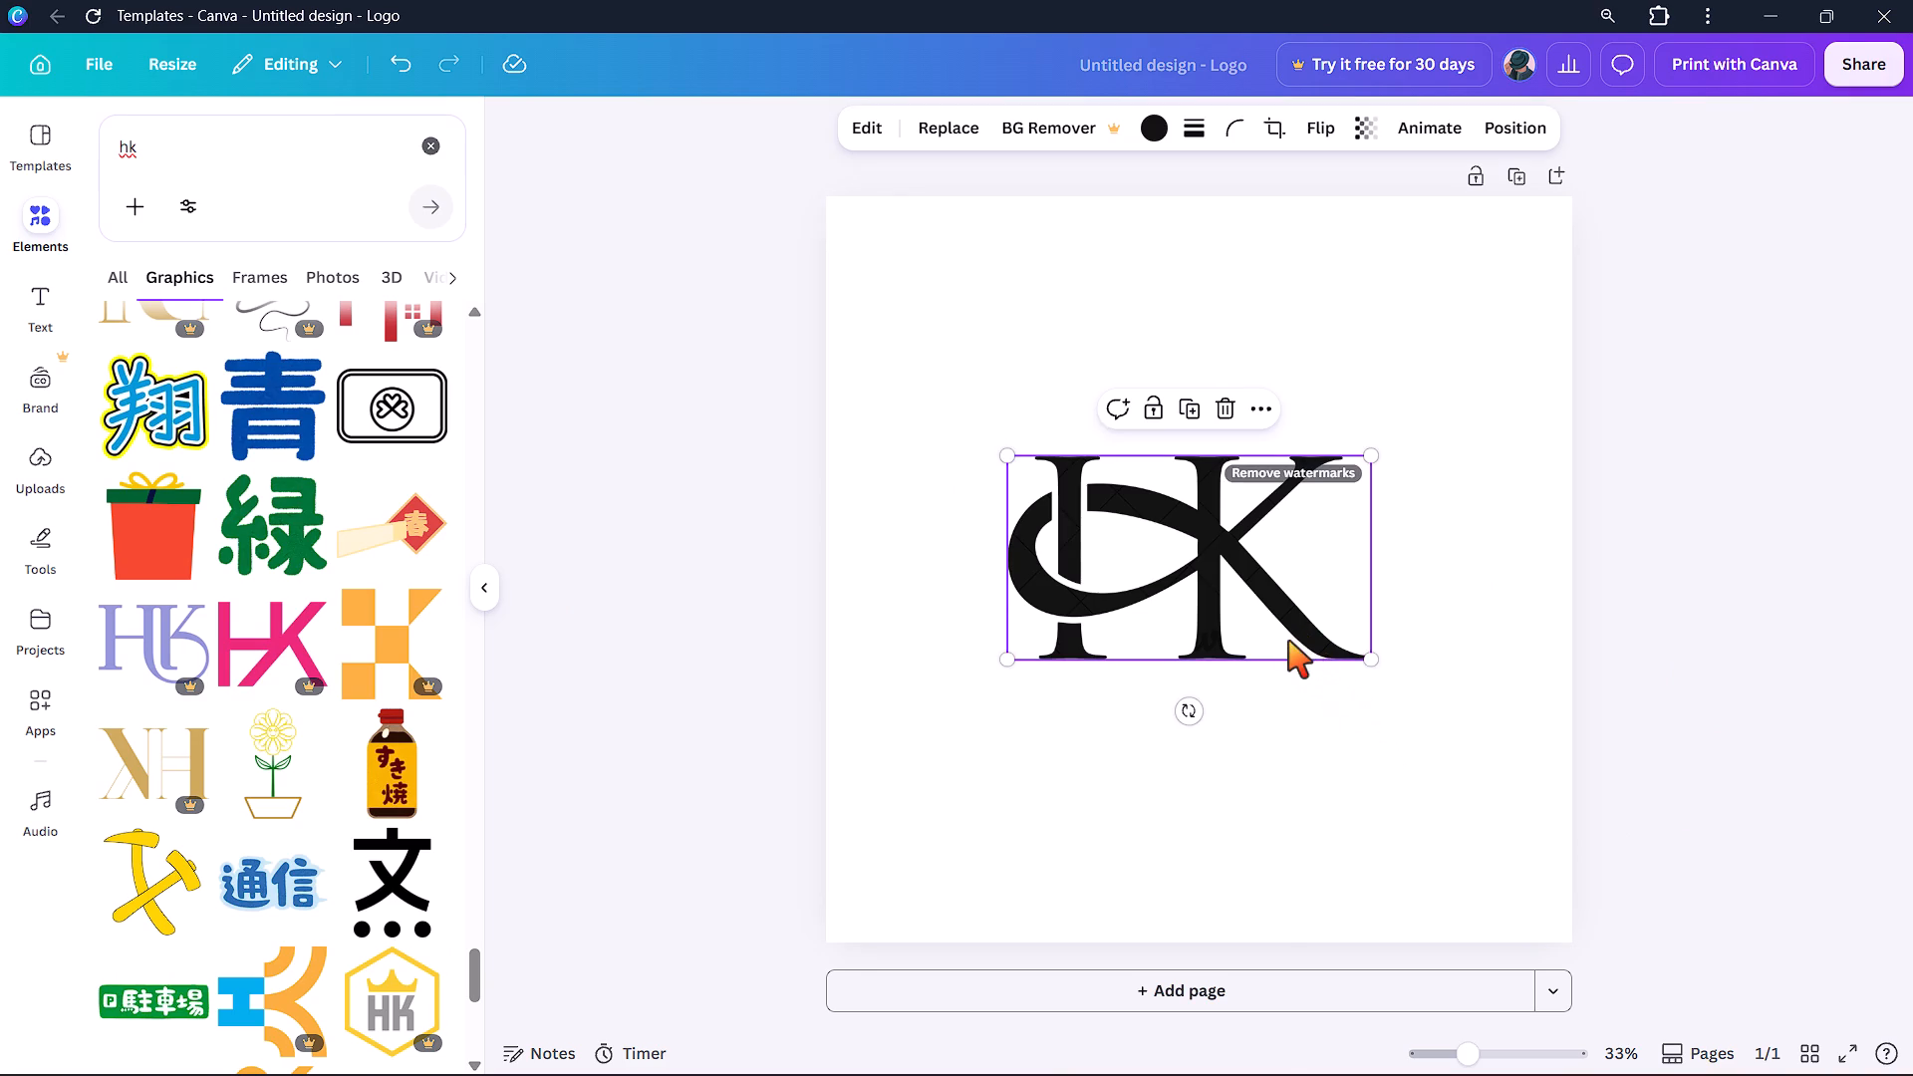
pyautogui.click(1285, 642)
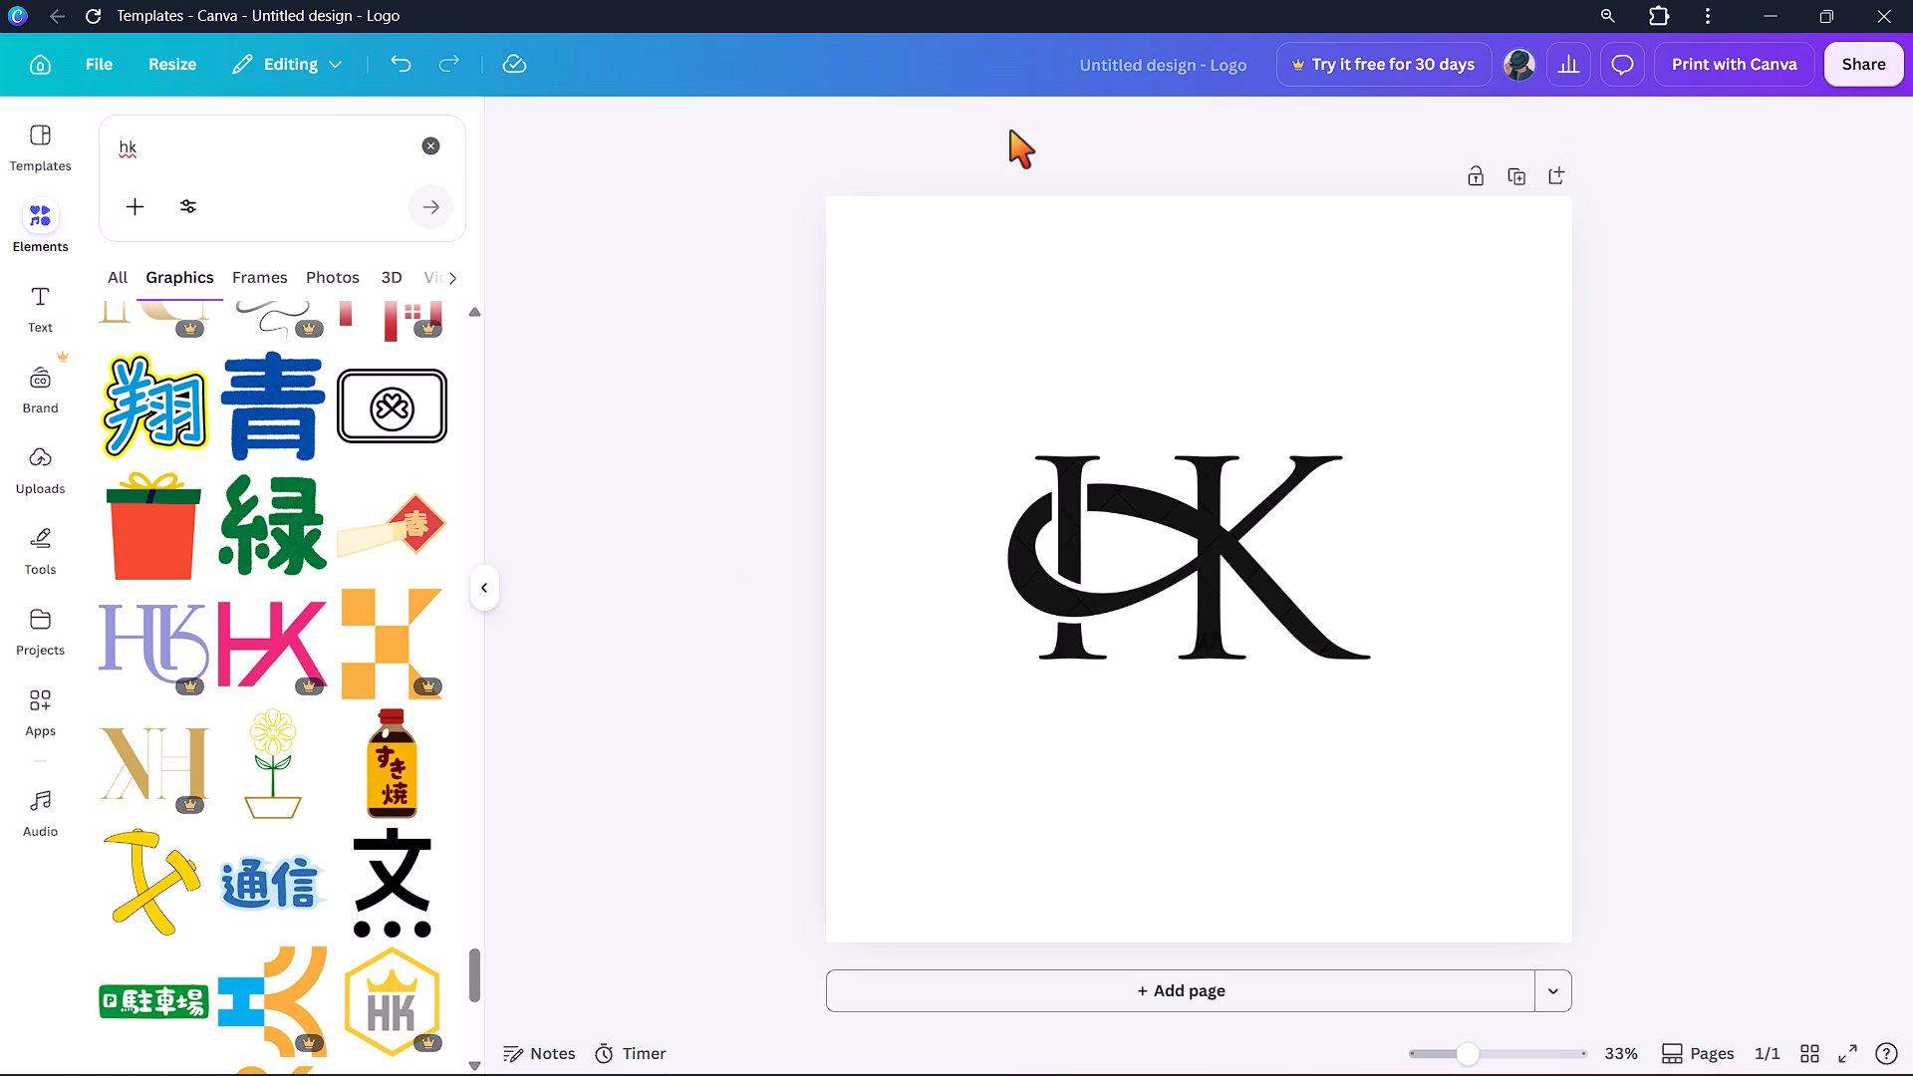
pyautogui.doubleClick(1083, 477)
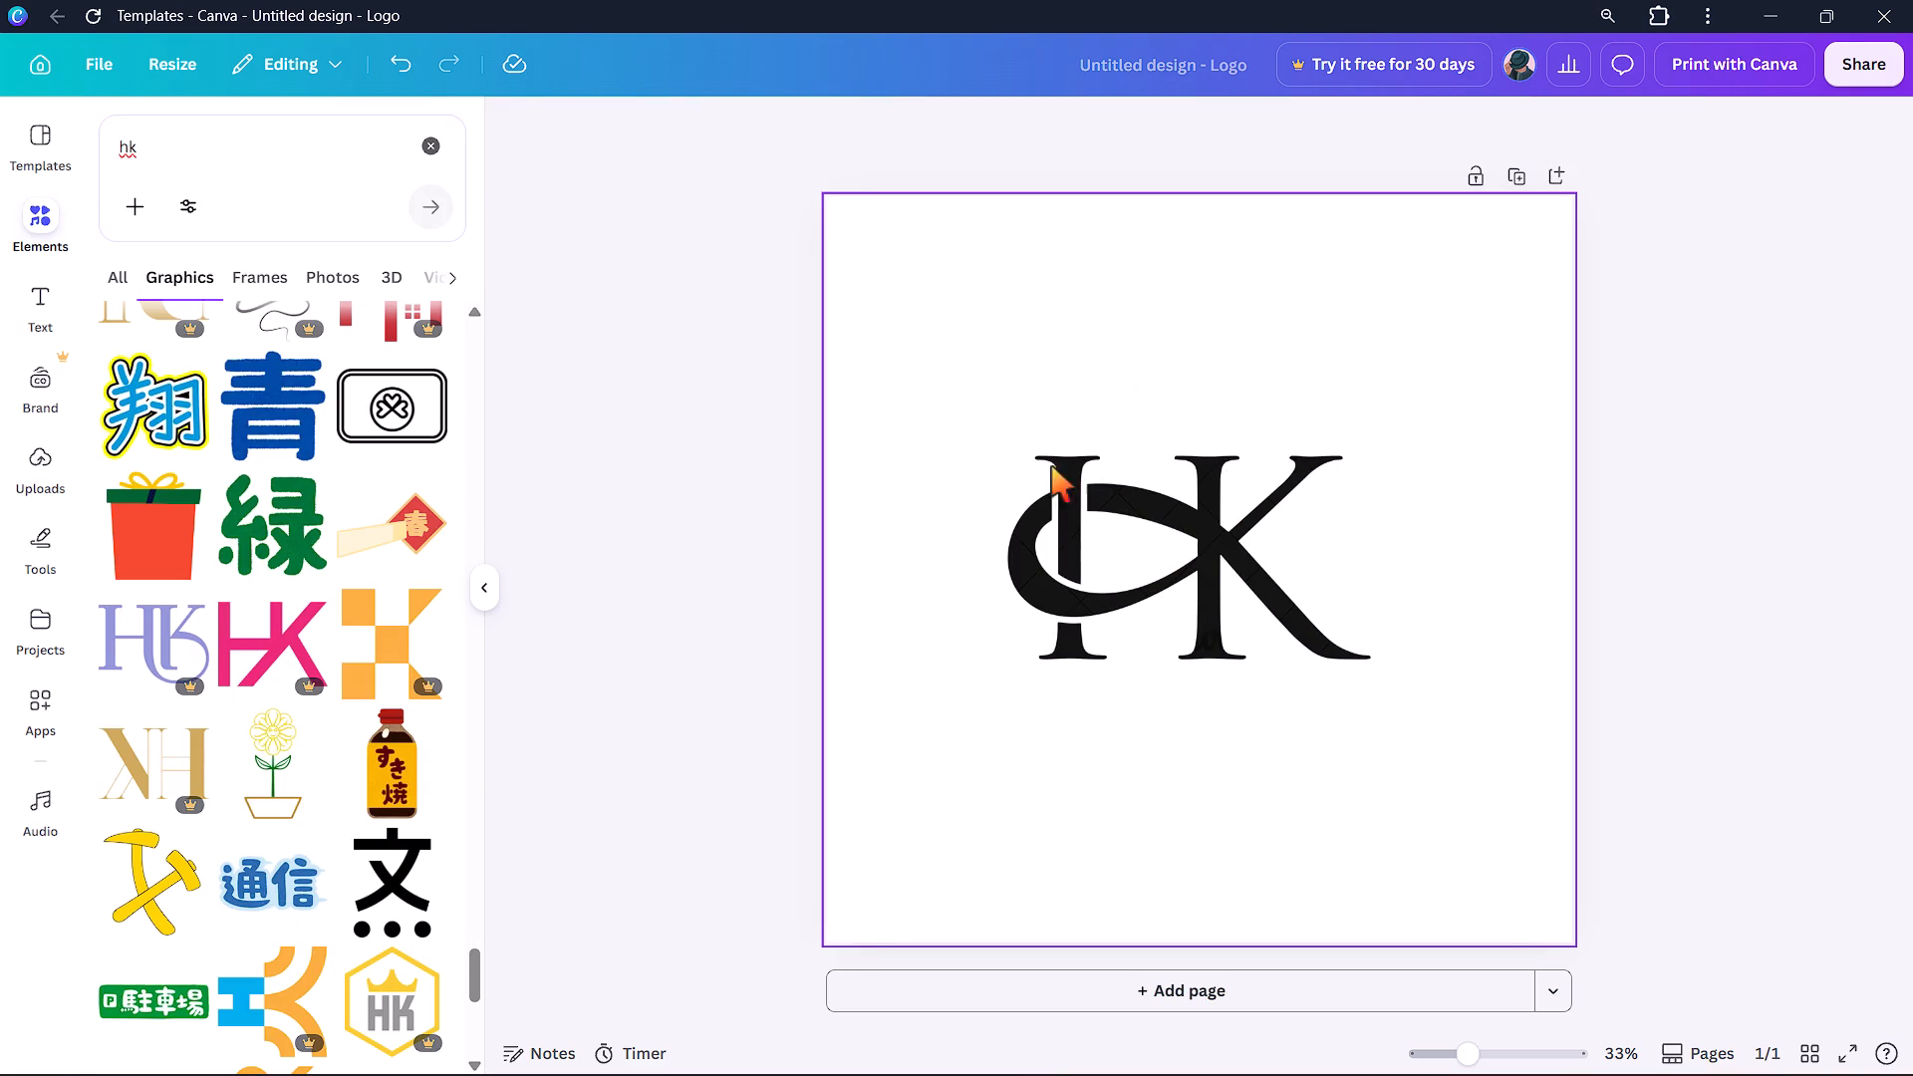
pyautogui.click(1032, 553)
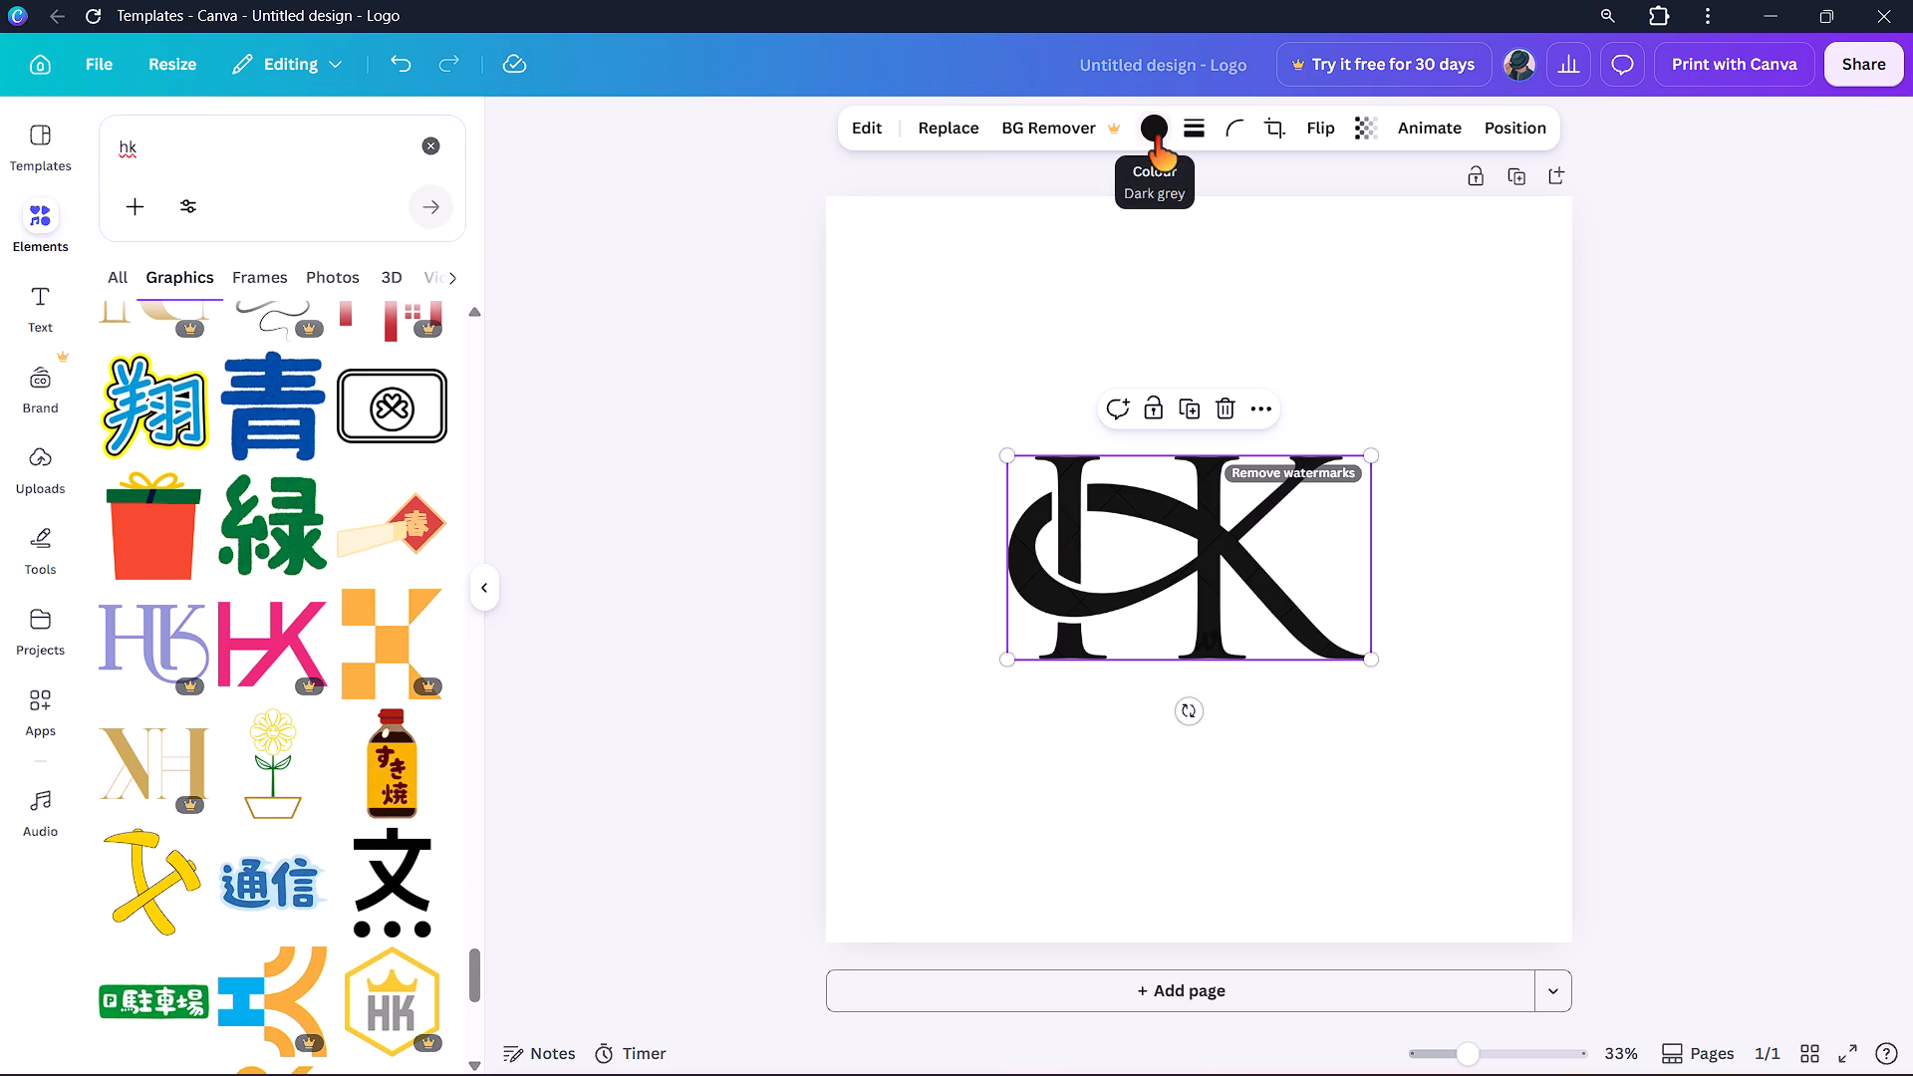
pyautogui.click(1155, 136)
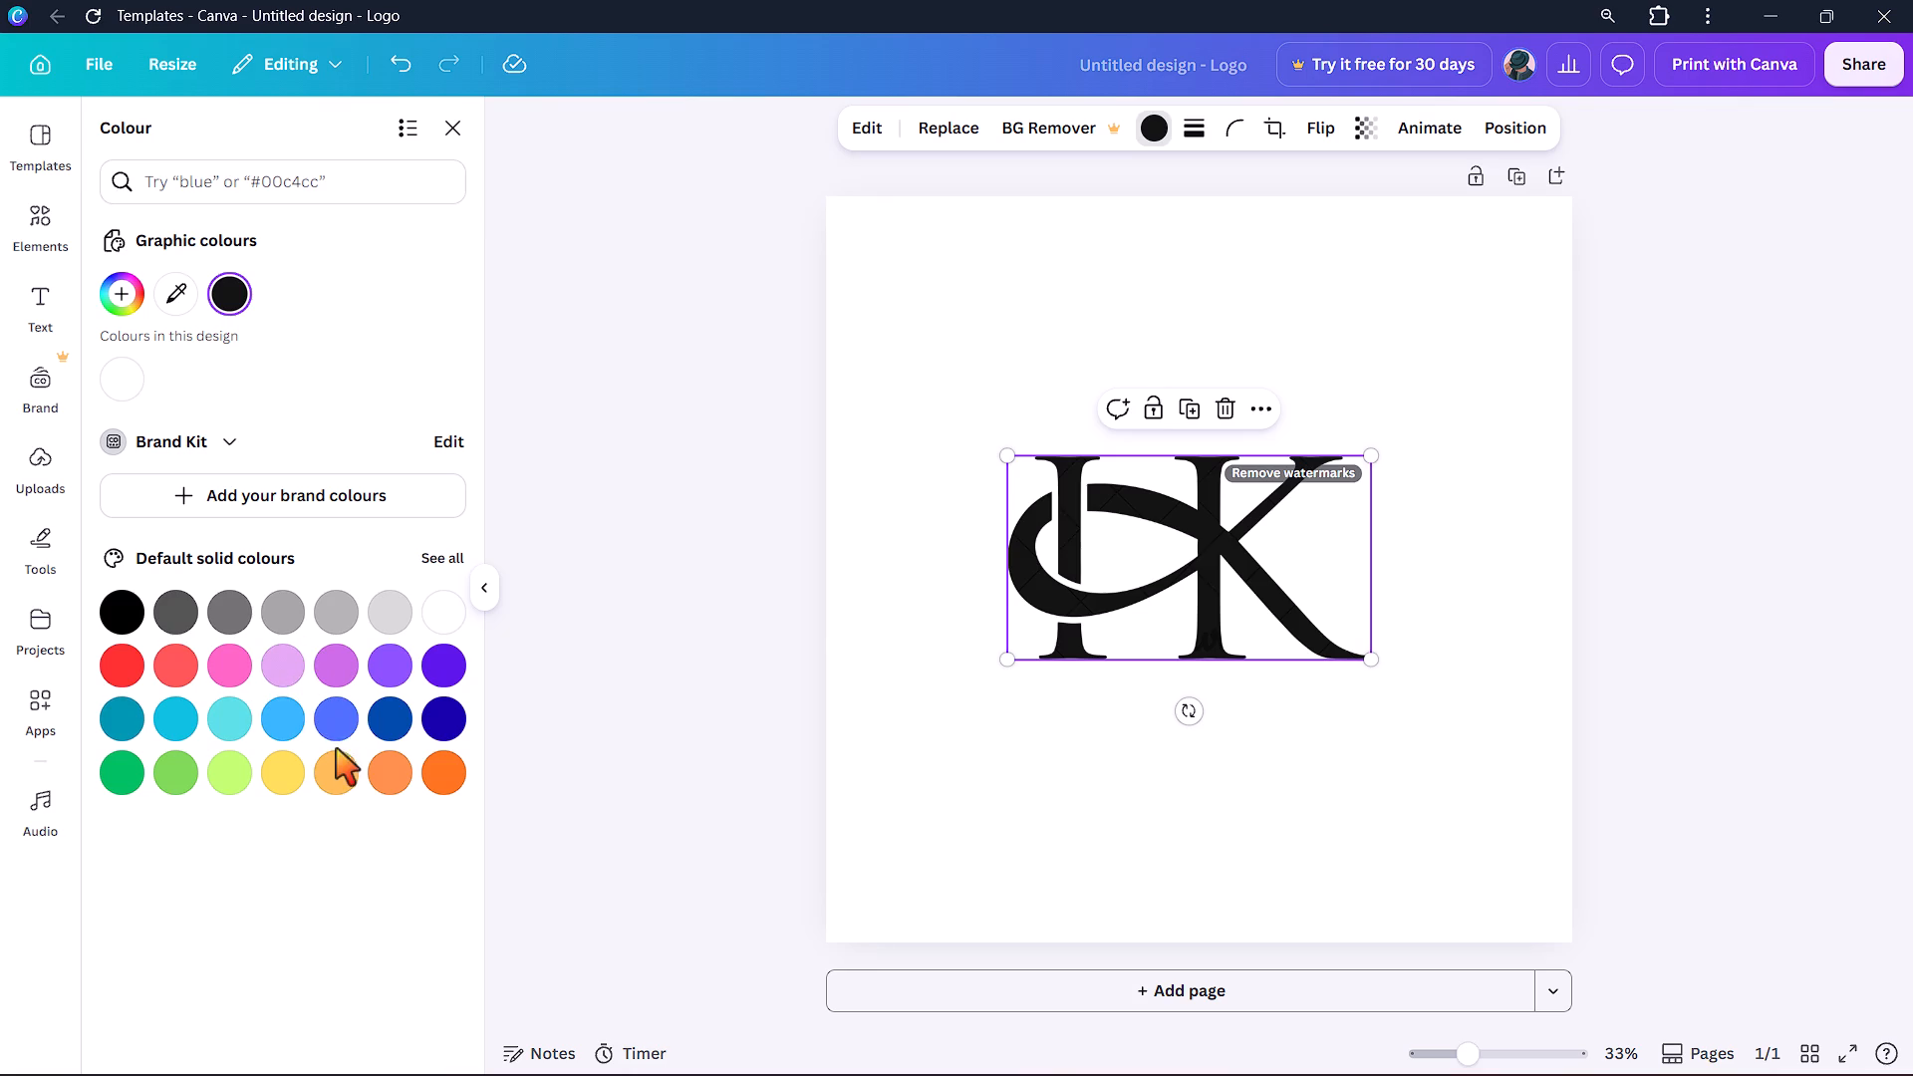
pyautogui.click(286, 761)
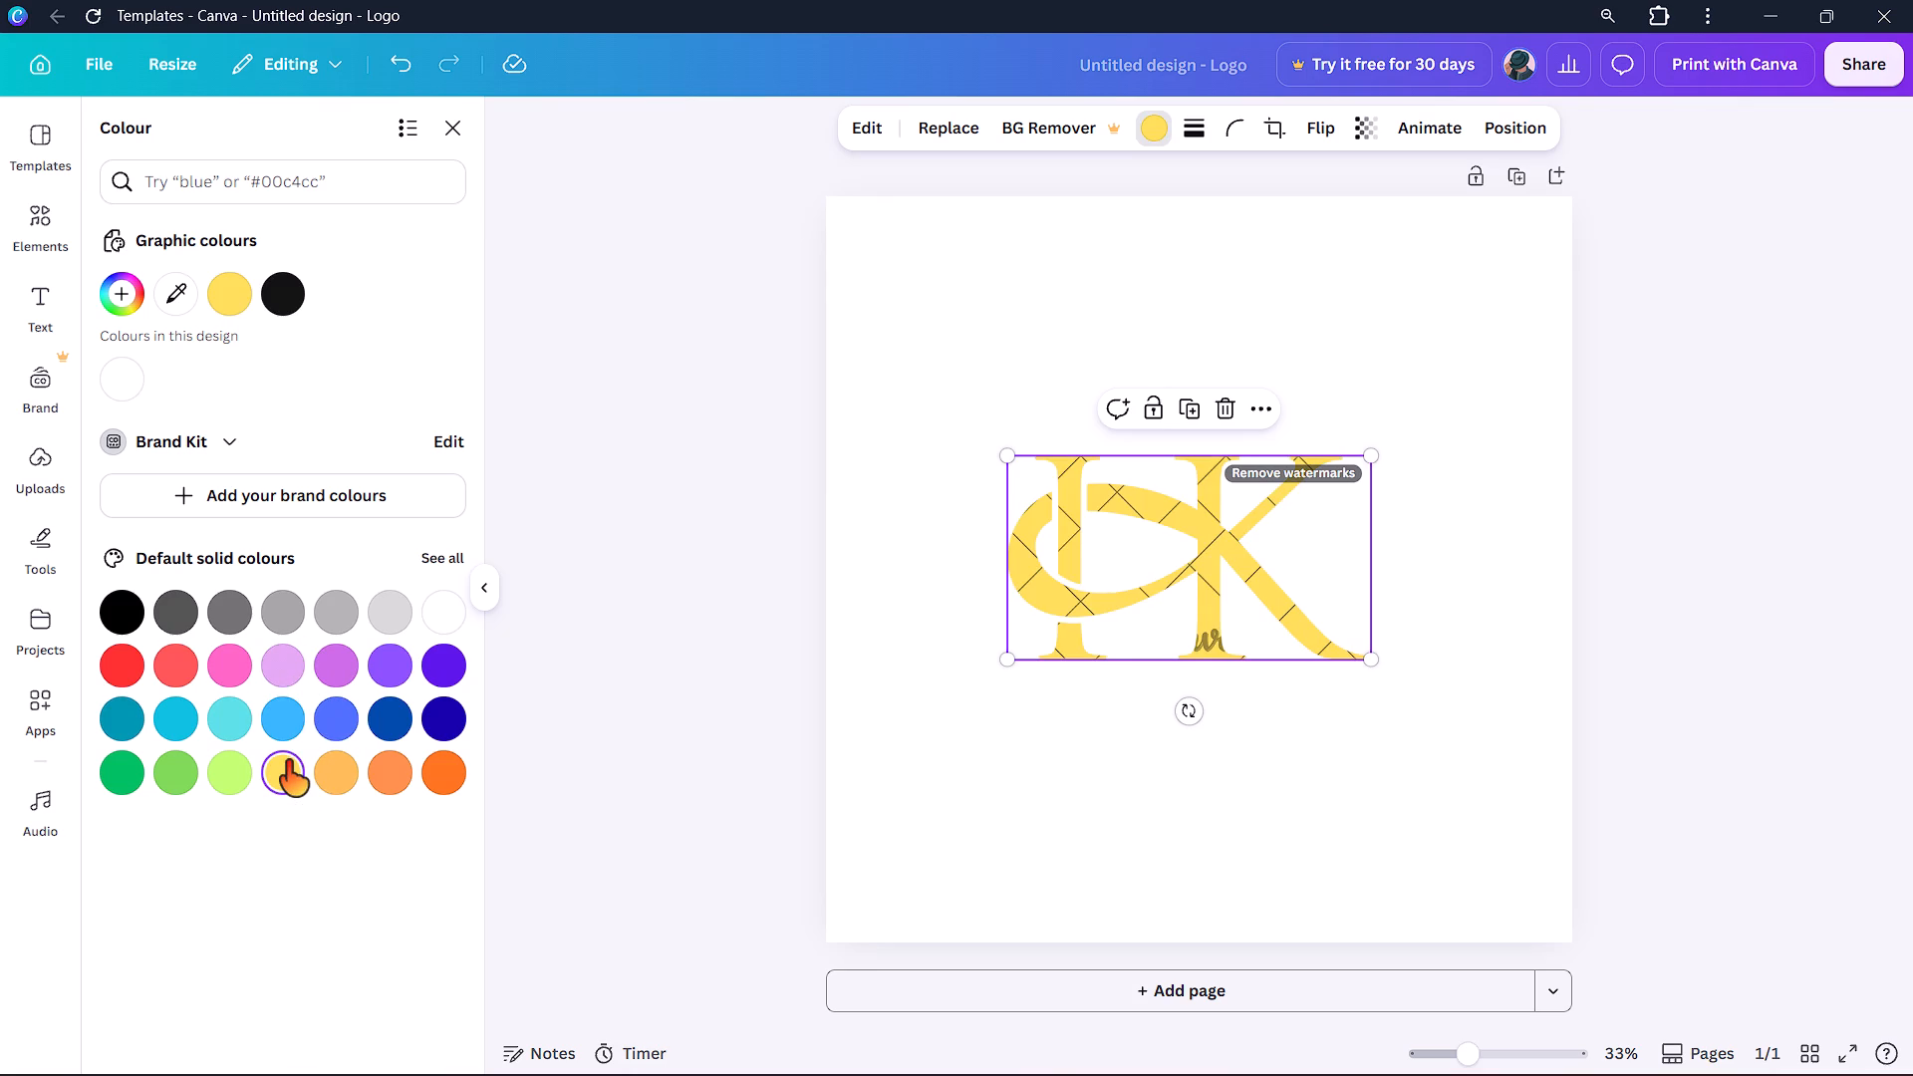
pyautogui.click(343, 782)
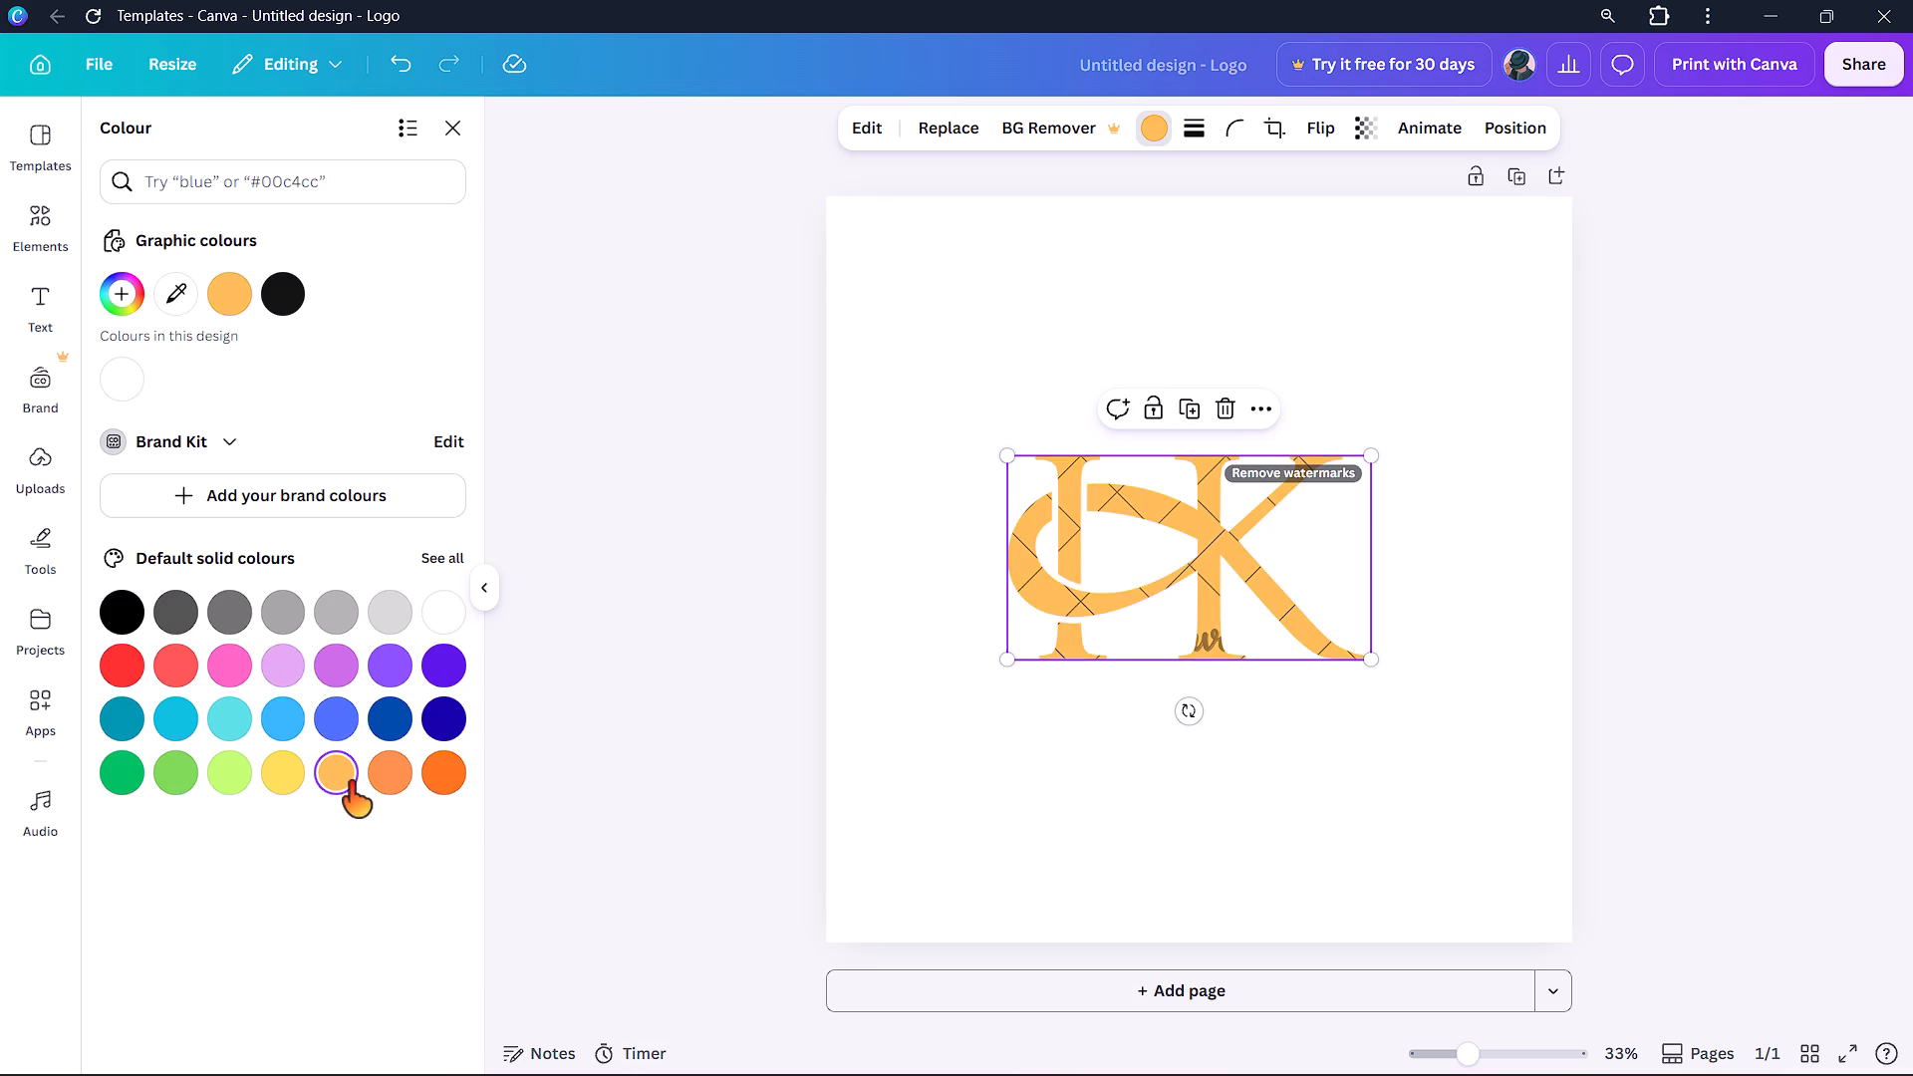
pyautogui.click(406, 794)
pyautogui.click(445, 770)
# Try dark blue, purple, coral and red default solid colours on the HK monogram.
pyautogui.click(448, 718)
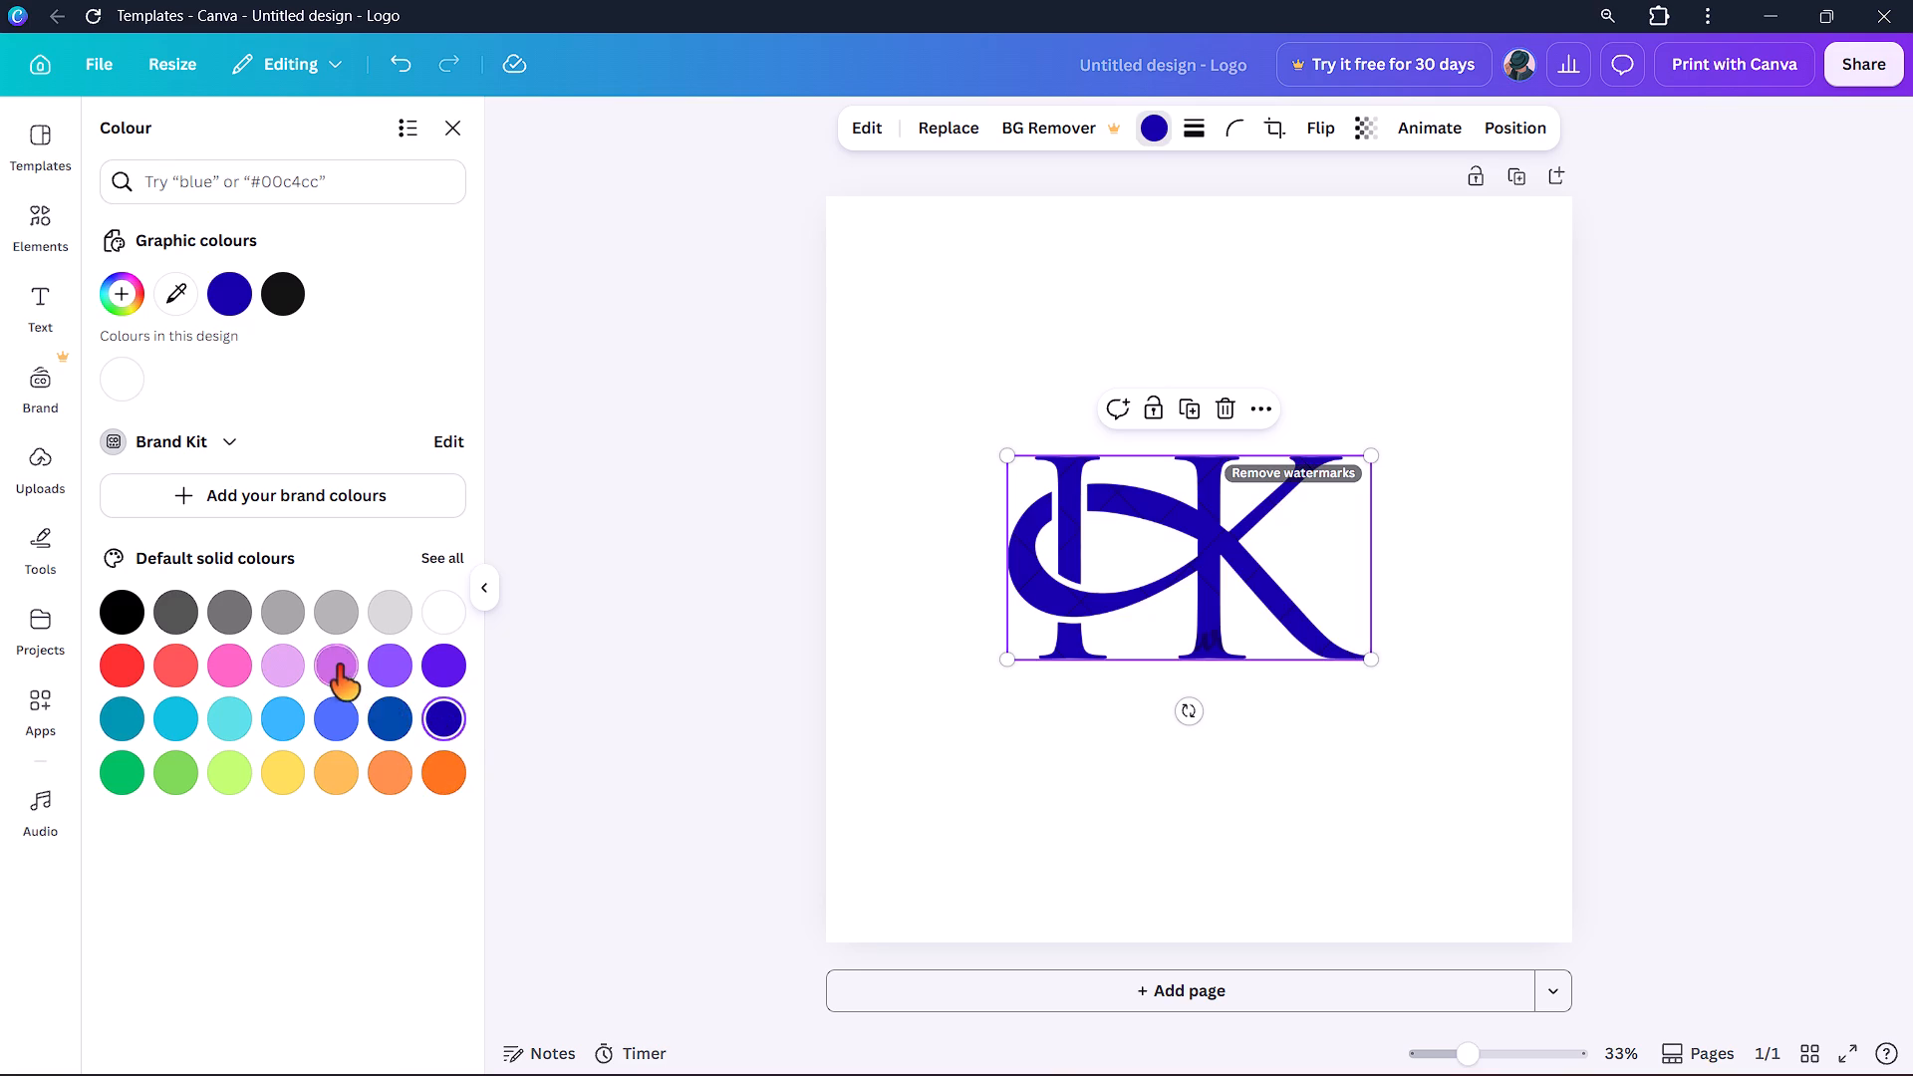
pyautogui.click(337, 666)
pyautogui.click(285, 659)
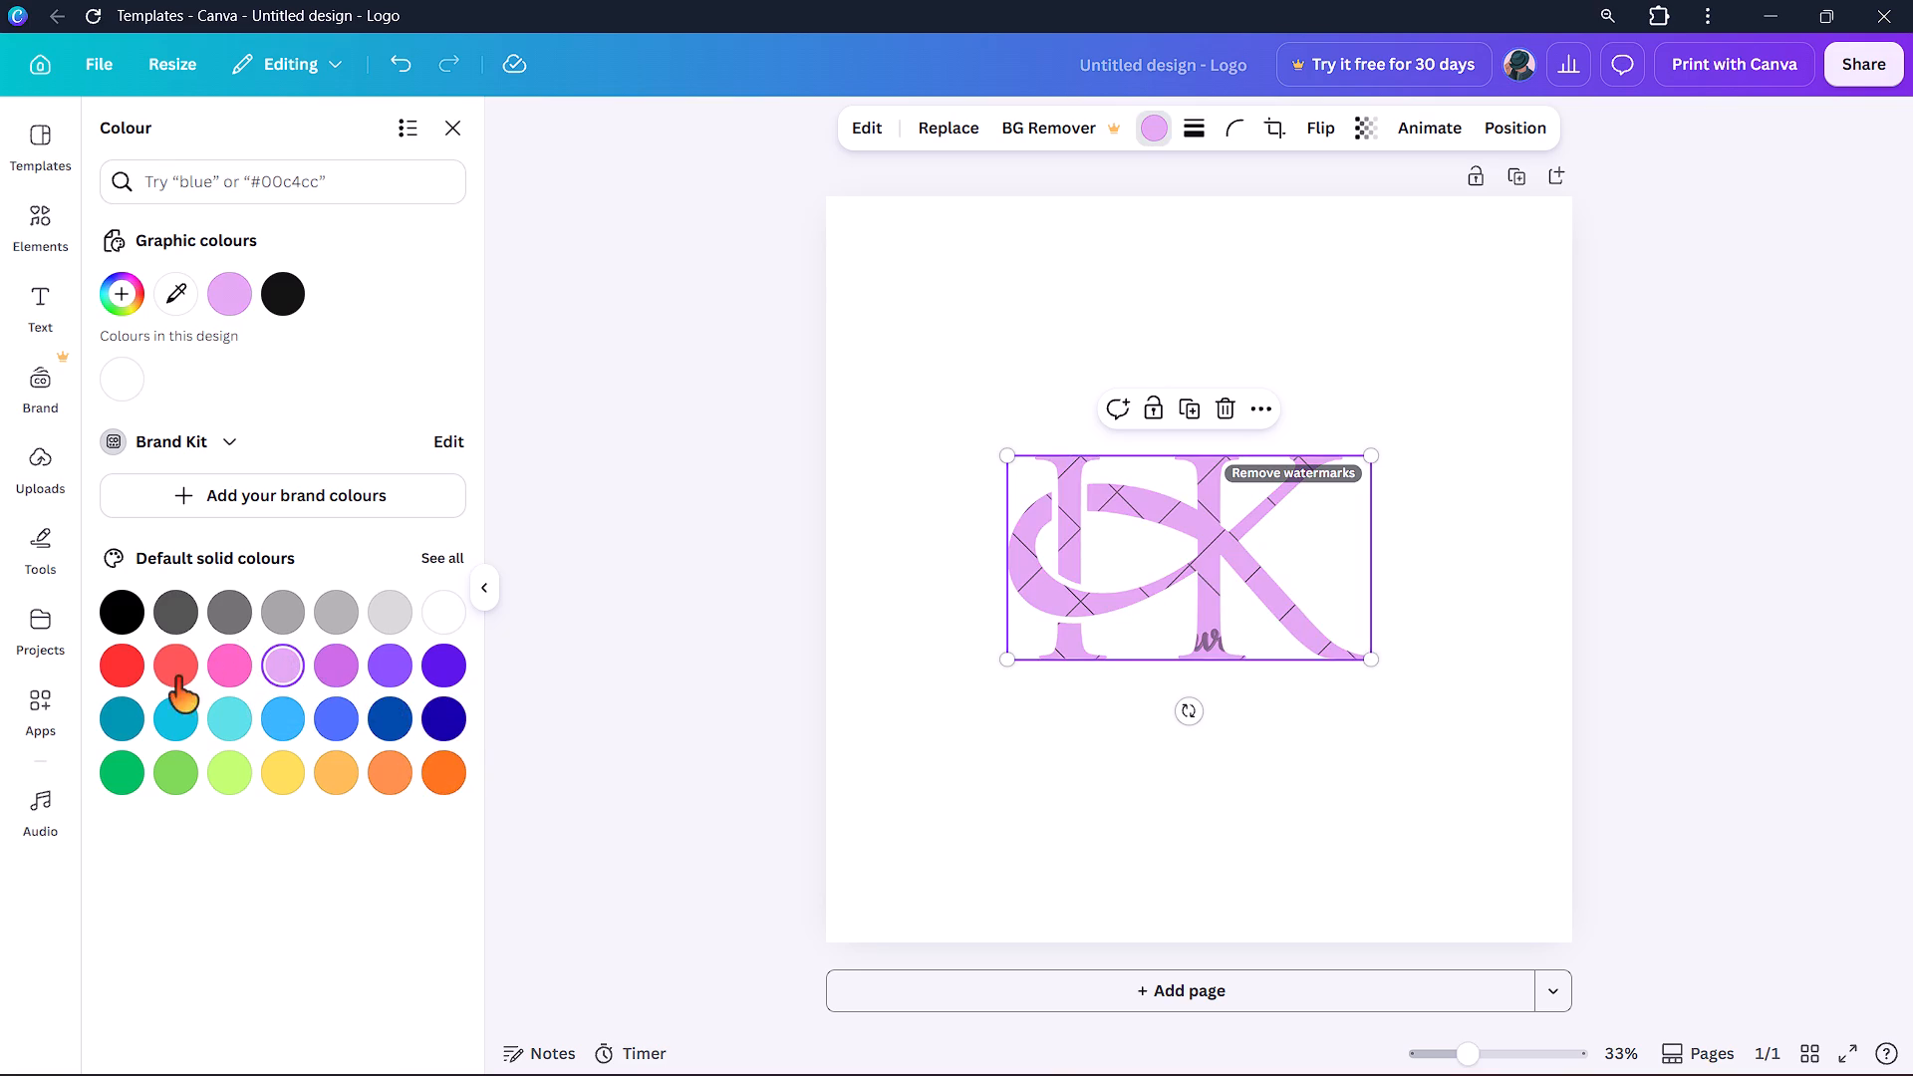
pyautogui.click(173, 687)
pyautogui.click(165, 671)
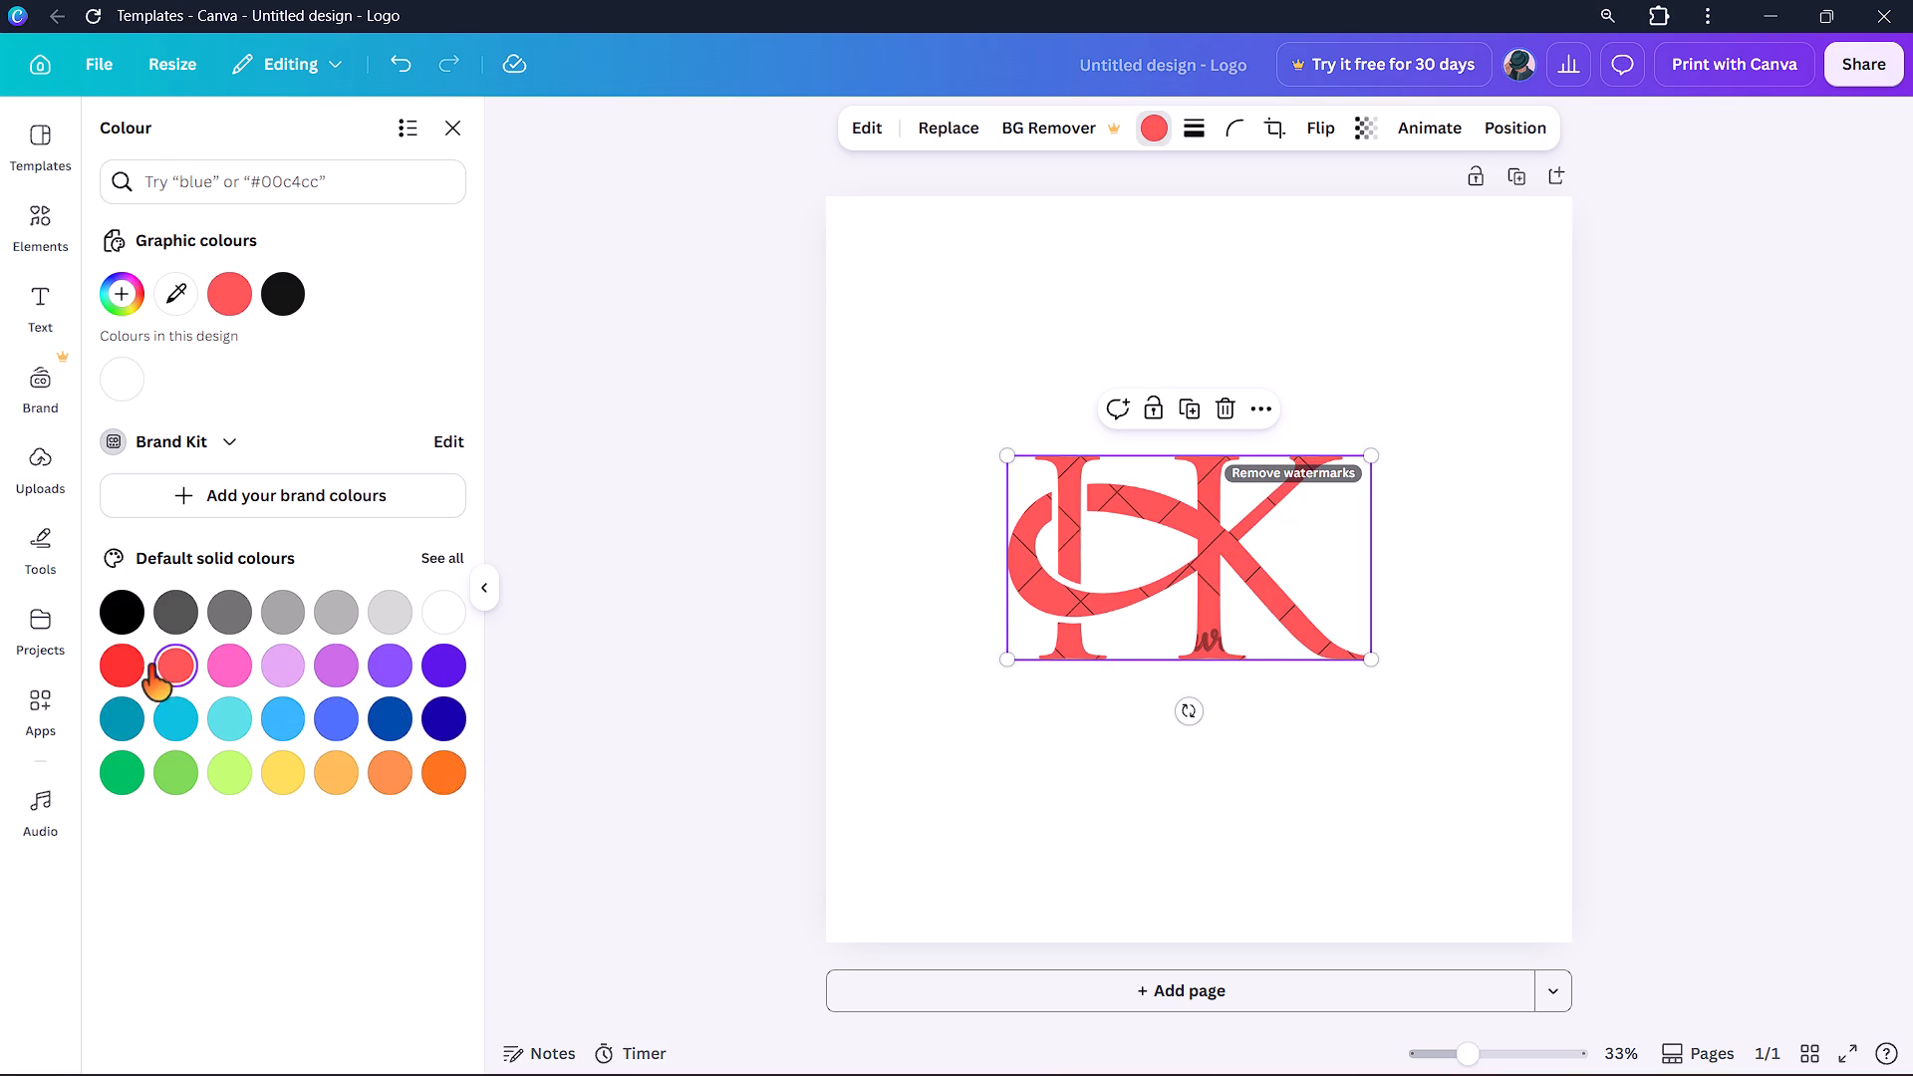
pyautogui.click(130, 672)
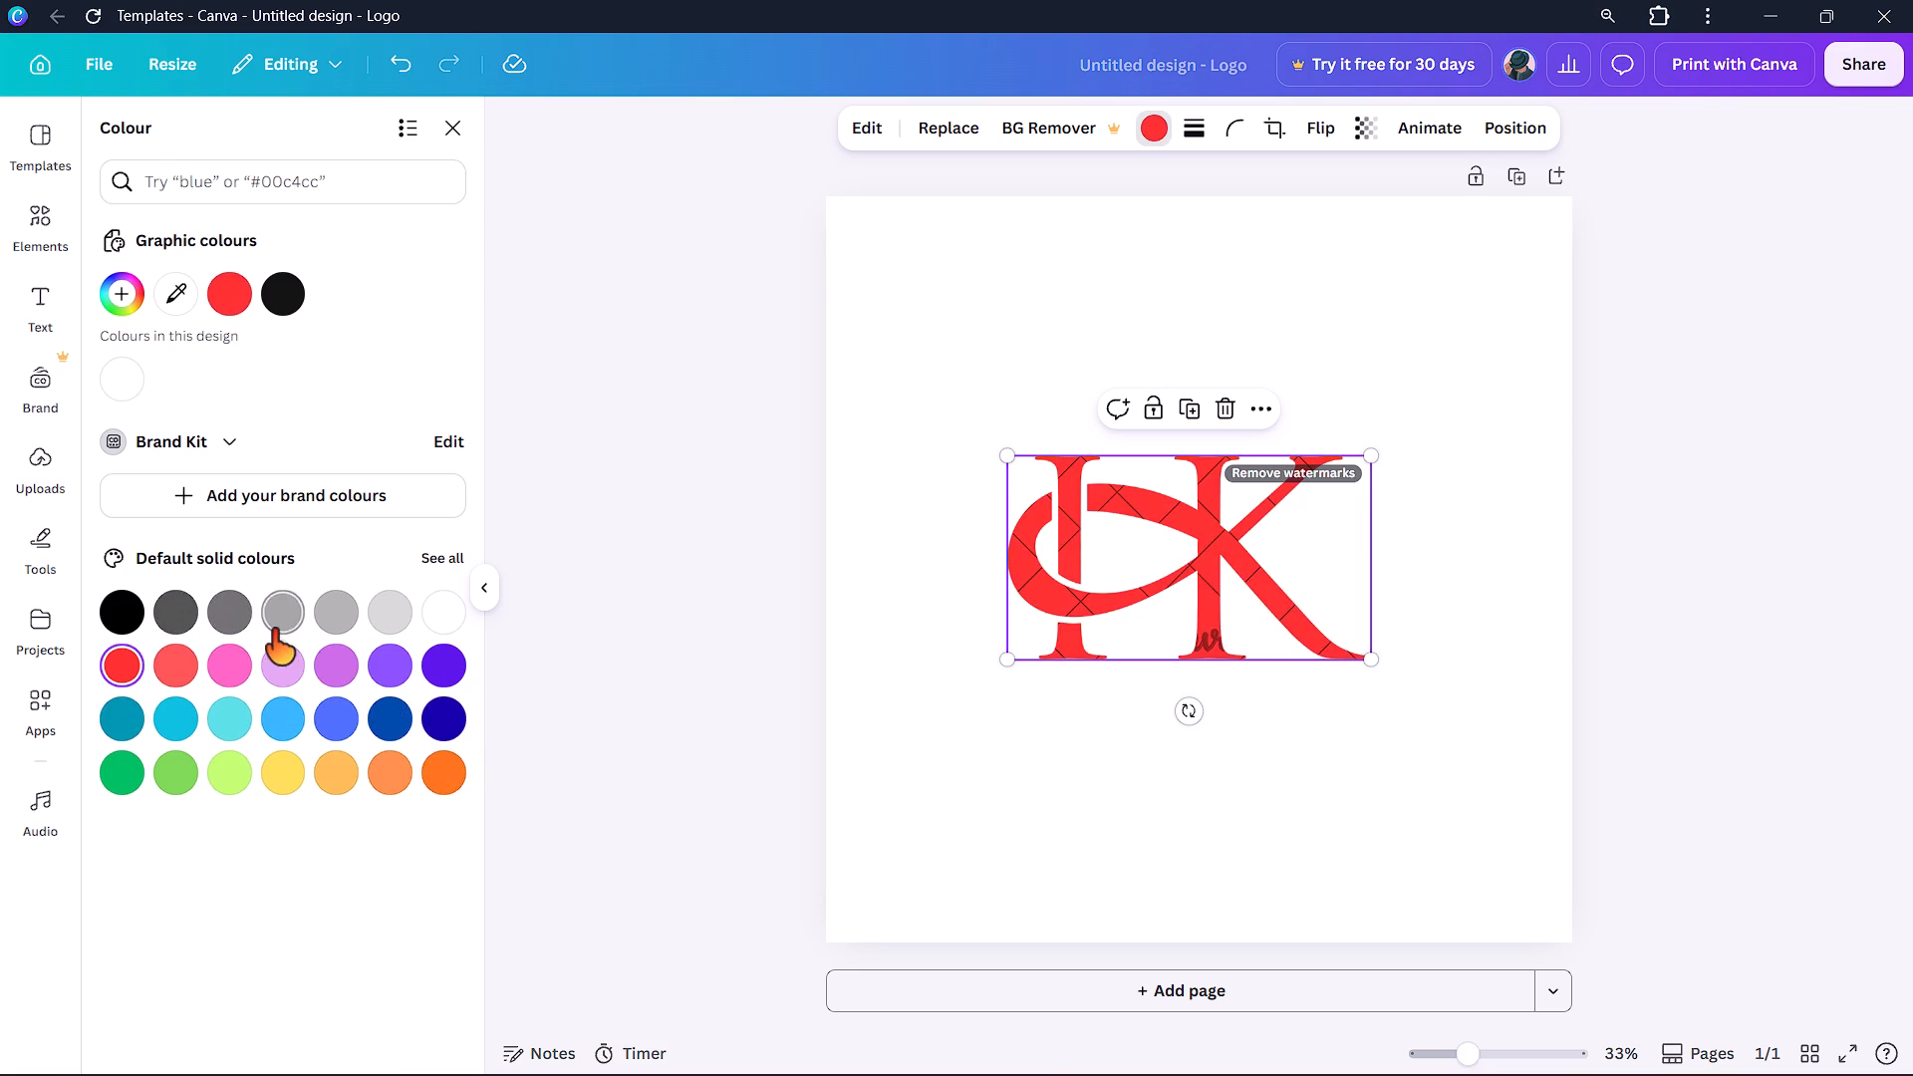
# Compare grey shades on the HK monogram and set its colour to solid black.
pyautogui.click(272, 630)
pyautogui.click(239, 606)
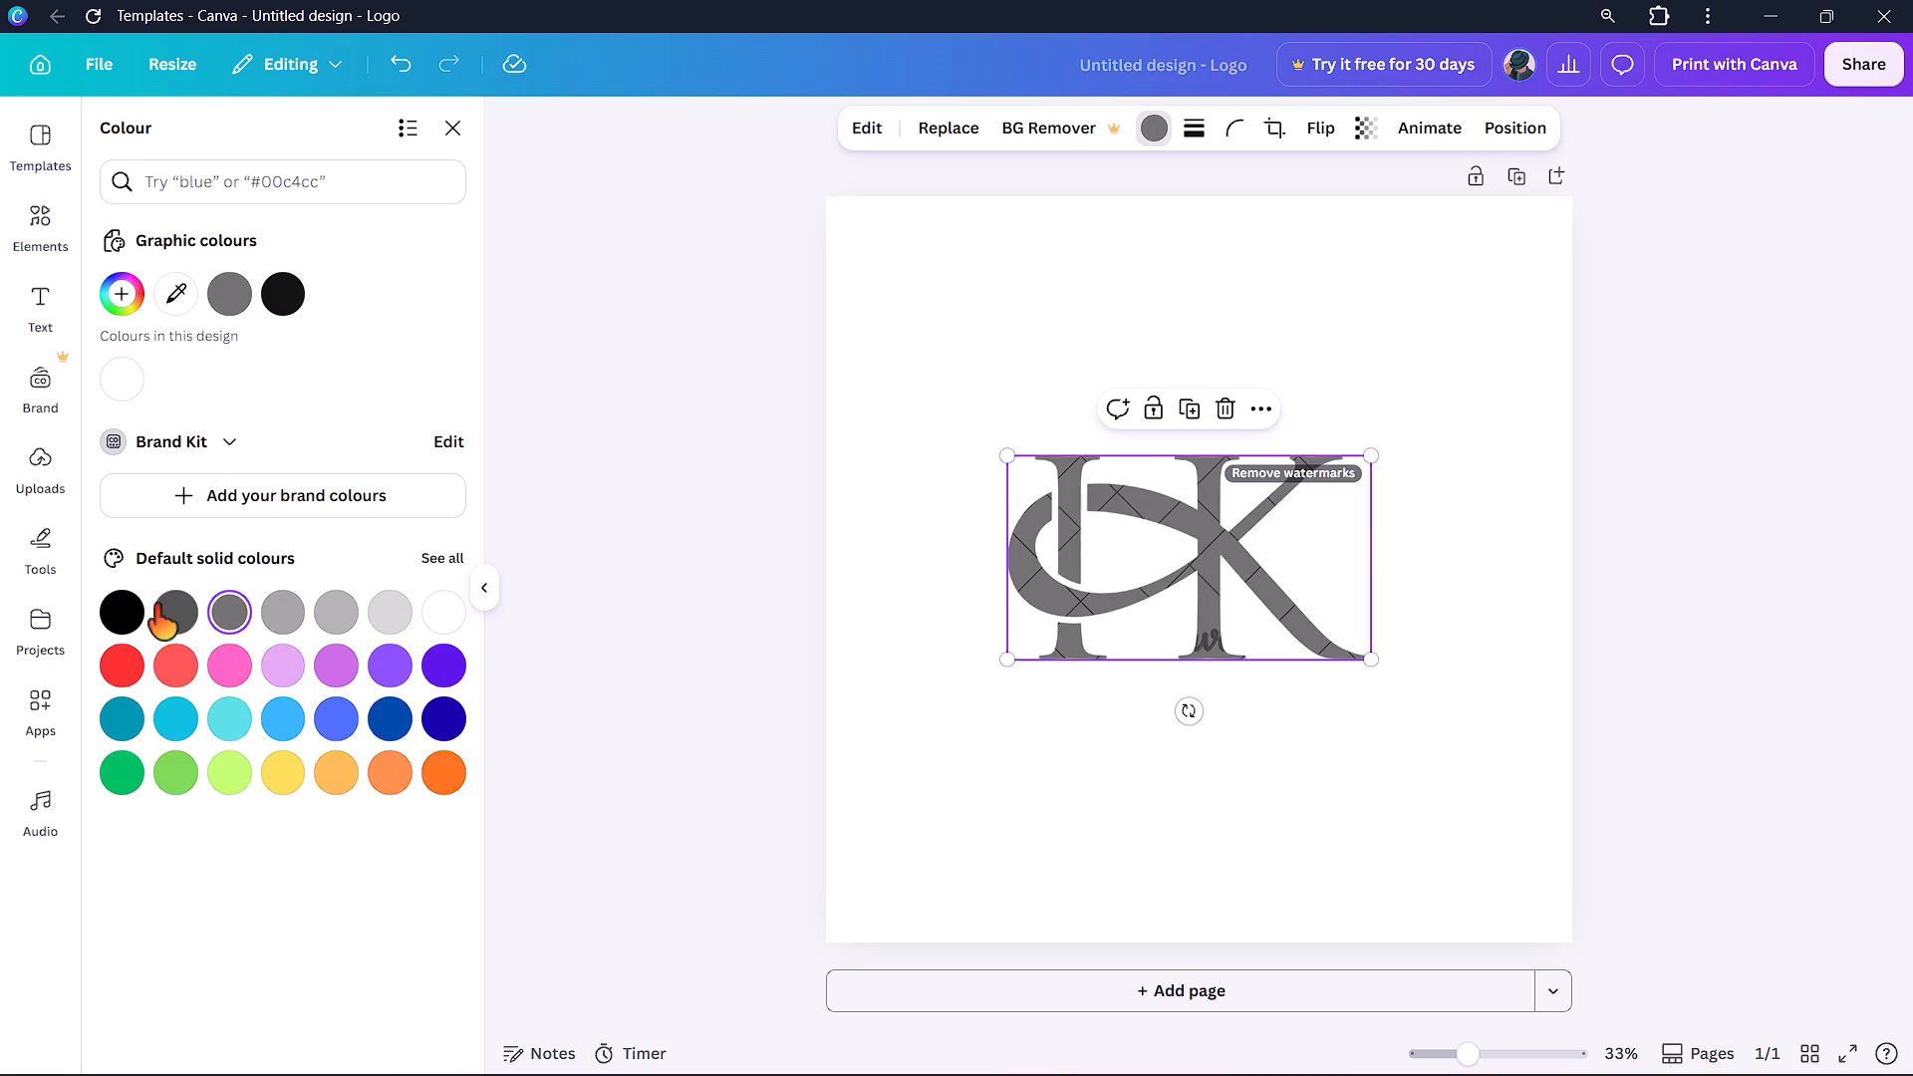
pyautogui.click(118, 599)
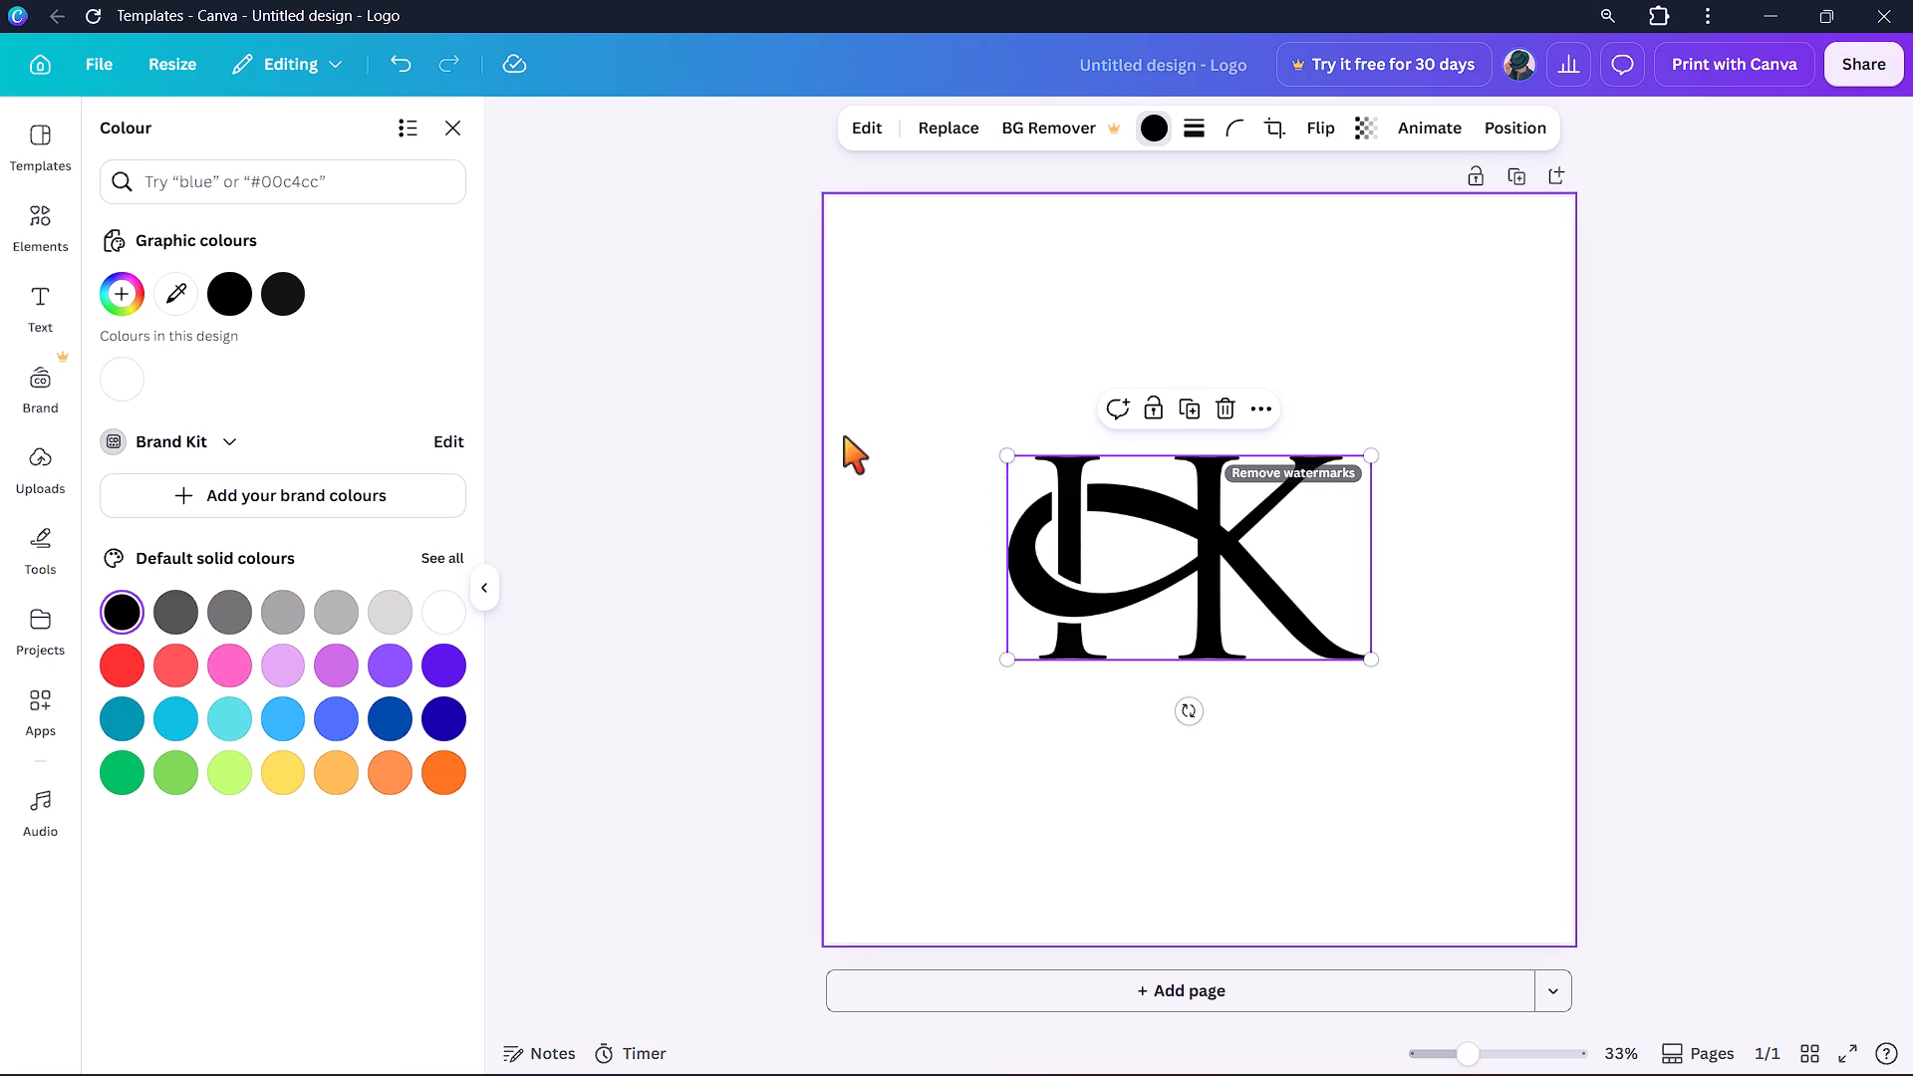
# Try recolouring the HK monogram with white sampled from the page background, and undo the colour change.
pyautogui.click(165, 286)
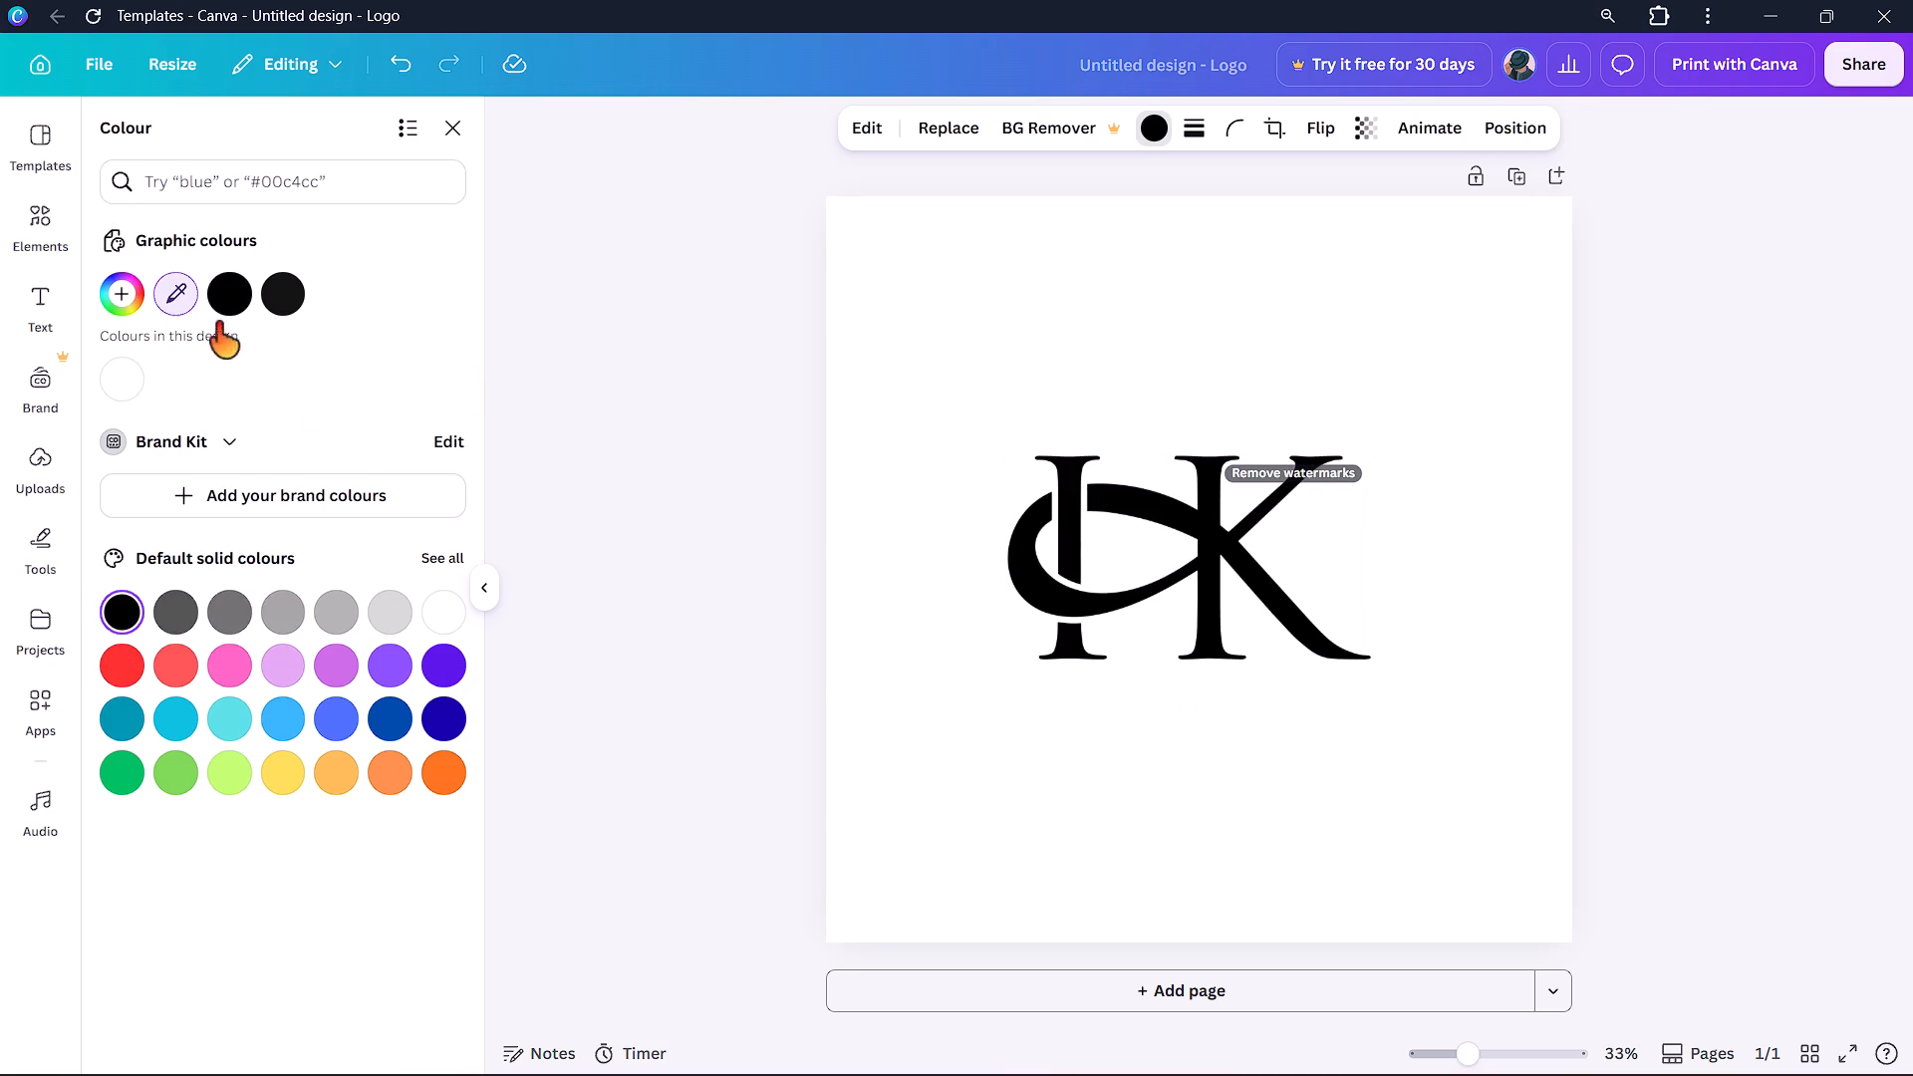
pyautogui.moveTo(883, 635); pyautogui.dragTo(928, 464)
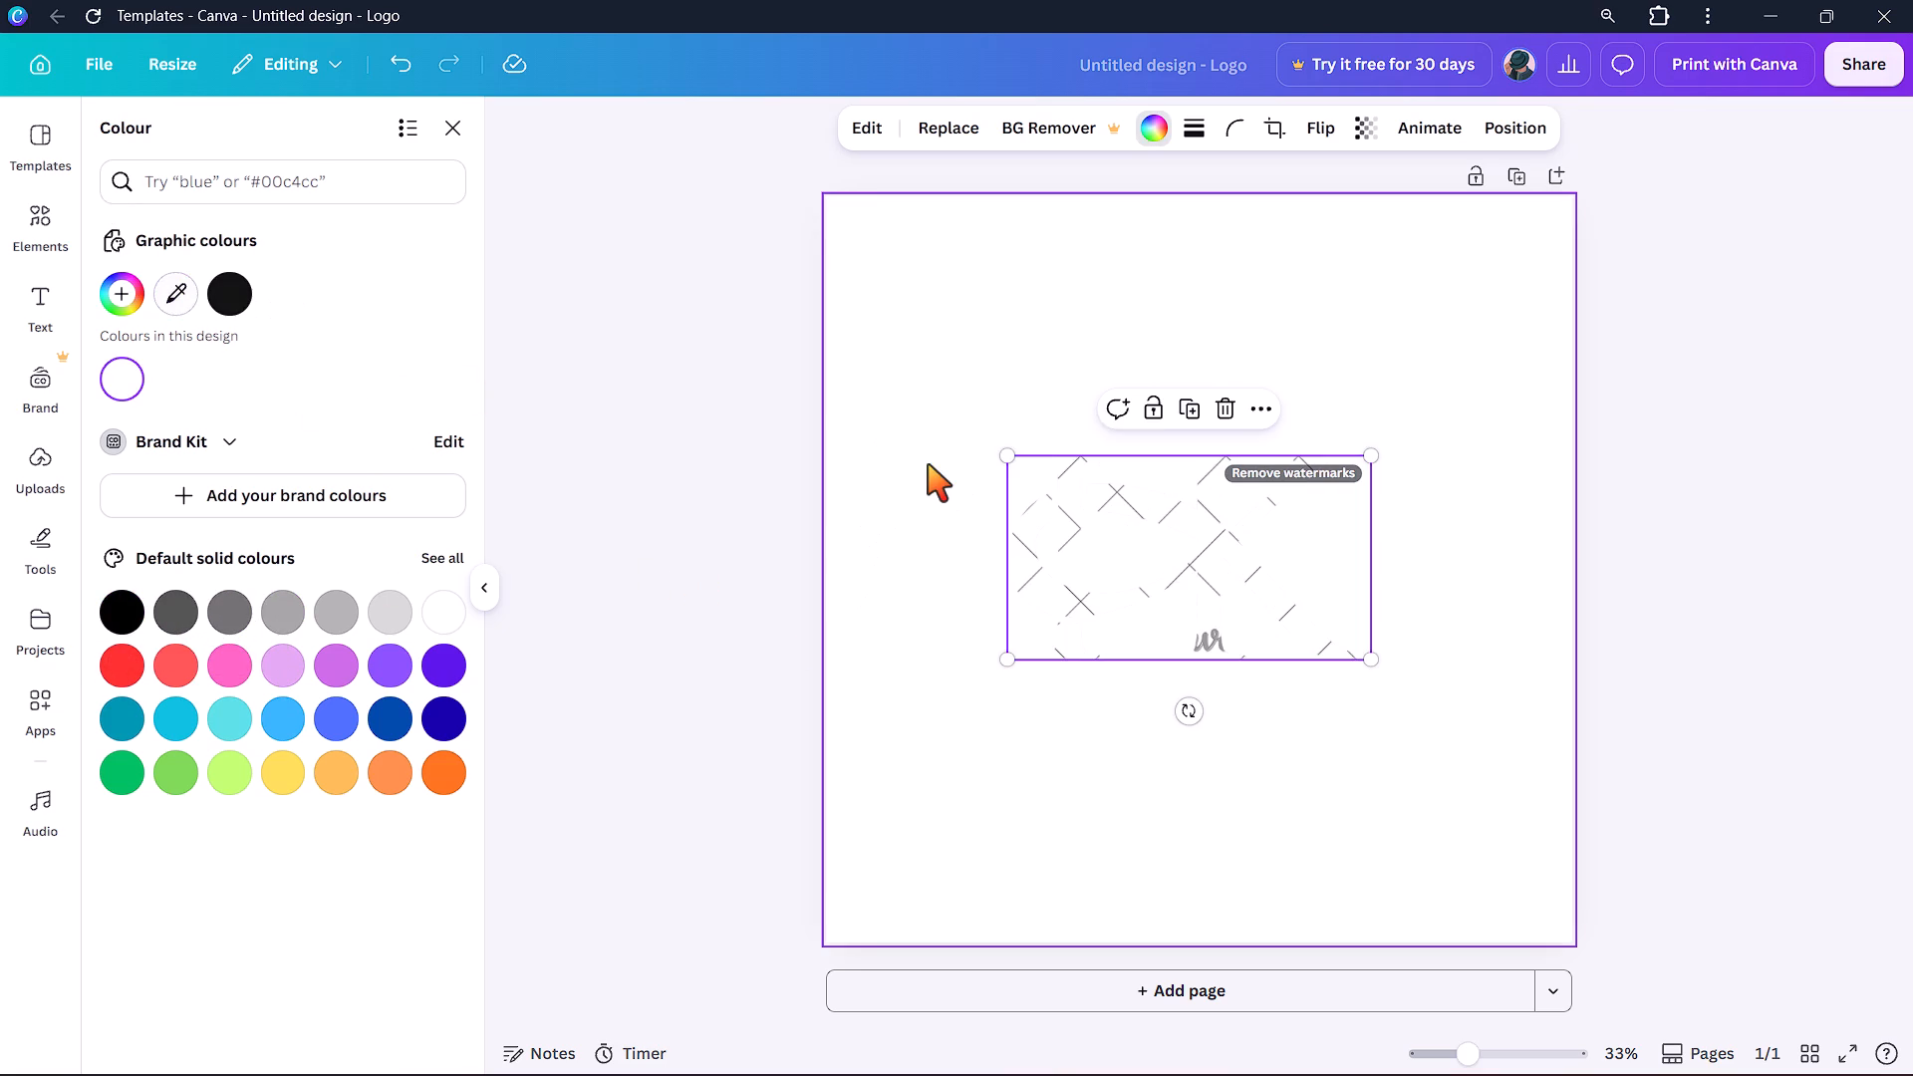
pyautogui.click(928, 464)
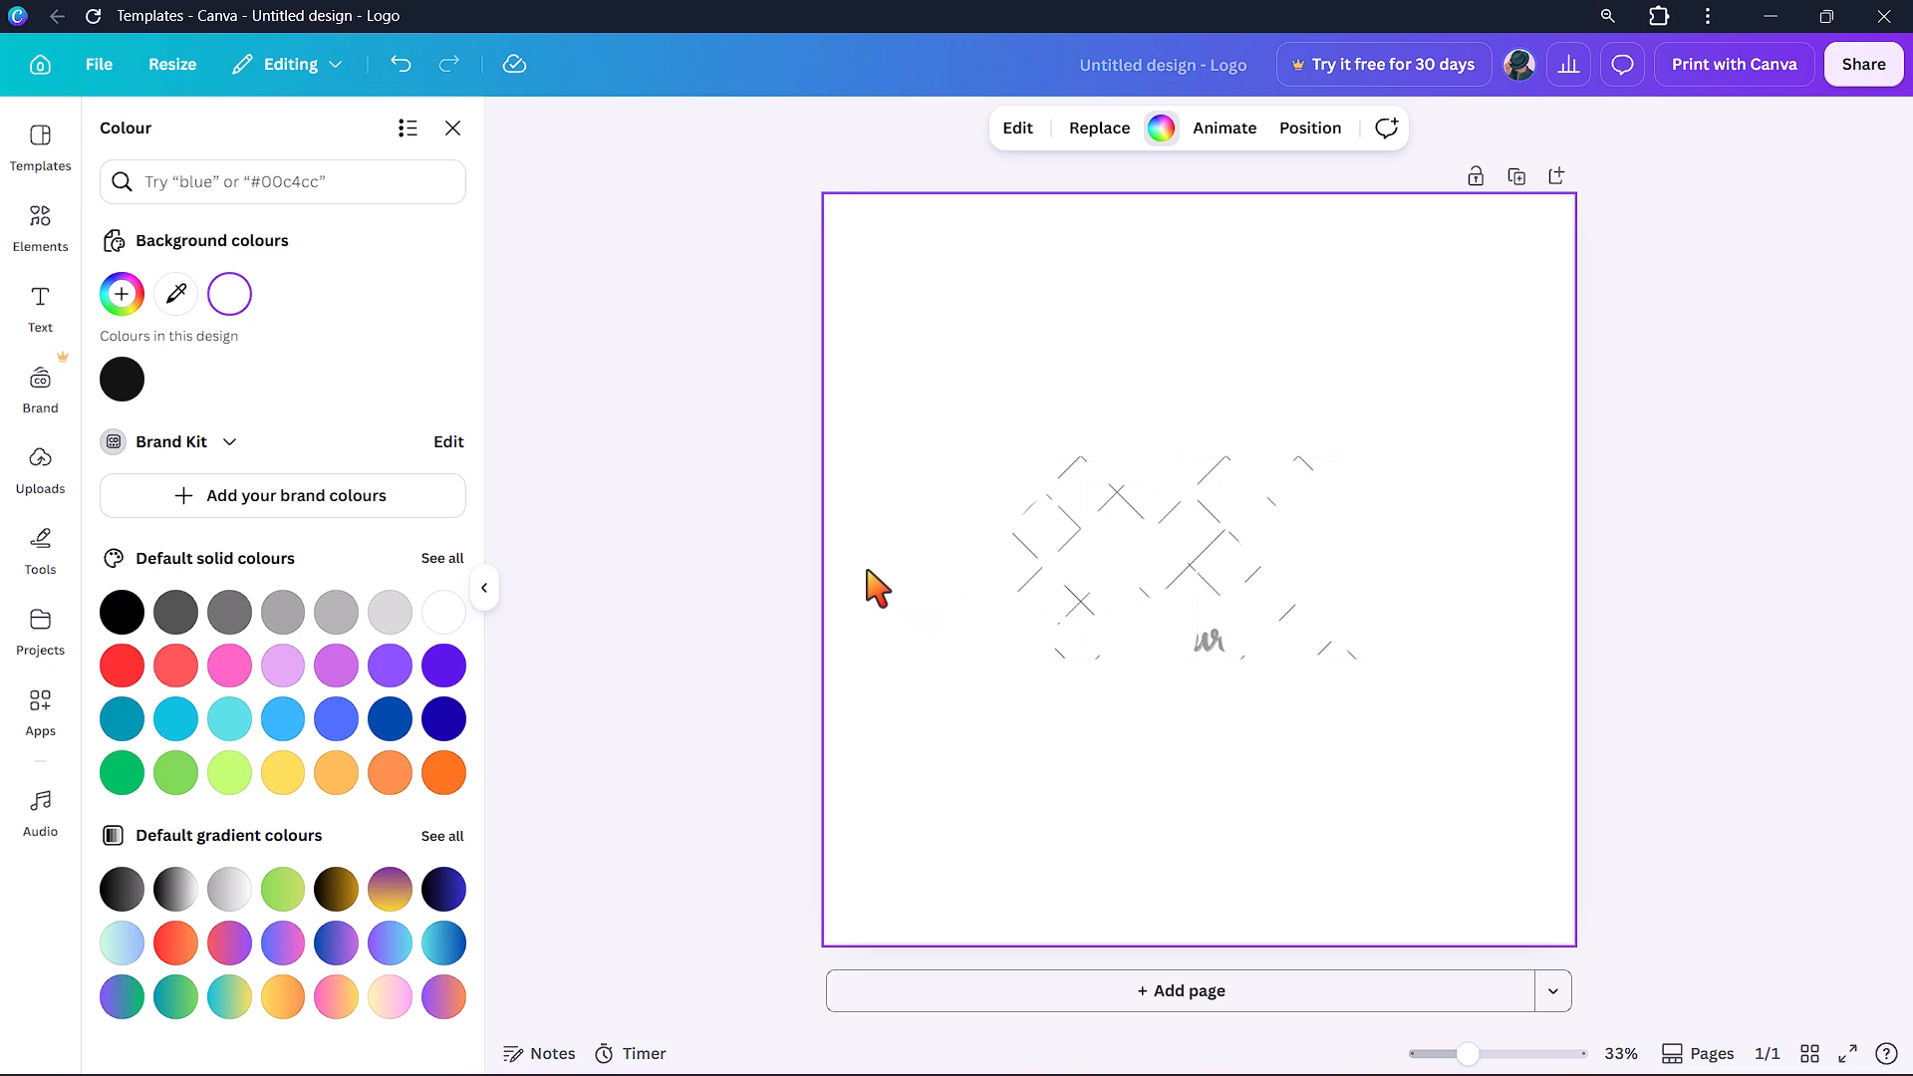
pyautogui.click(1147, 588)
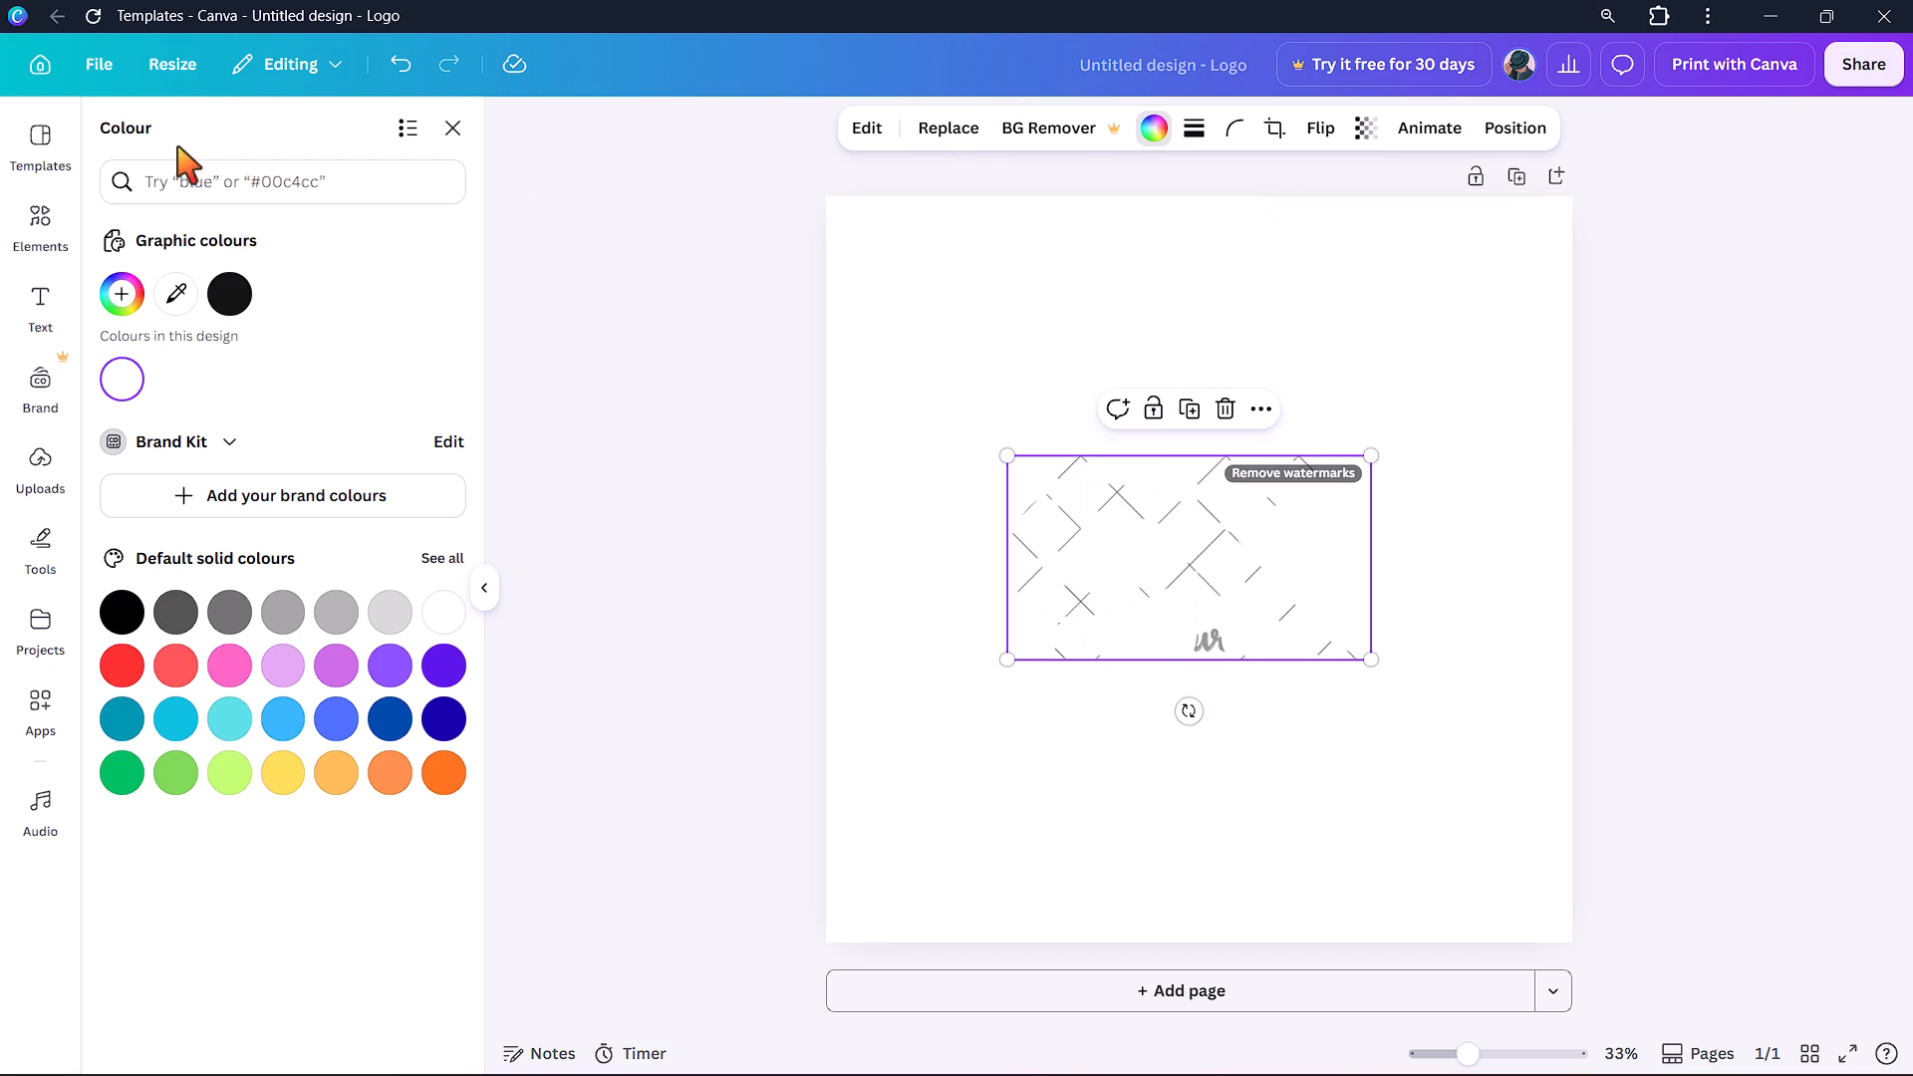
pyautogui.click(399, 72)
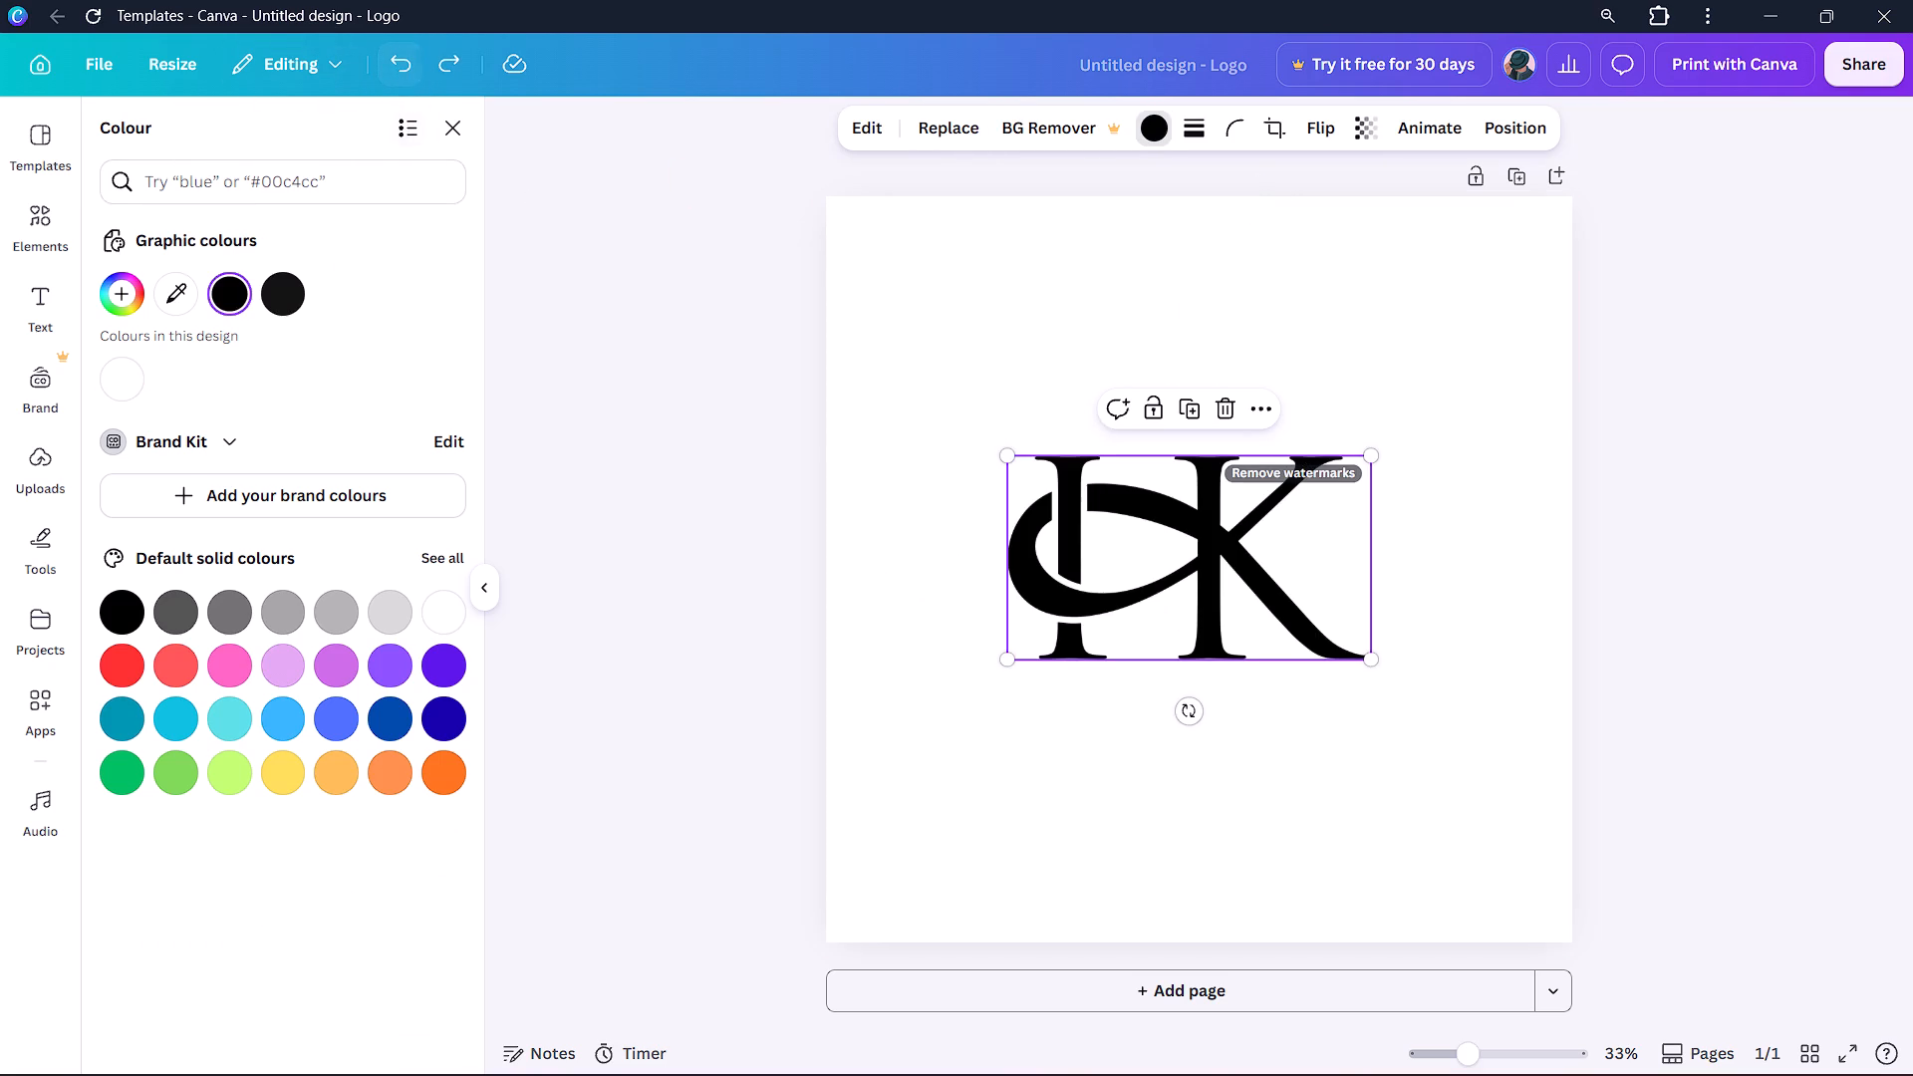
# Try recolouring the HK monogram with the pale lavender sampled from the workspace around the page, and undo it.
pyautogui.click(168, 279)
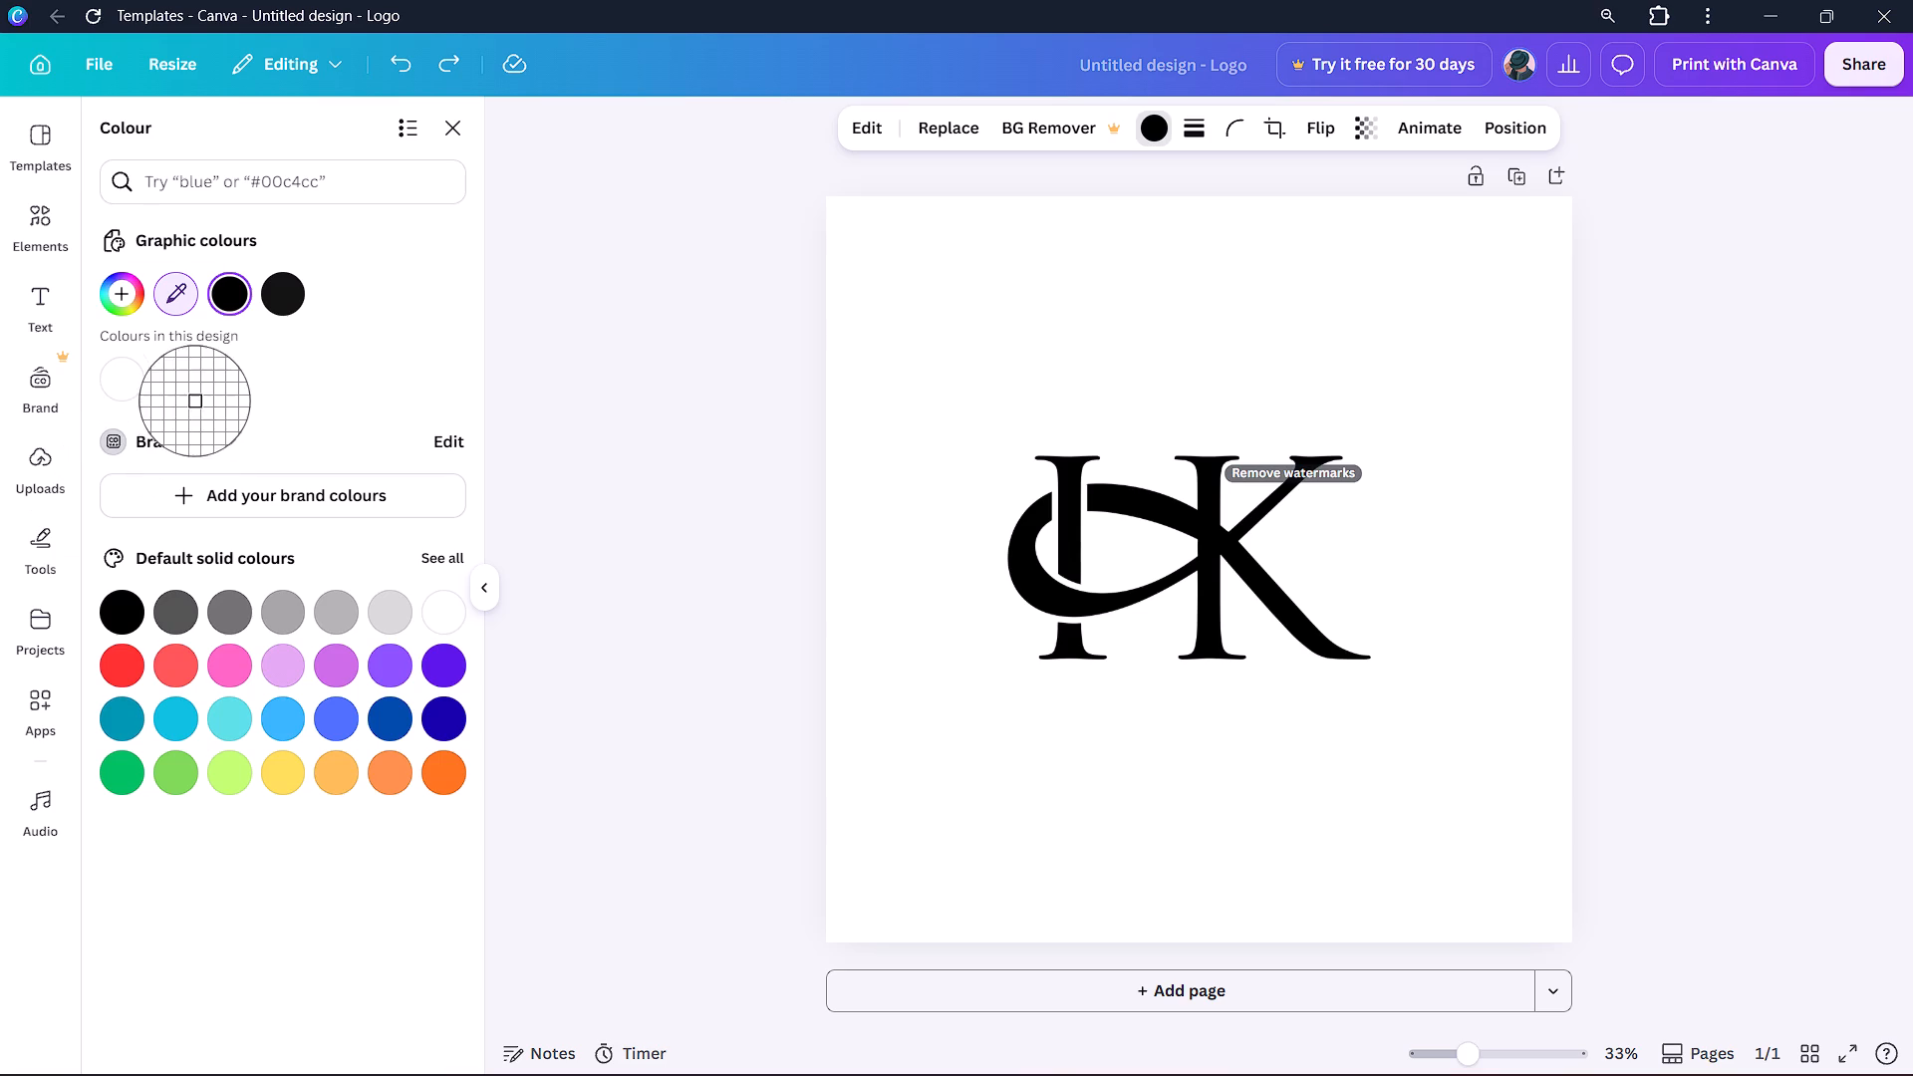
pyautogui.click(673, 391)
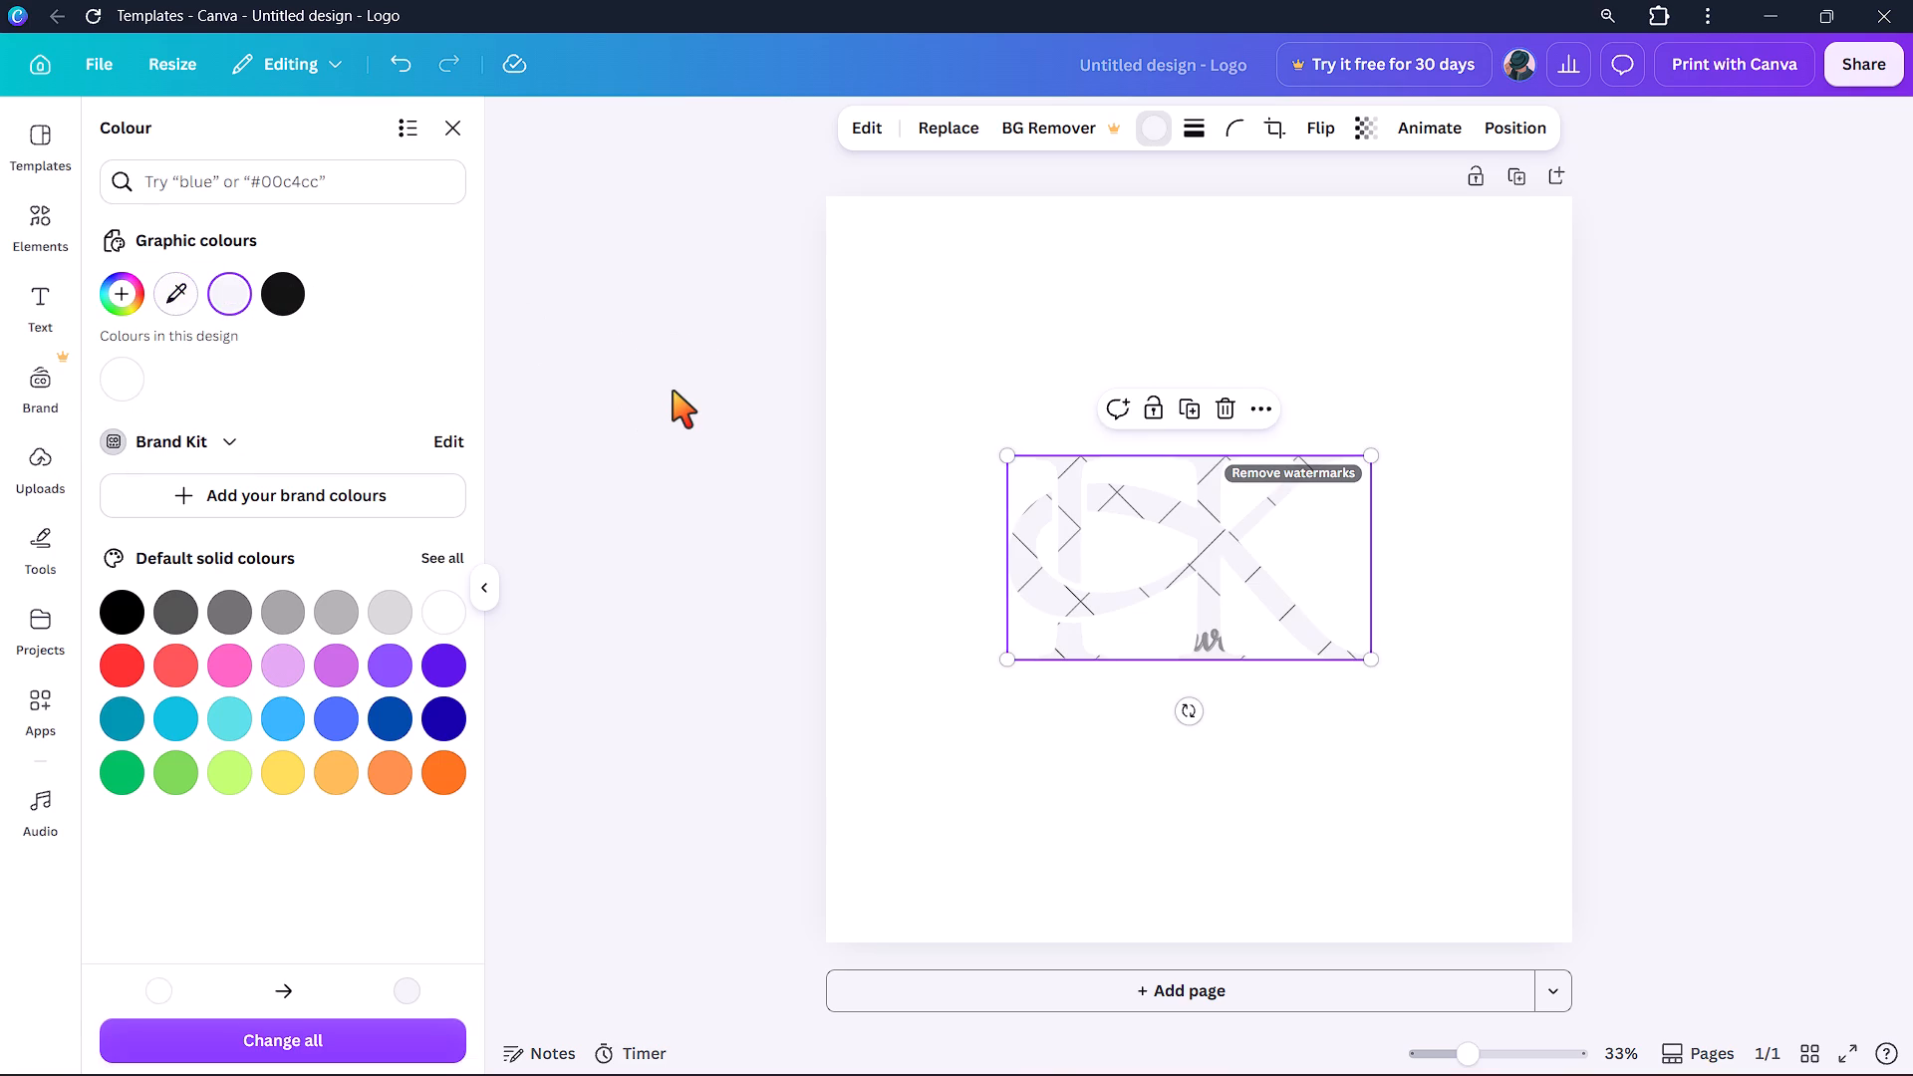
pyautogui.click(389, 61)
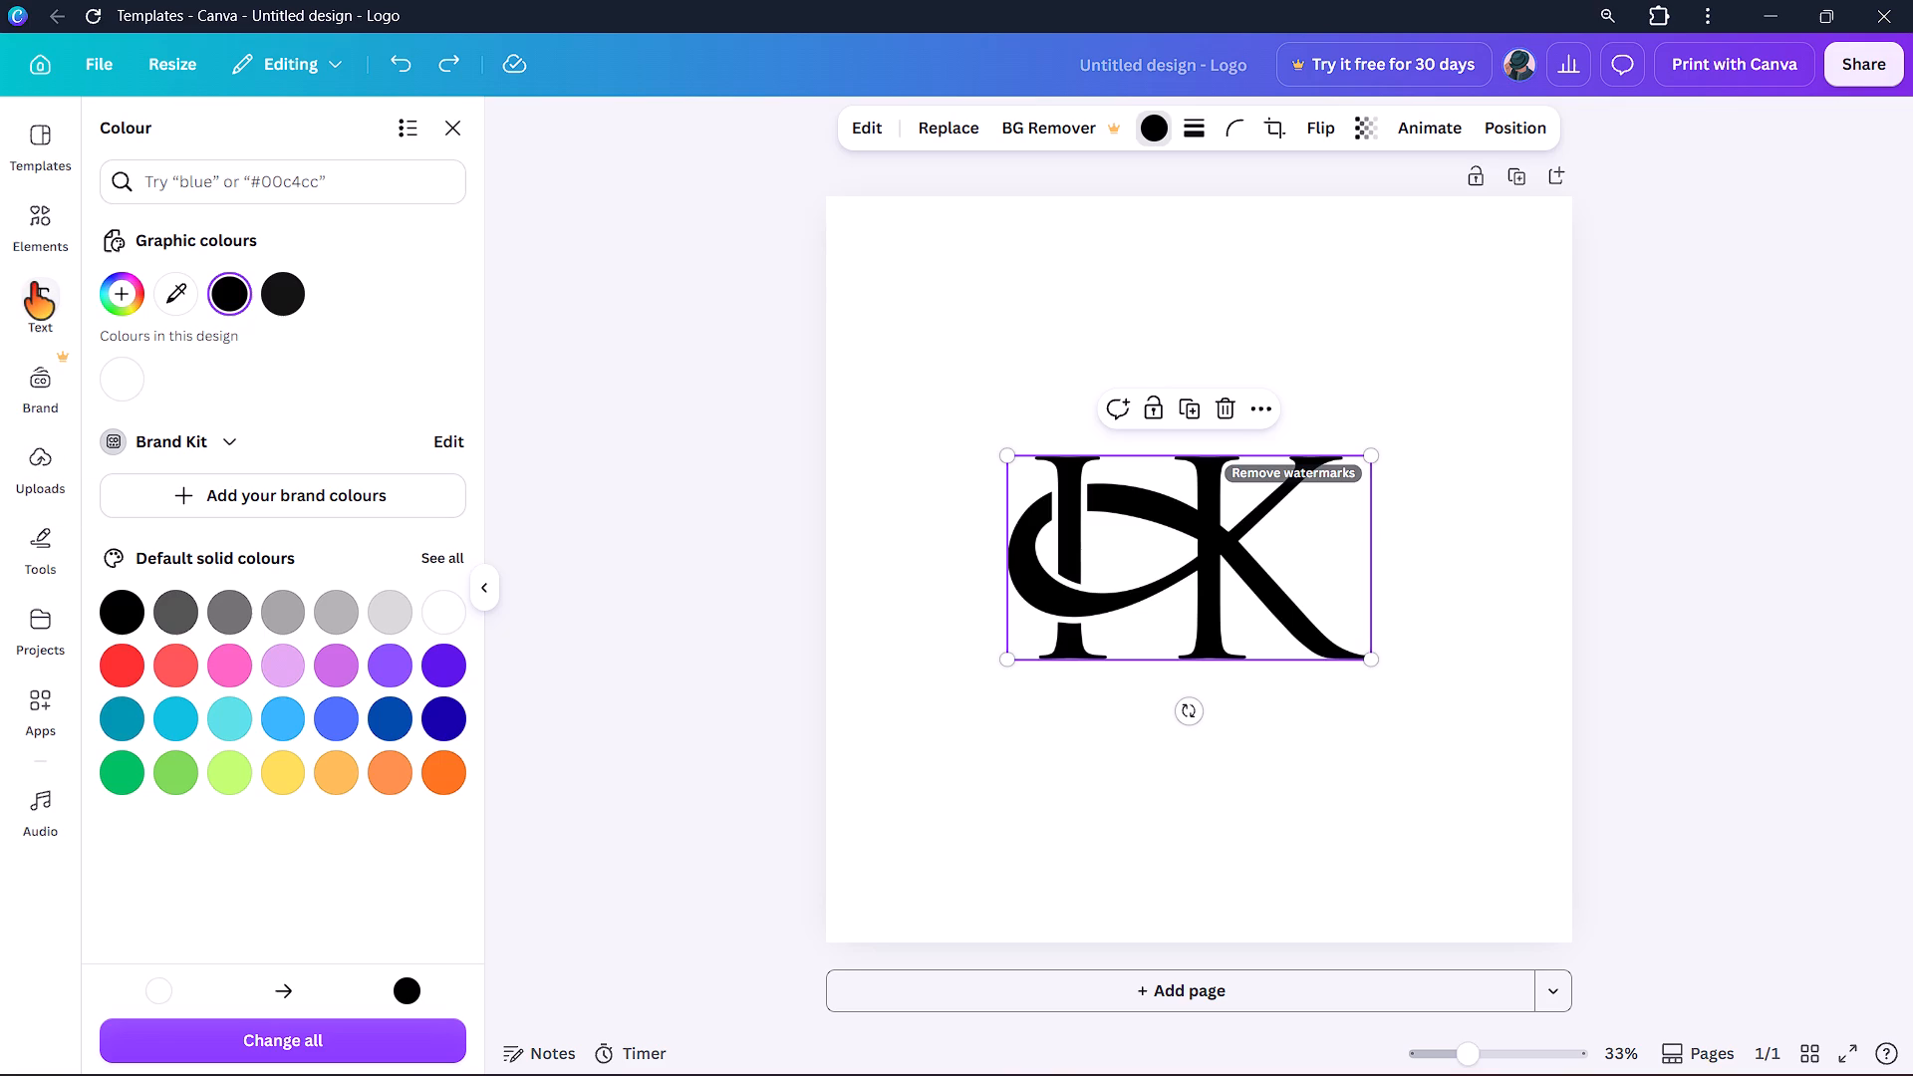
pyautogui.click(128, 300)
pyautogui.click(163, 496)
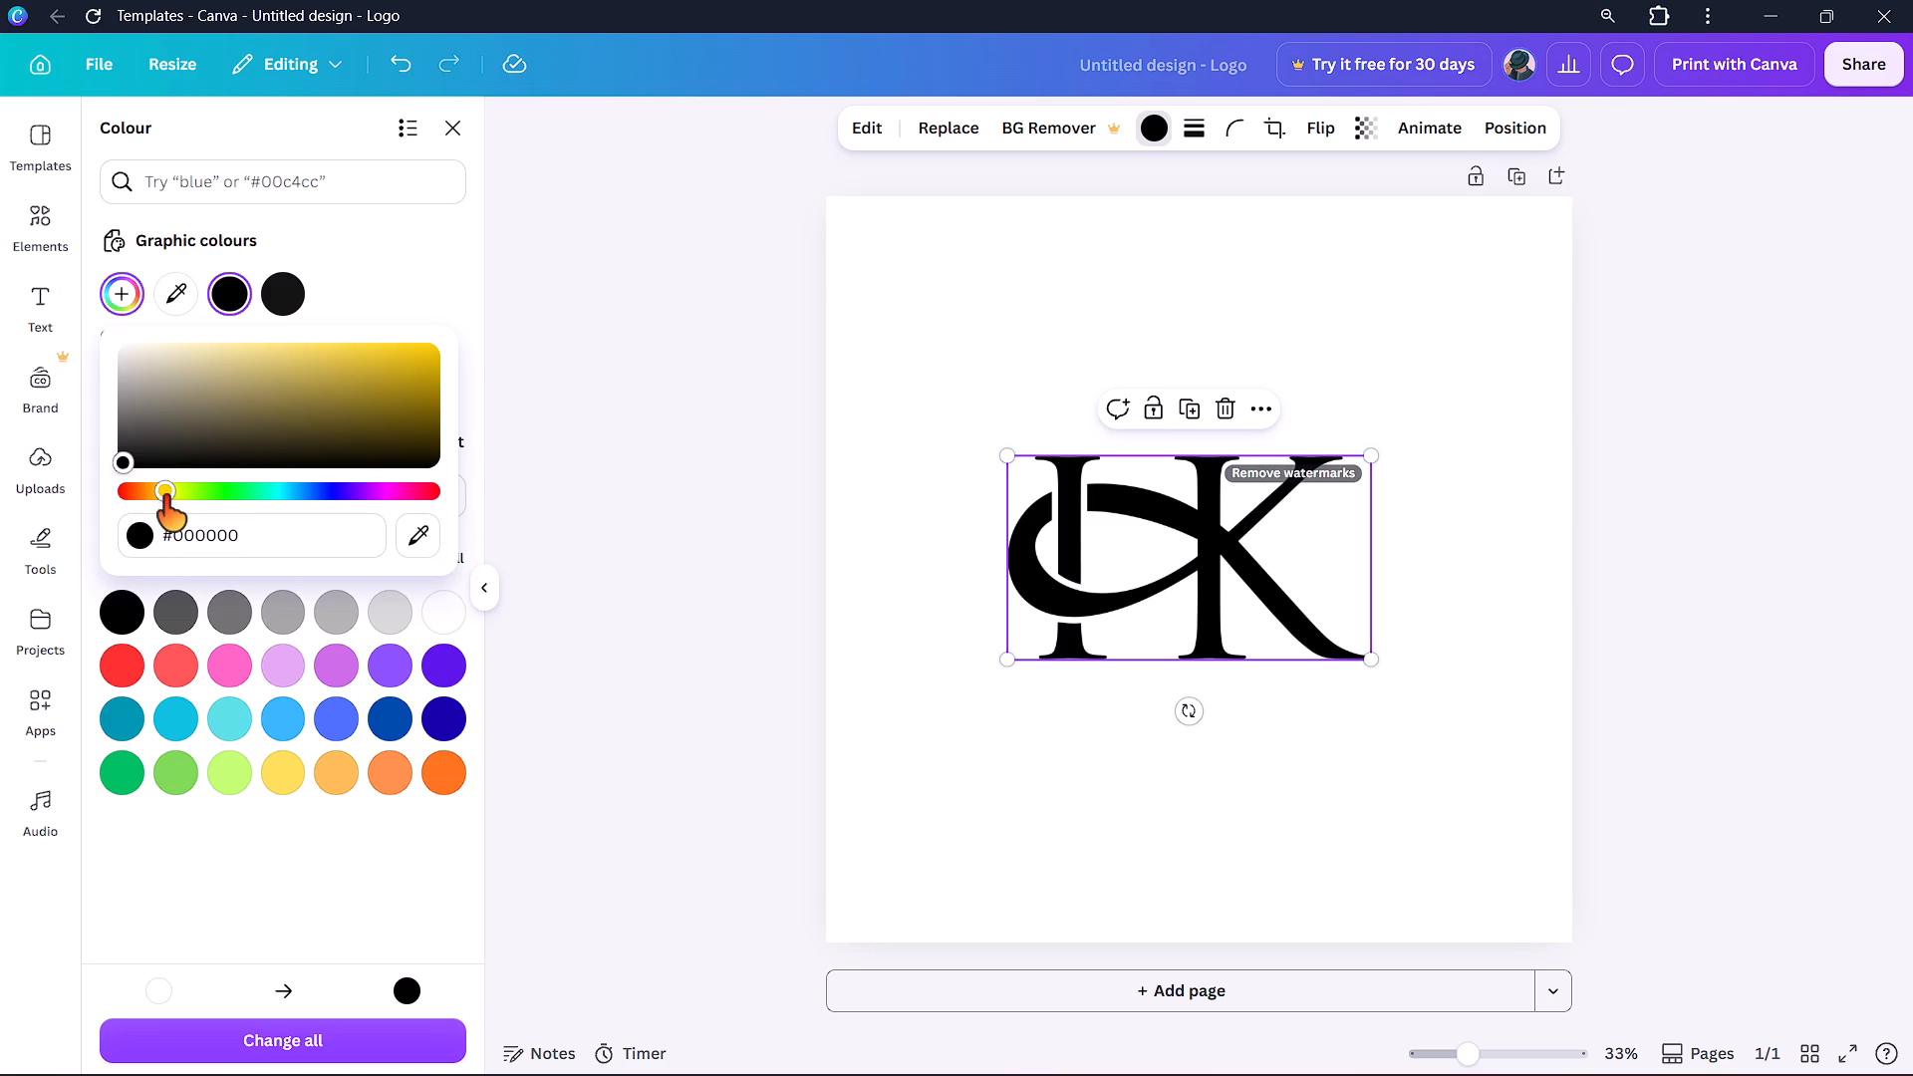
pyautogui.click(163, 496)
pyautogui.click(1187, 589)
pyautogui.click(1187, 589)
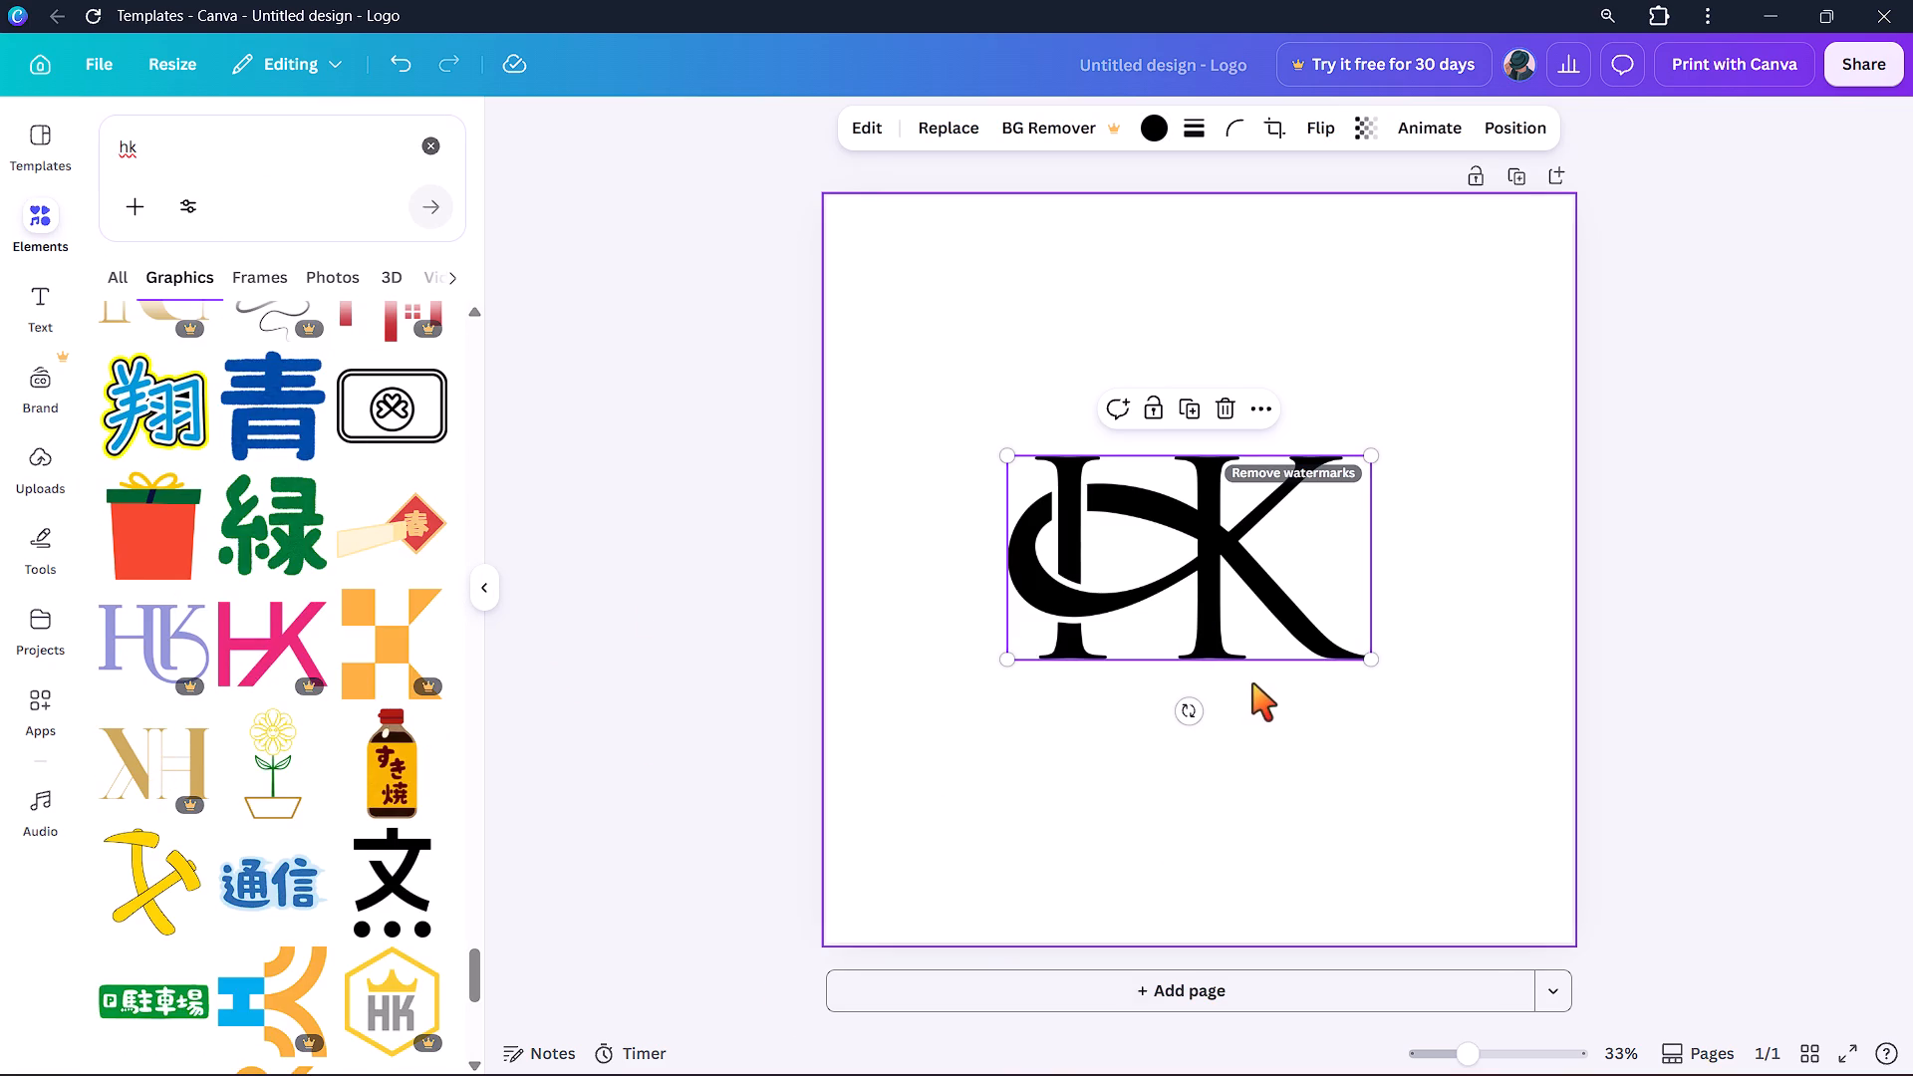
# Look through the rest of the hk graphics in the elements library for other lettermark options.
pyautogui.scroll(-3, 253, 1075)
pyautogui.scroll(2, 254, 1070)
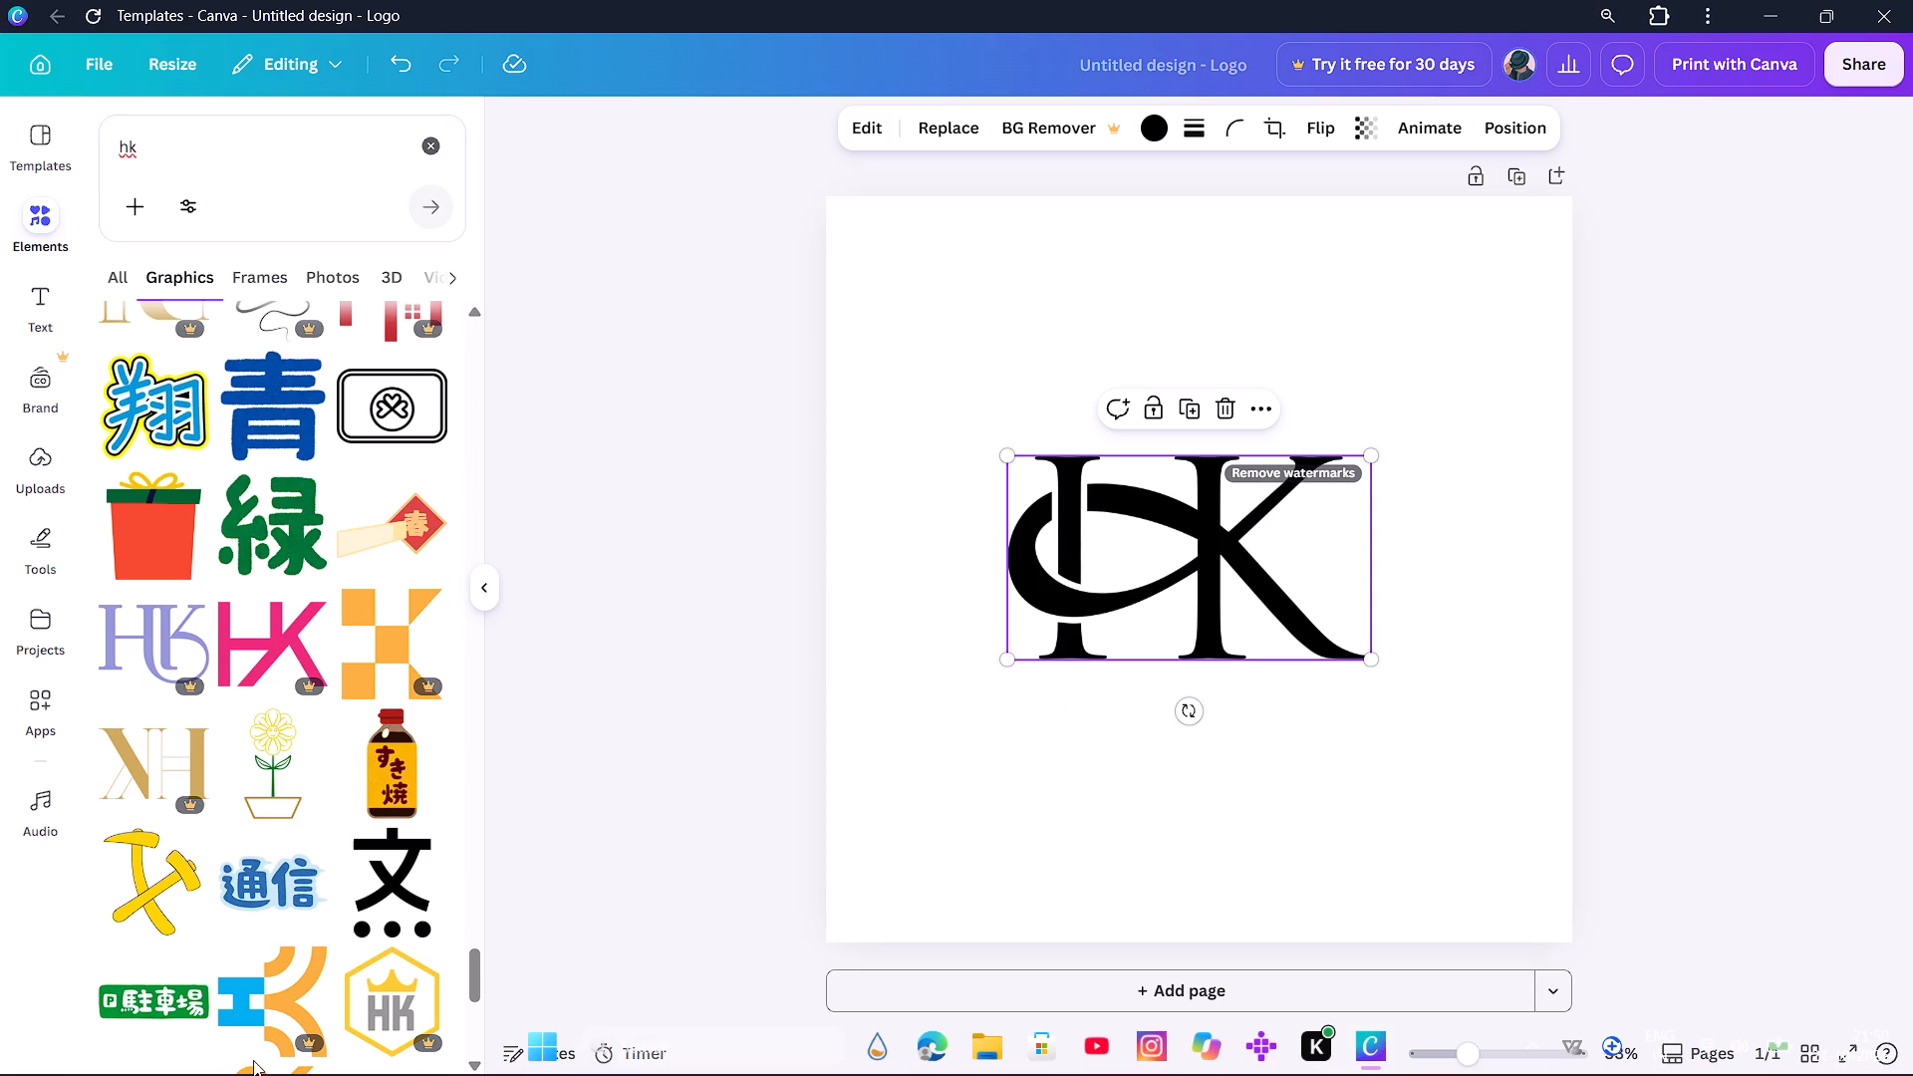
pyautogui.scroll(3, 253, 1060)
pyautogui.scroll(-6, 362, 555)
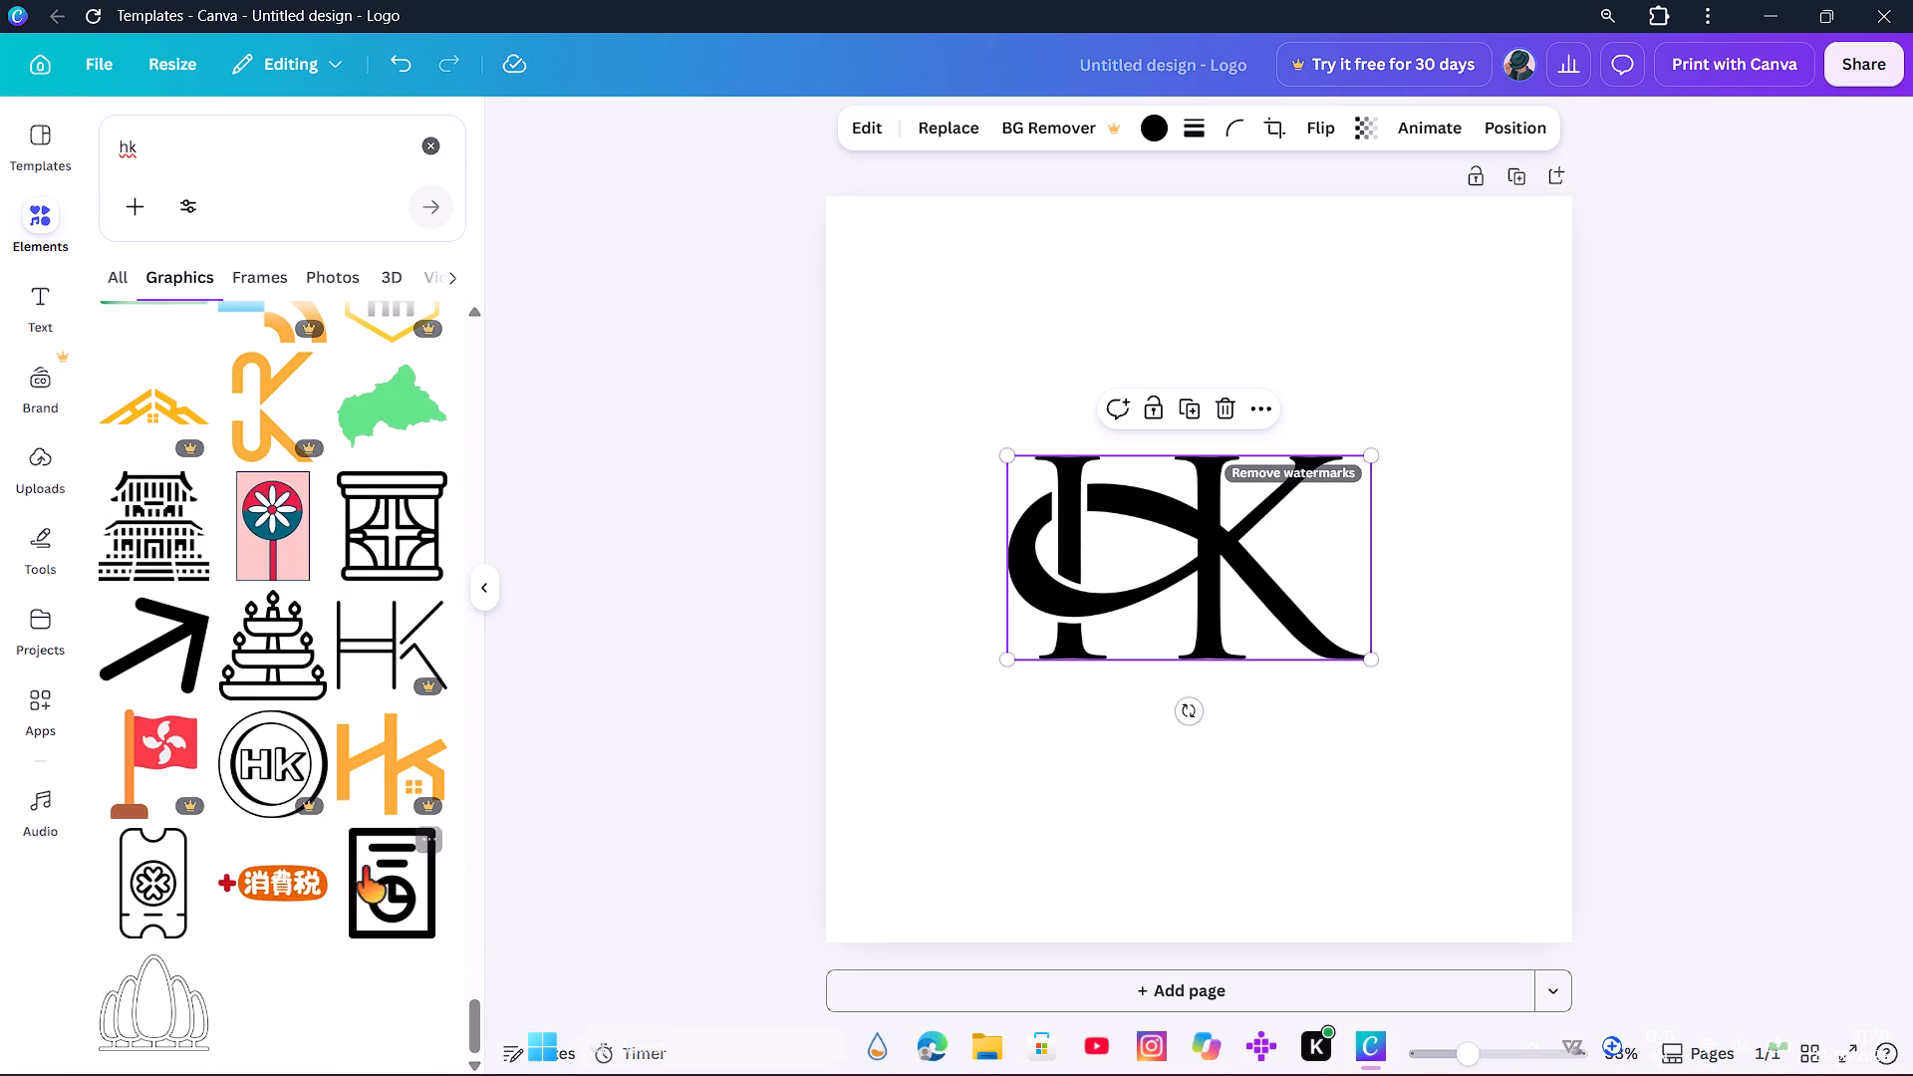
pyautogui.scroll(-4, 323, 904)
pyautogui.scroll(4, 316, 1058)
pyautogui.scroll(-6, 311, 1074)
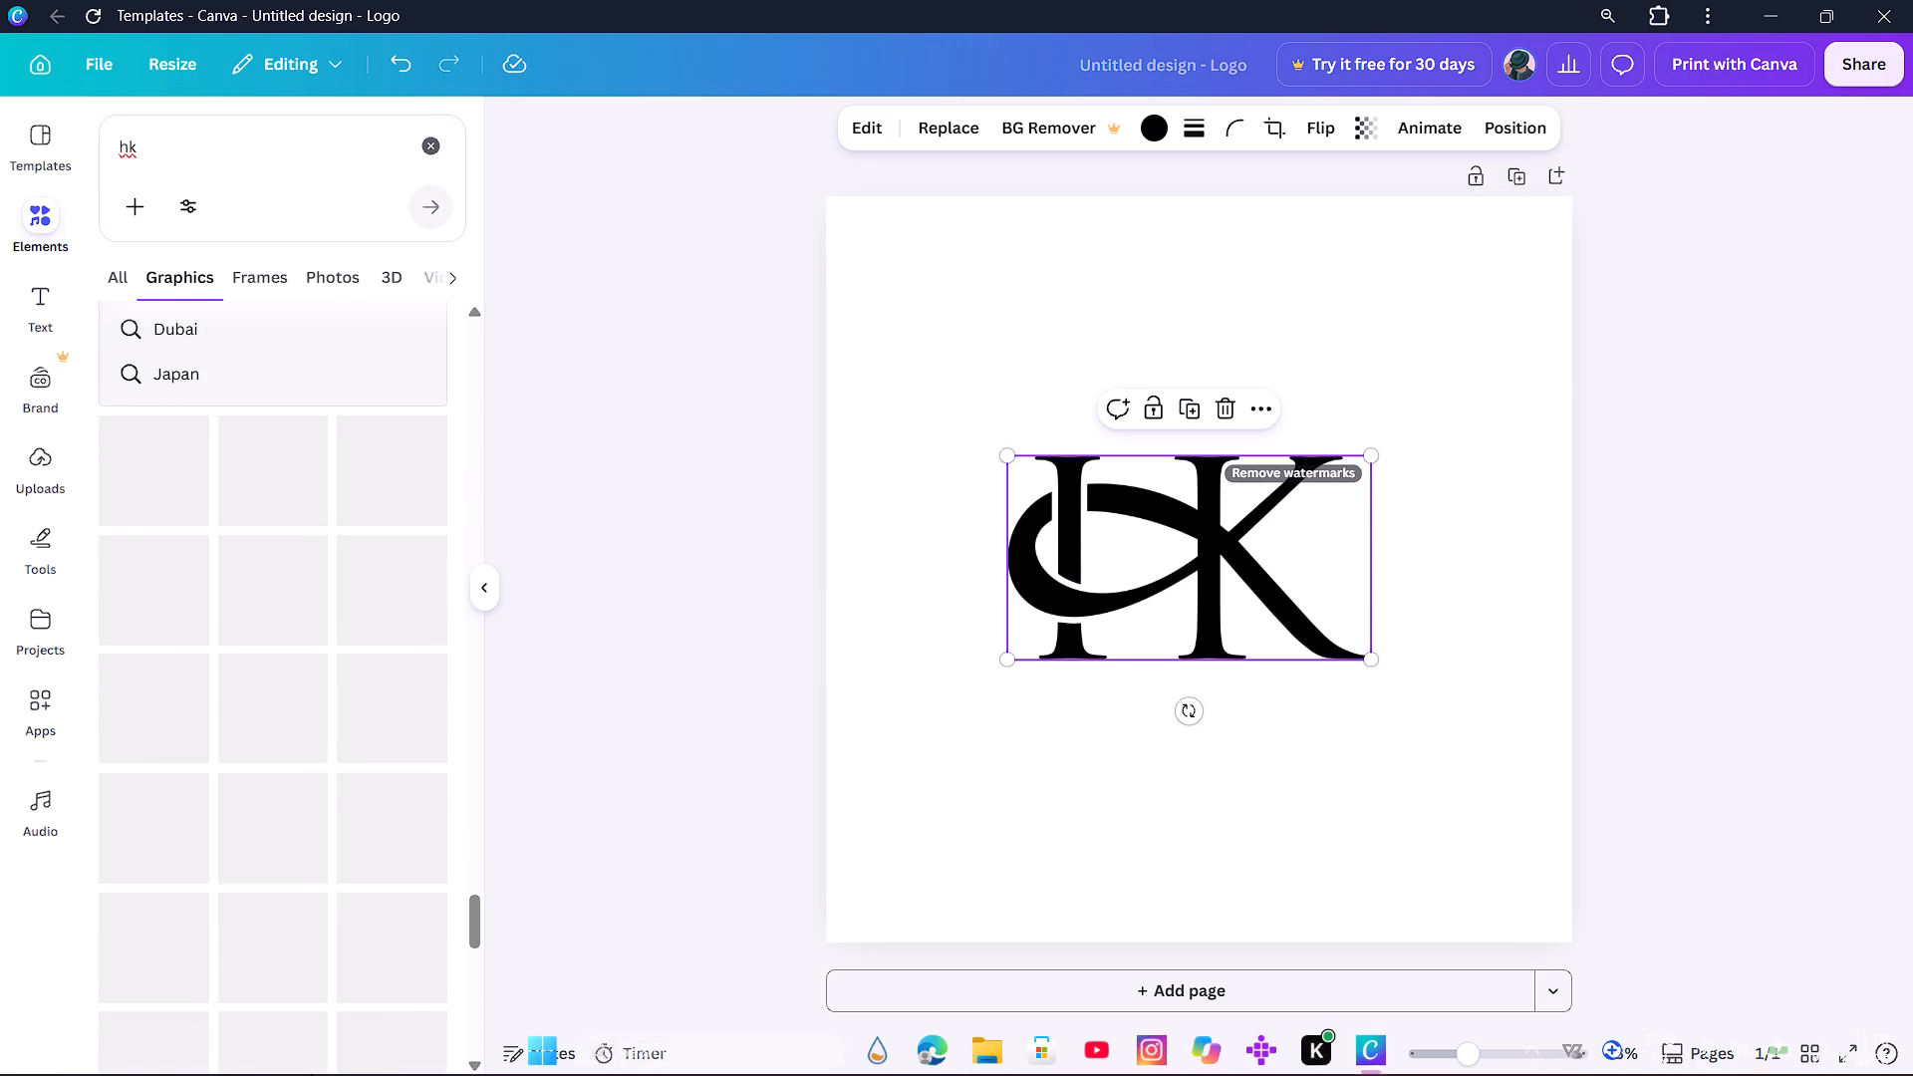
pyautogui.scroll(-3, 389, 674)
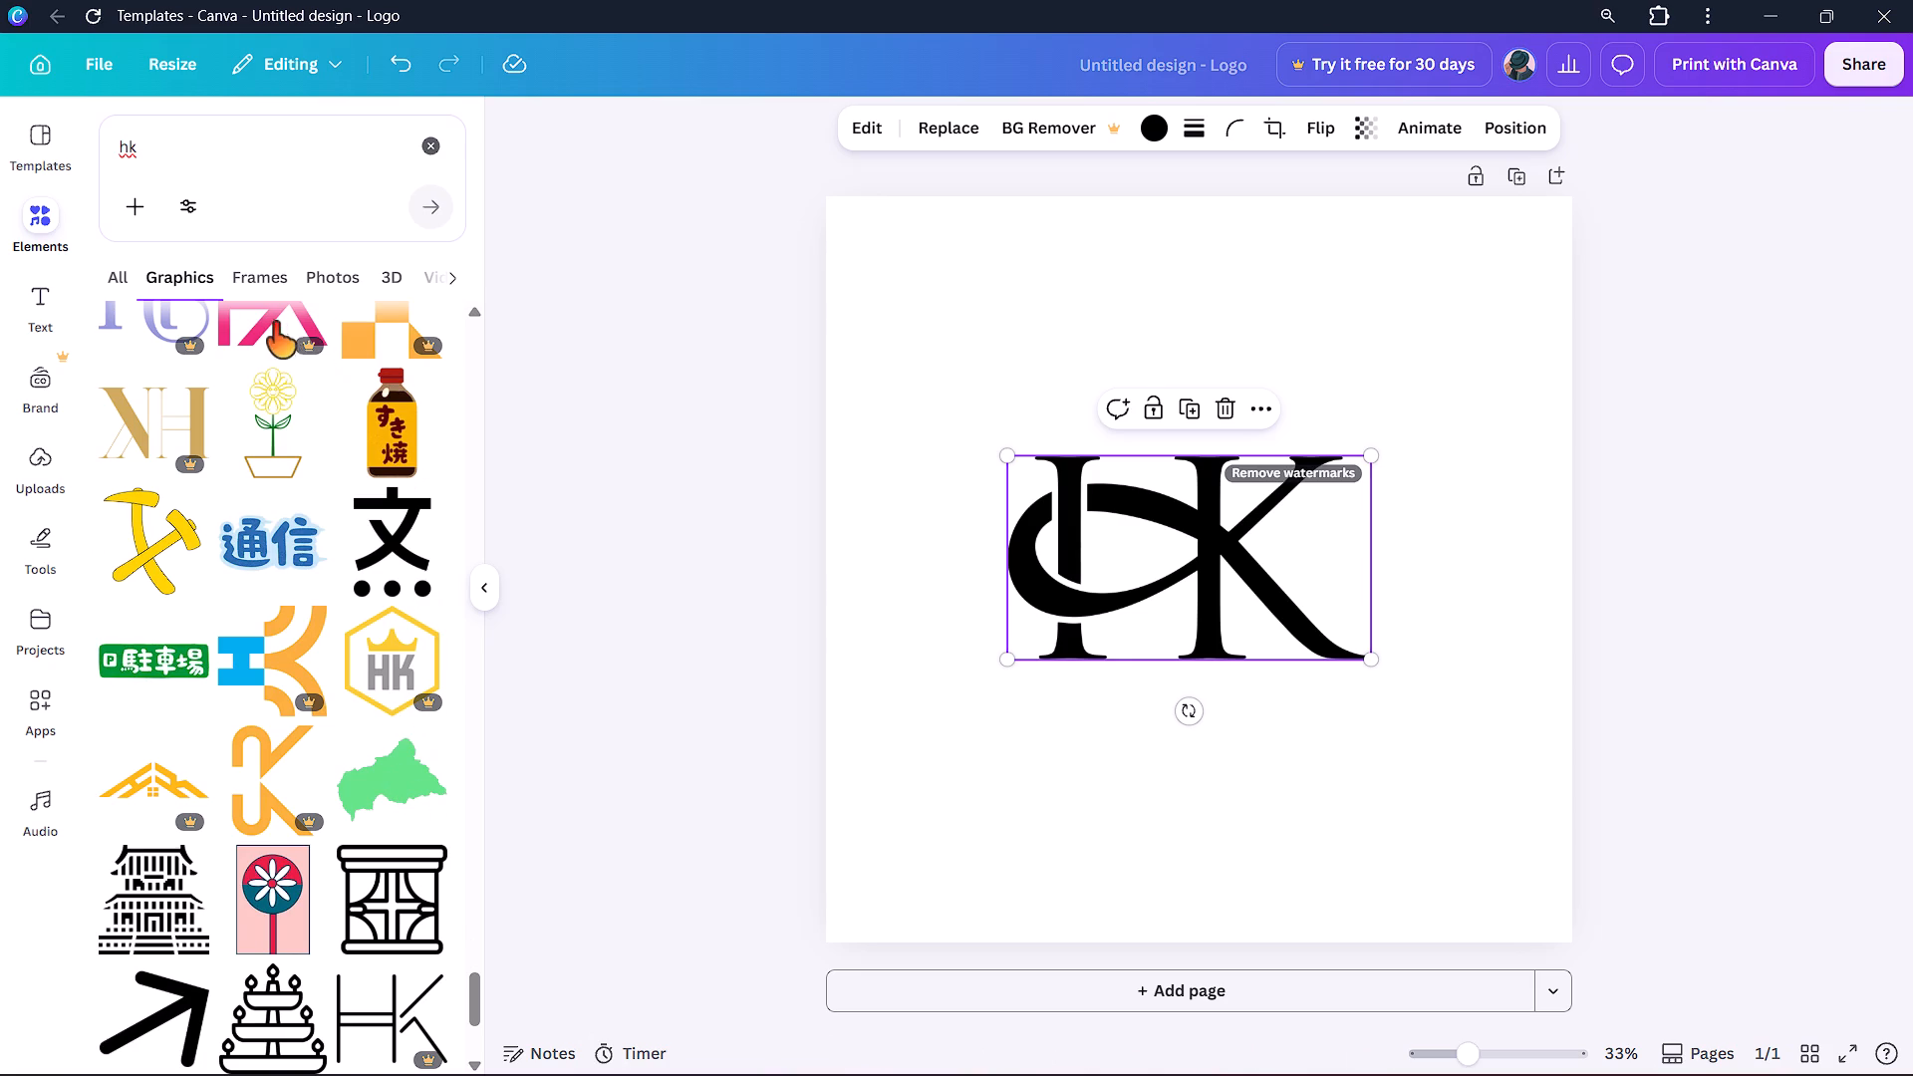
pyautogui.scroll(-2, 372, 944)
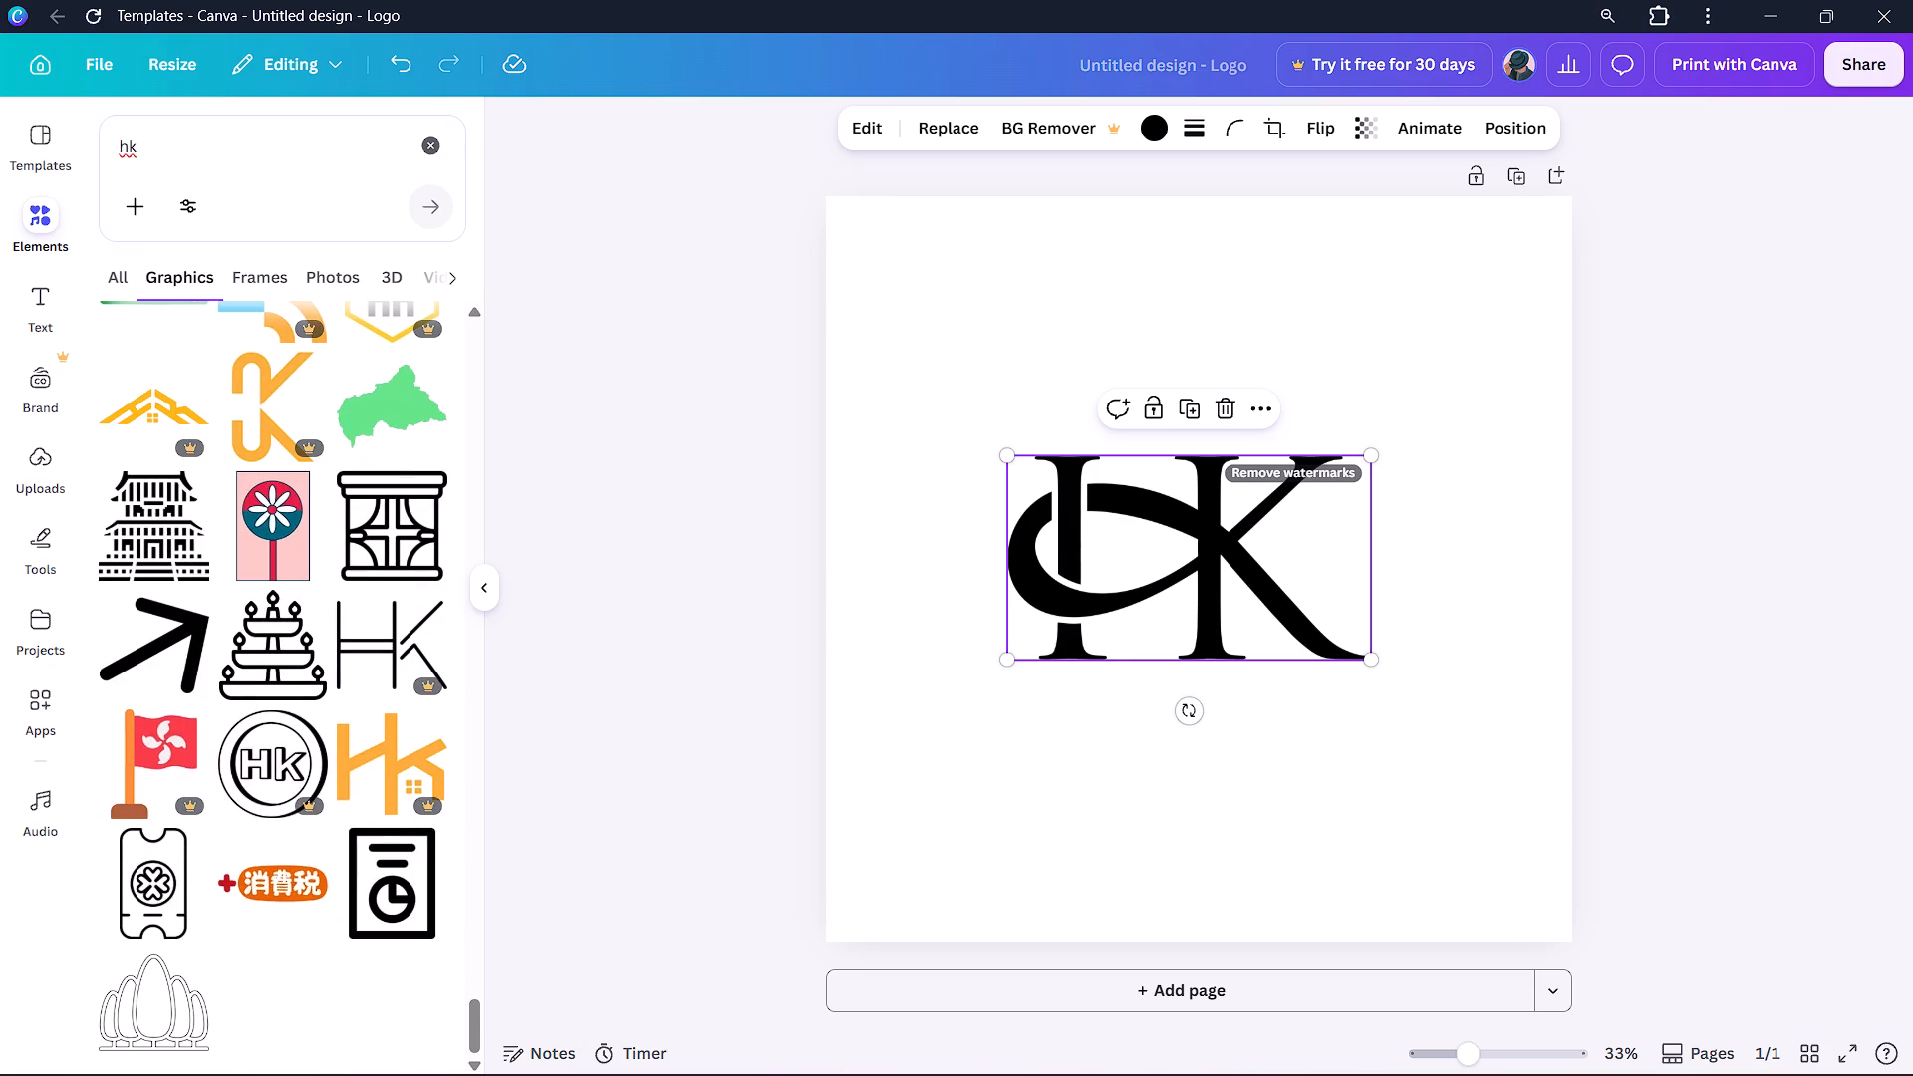
# Replace the hk search in the elements library with a search for "stars".
pyautogui.click(144, 155)
pyautogui.press('BackSpace')
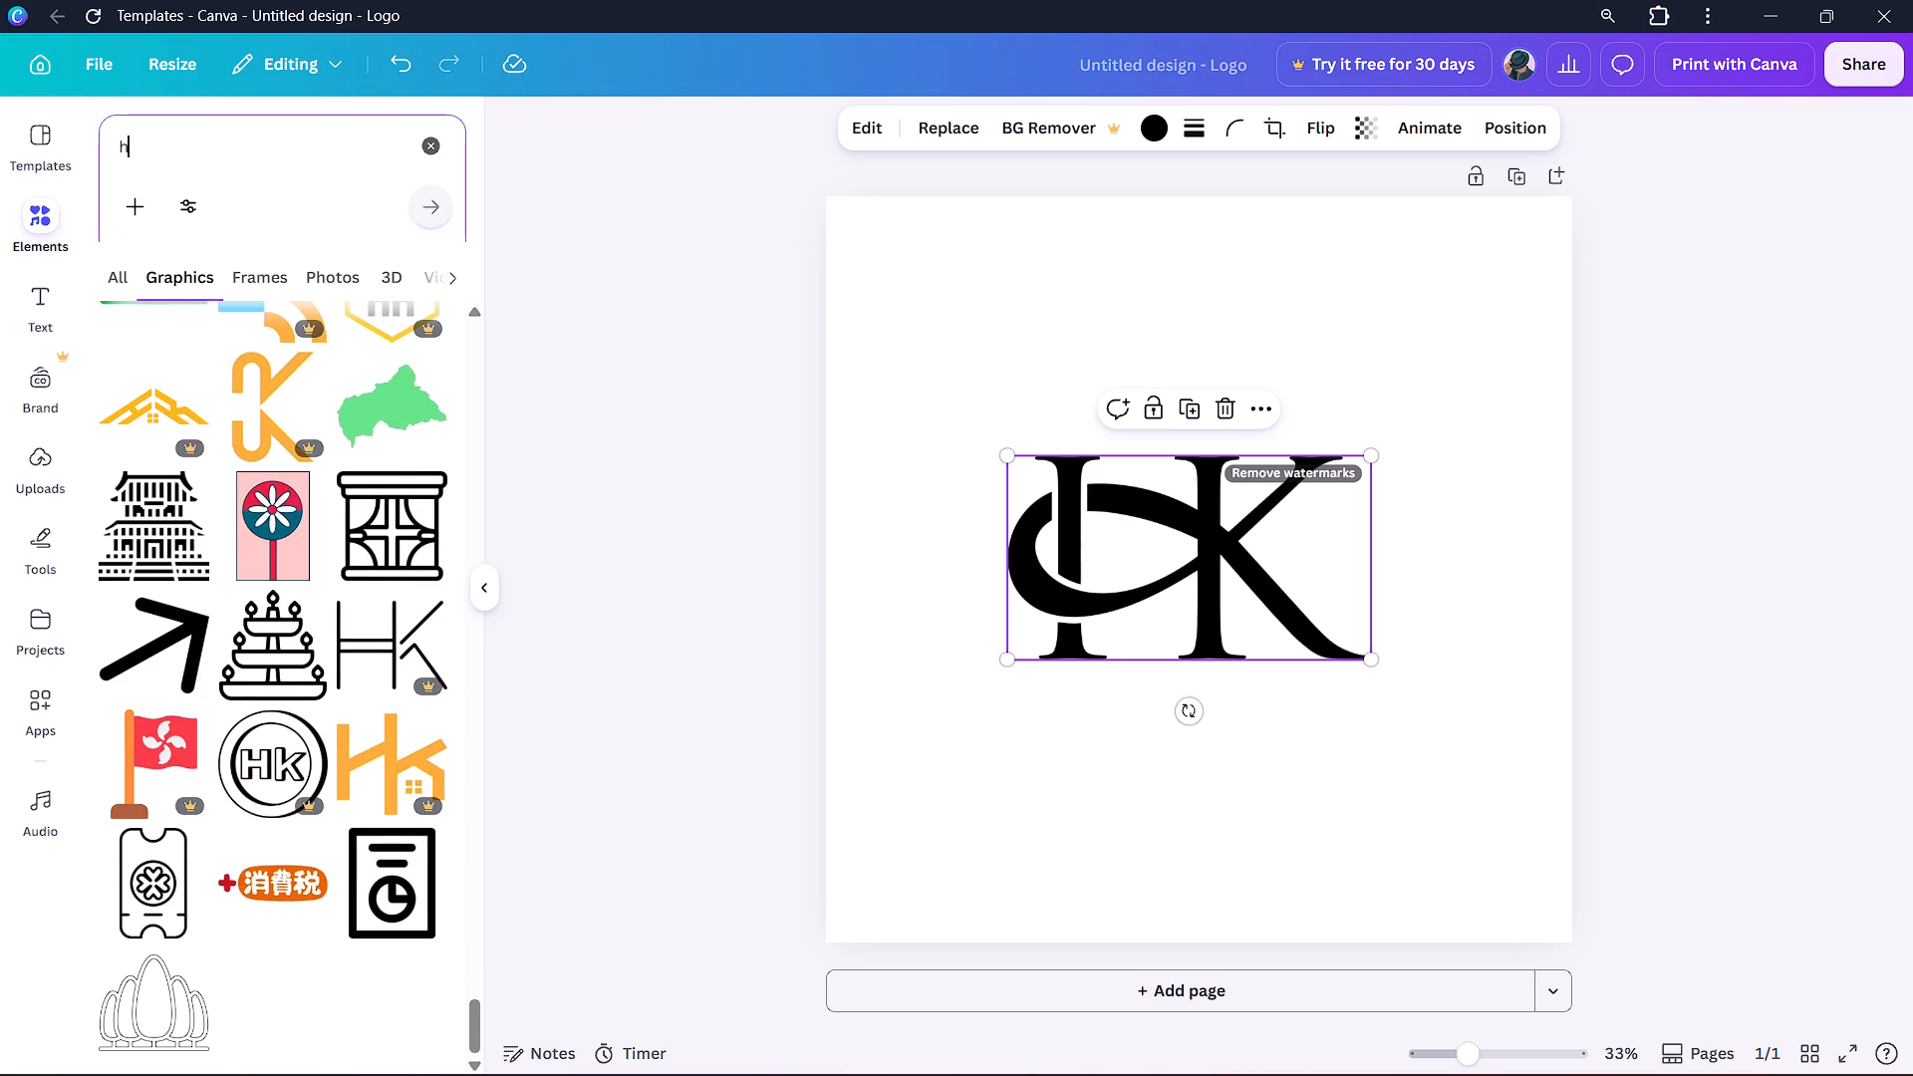
pyautogui.press('BackSpace')
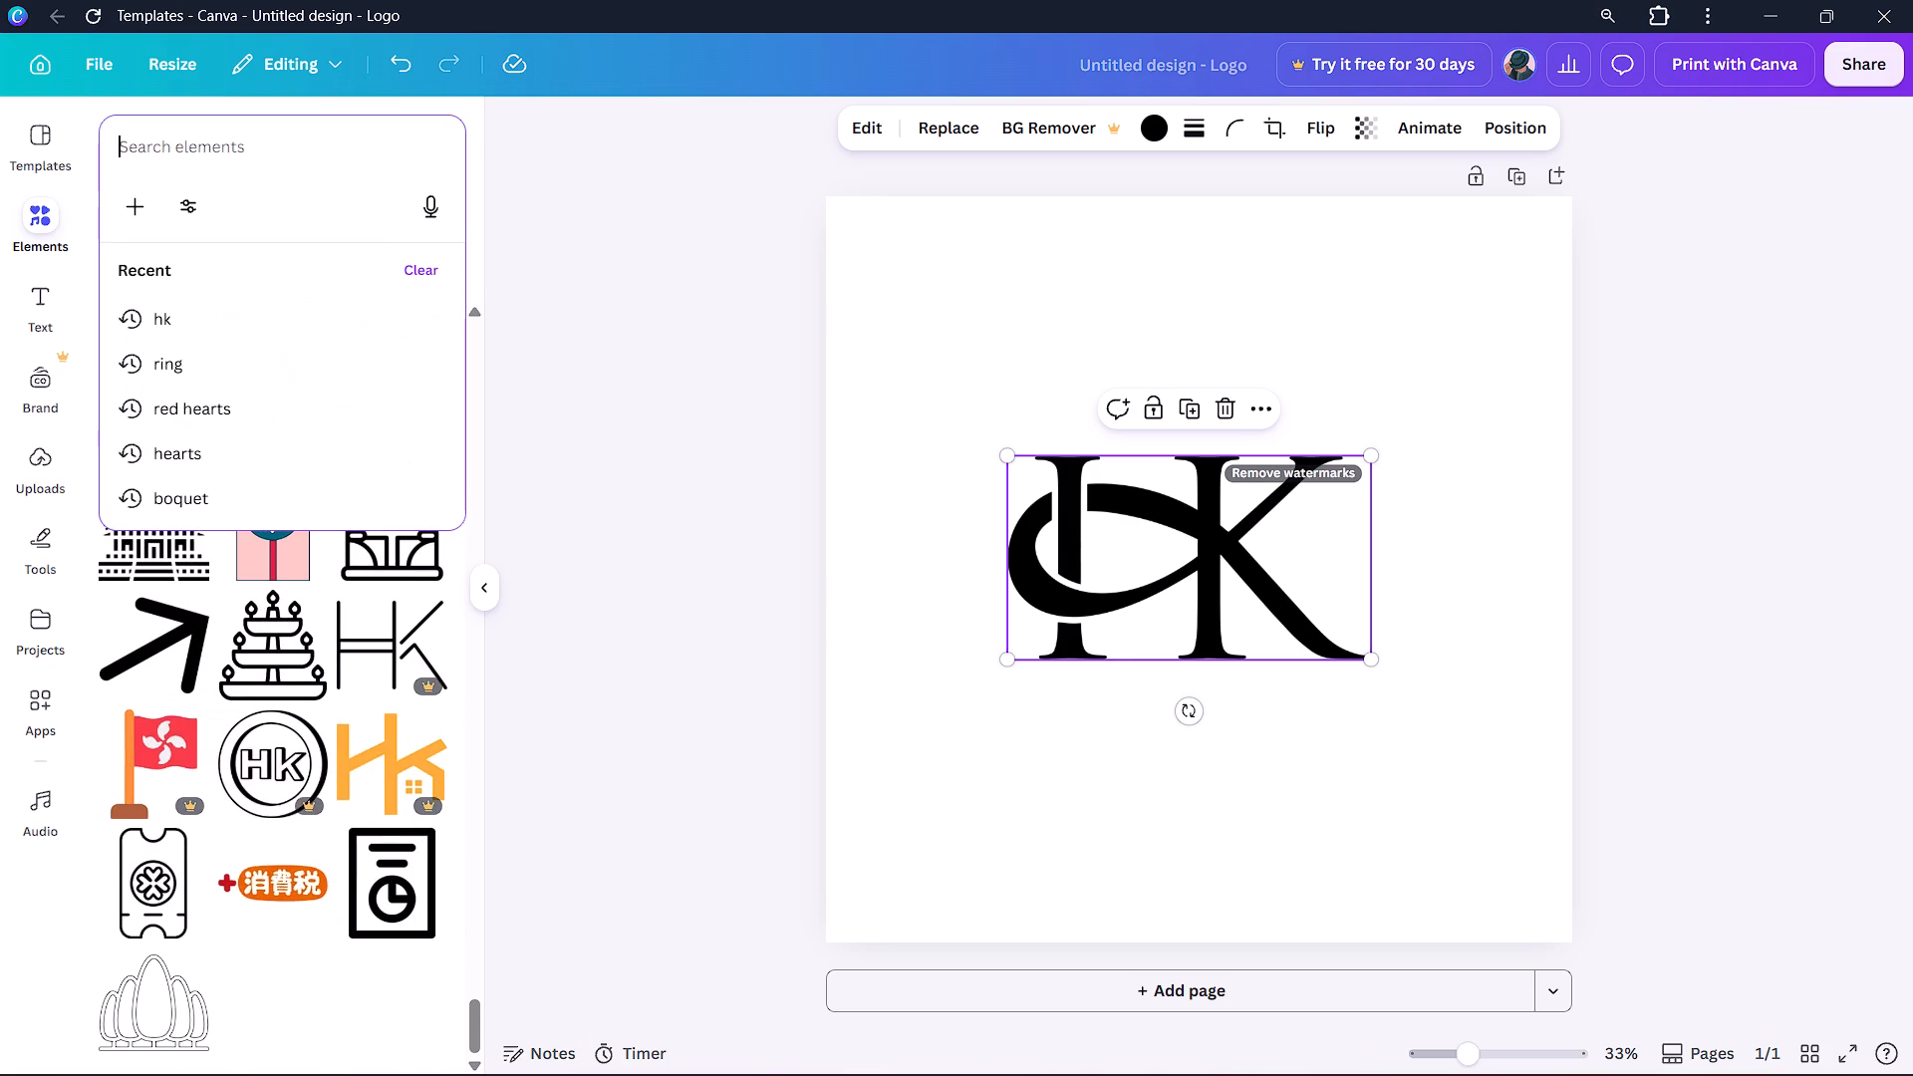
pyautogui.write('stars')
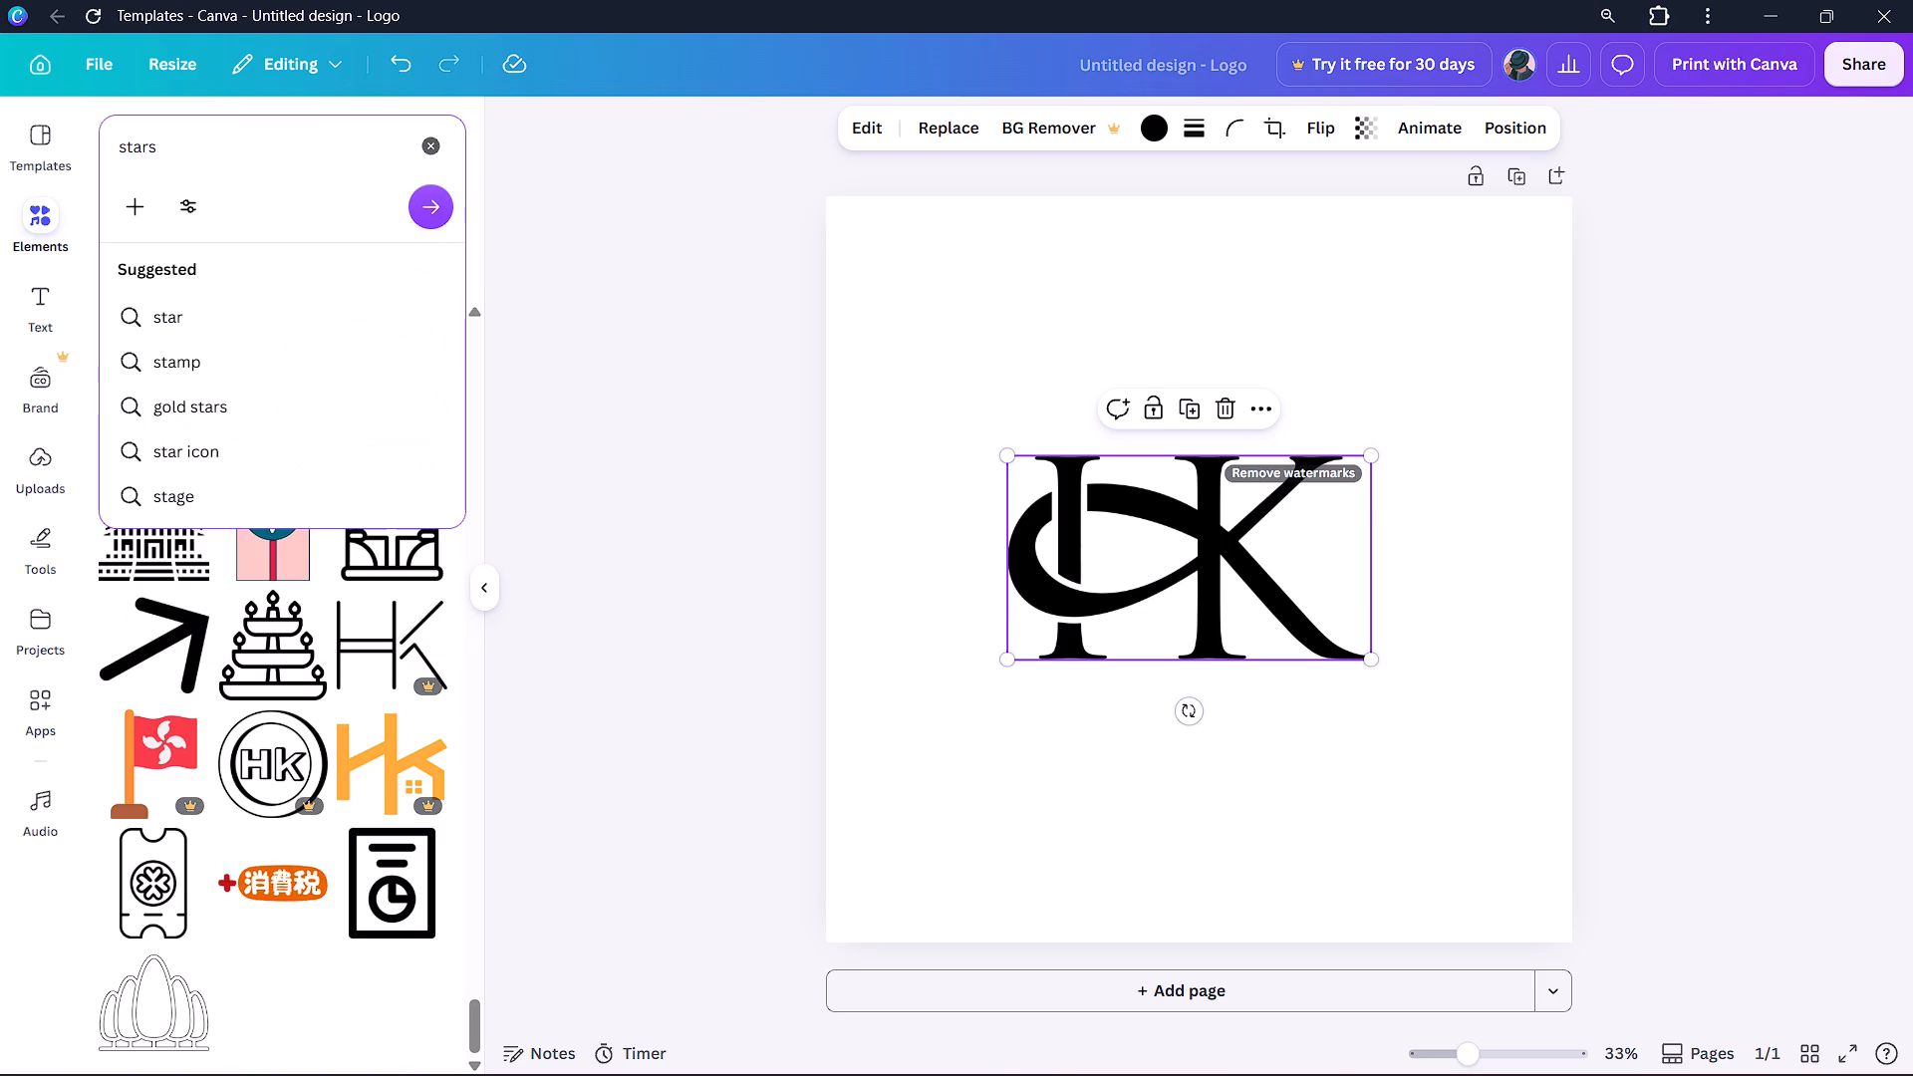
pyautogui.click(443, 200)
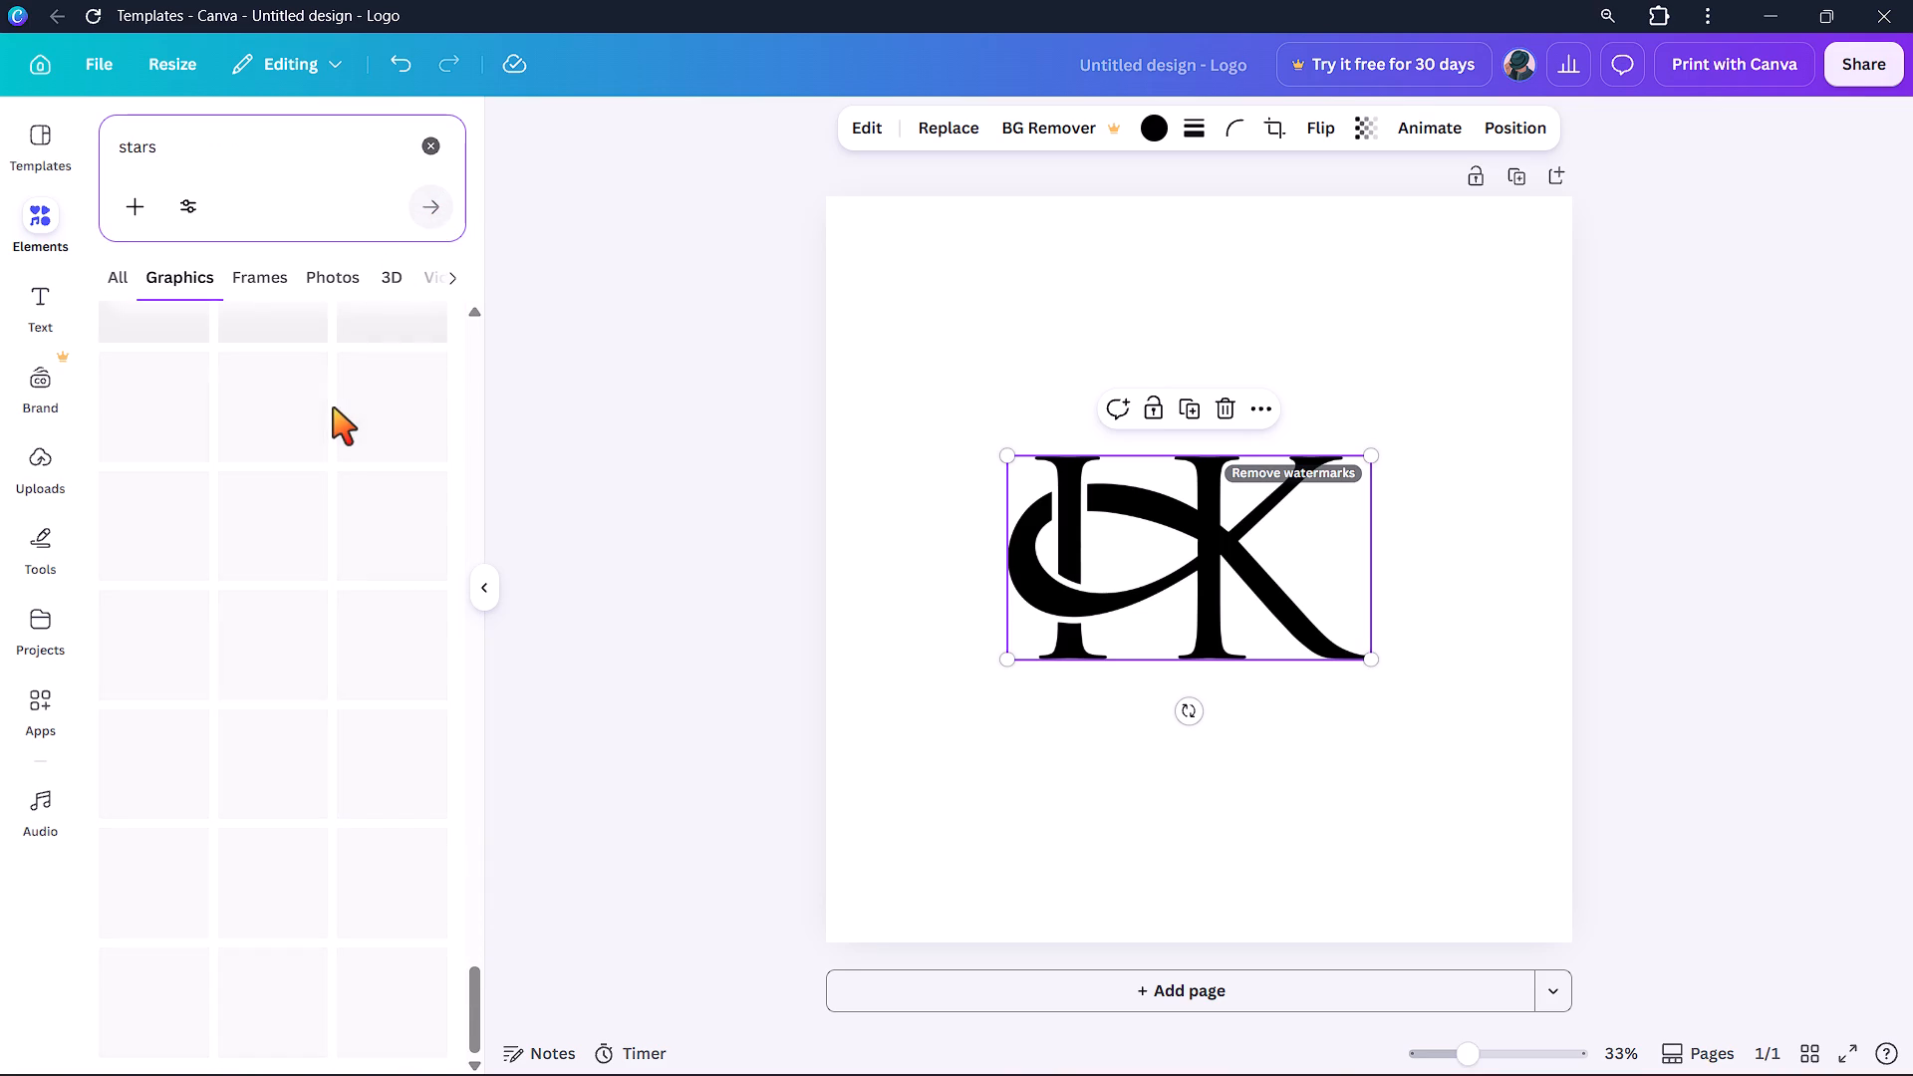
# From the photo results for stars, add the Milky Way night sky above dark snowy mountains to the page.
pyautogui.click(112, 280)
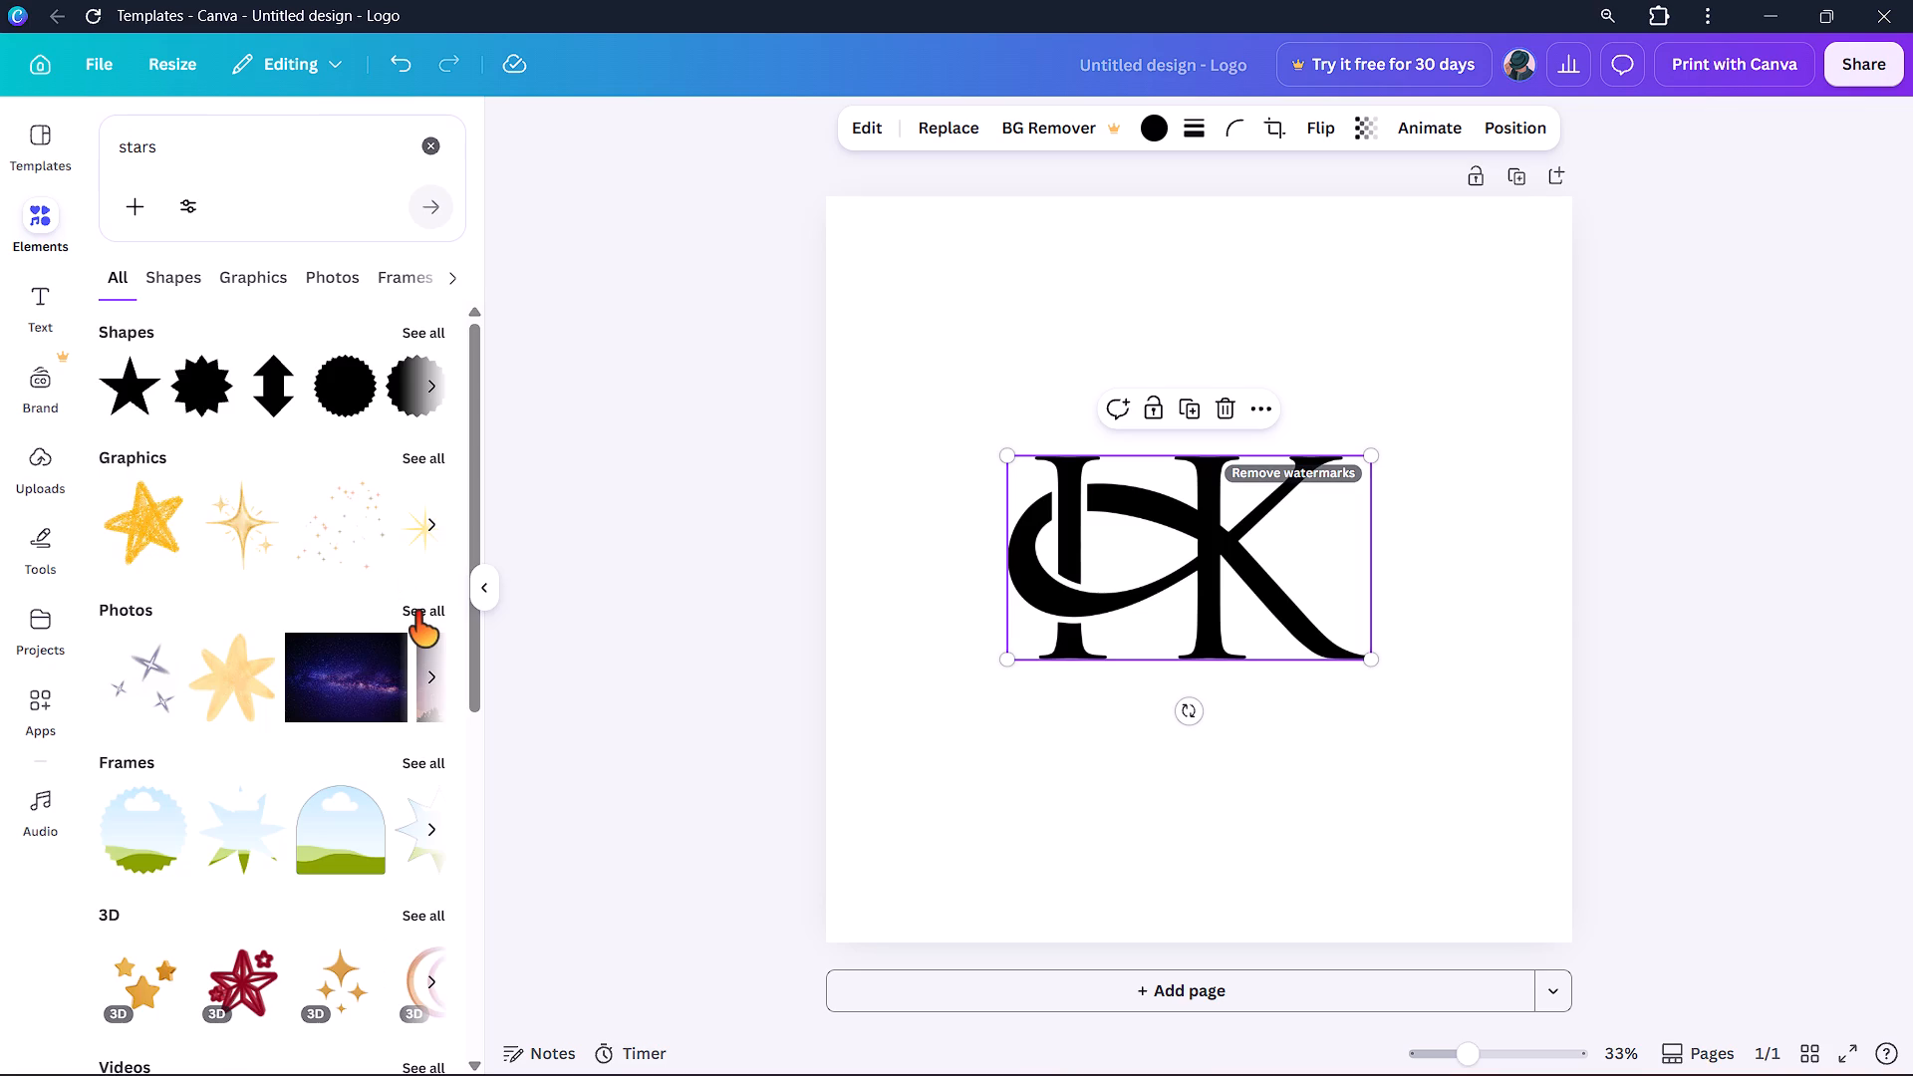
pyautogui.click(415, 612)
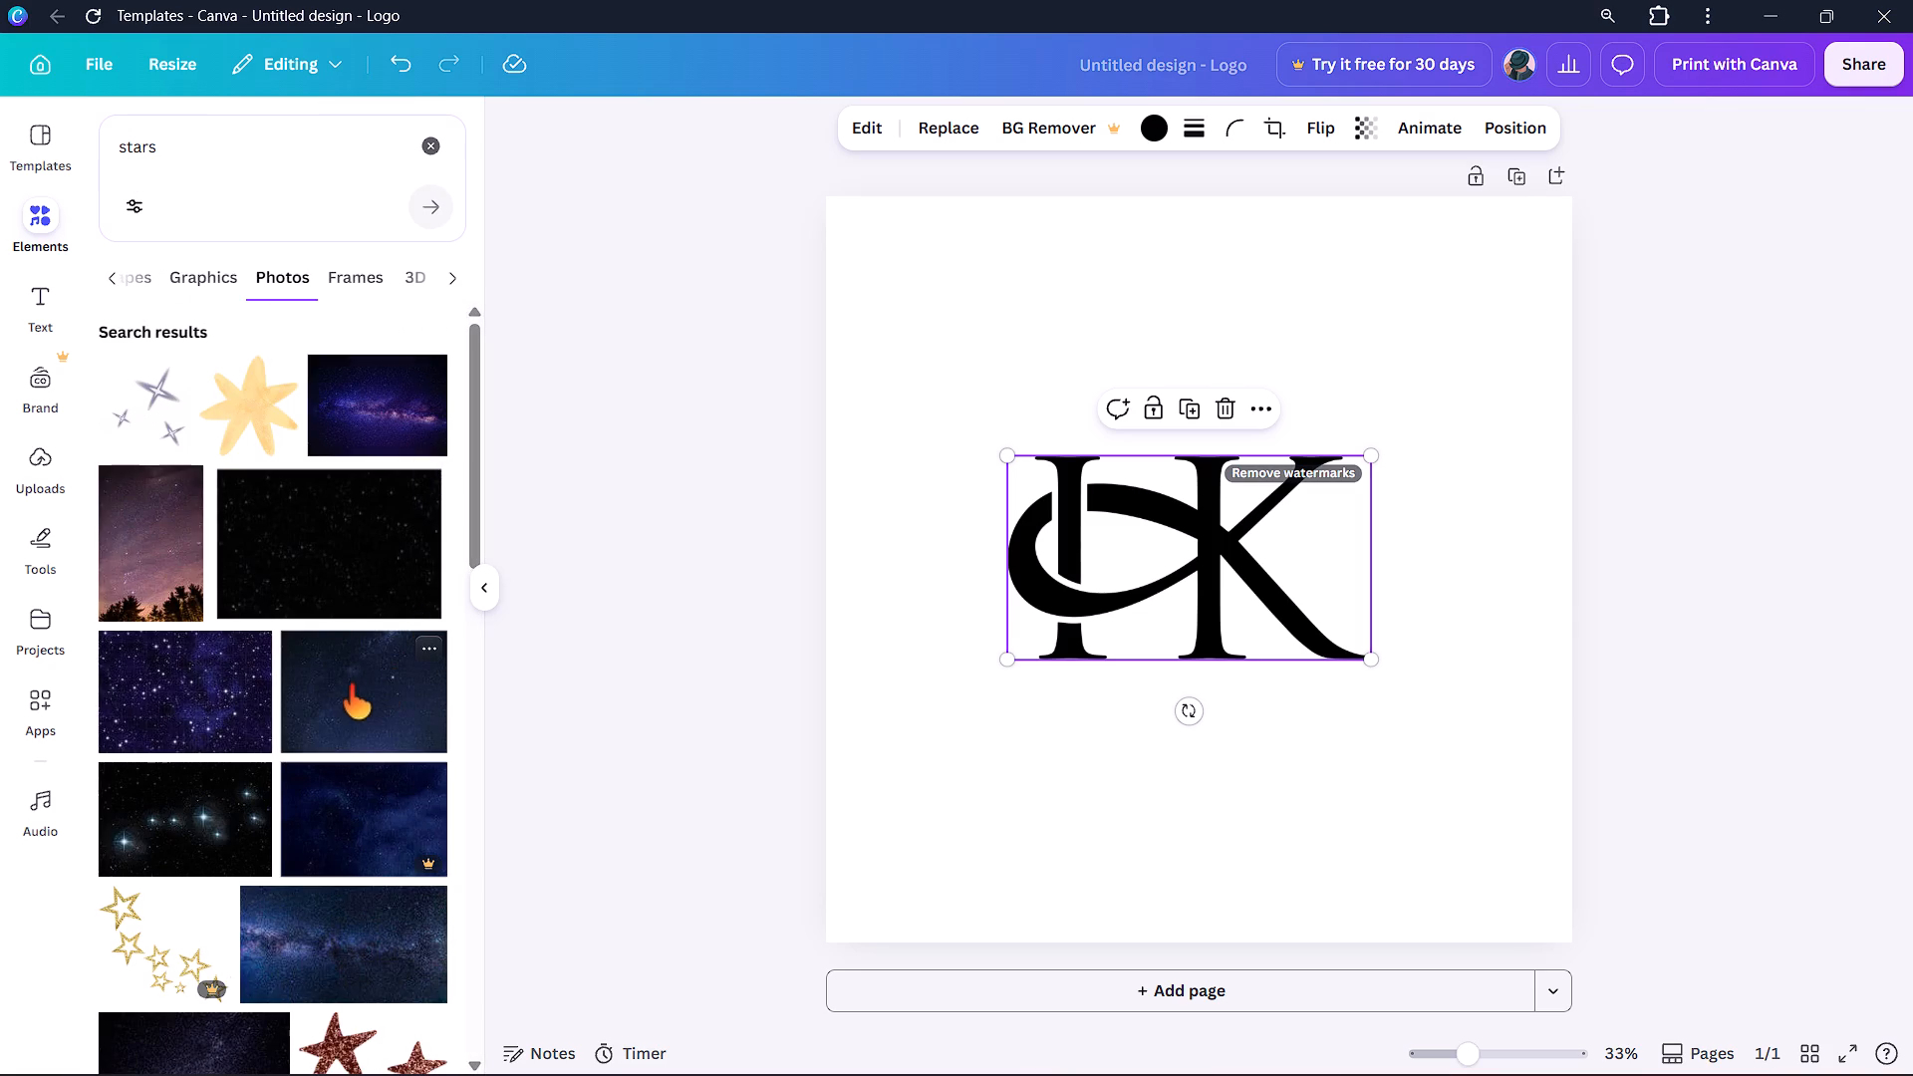
pyautogui.scroll(-2, 214, 783)
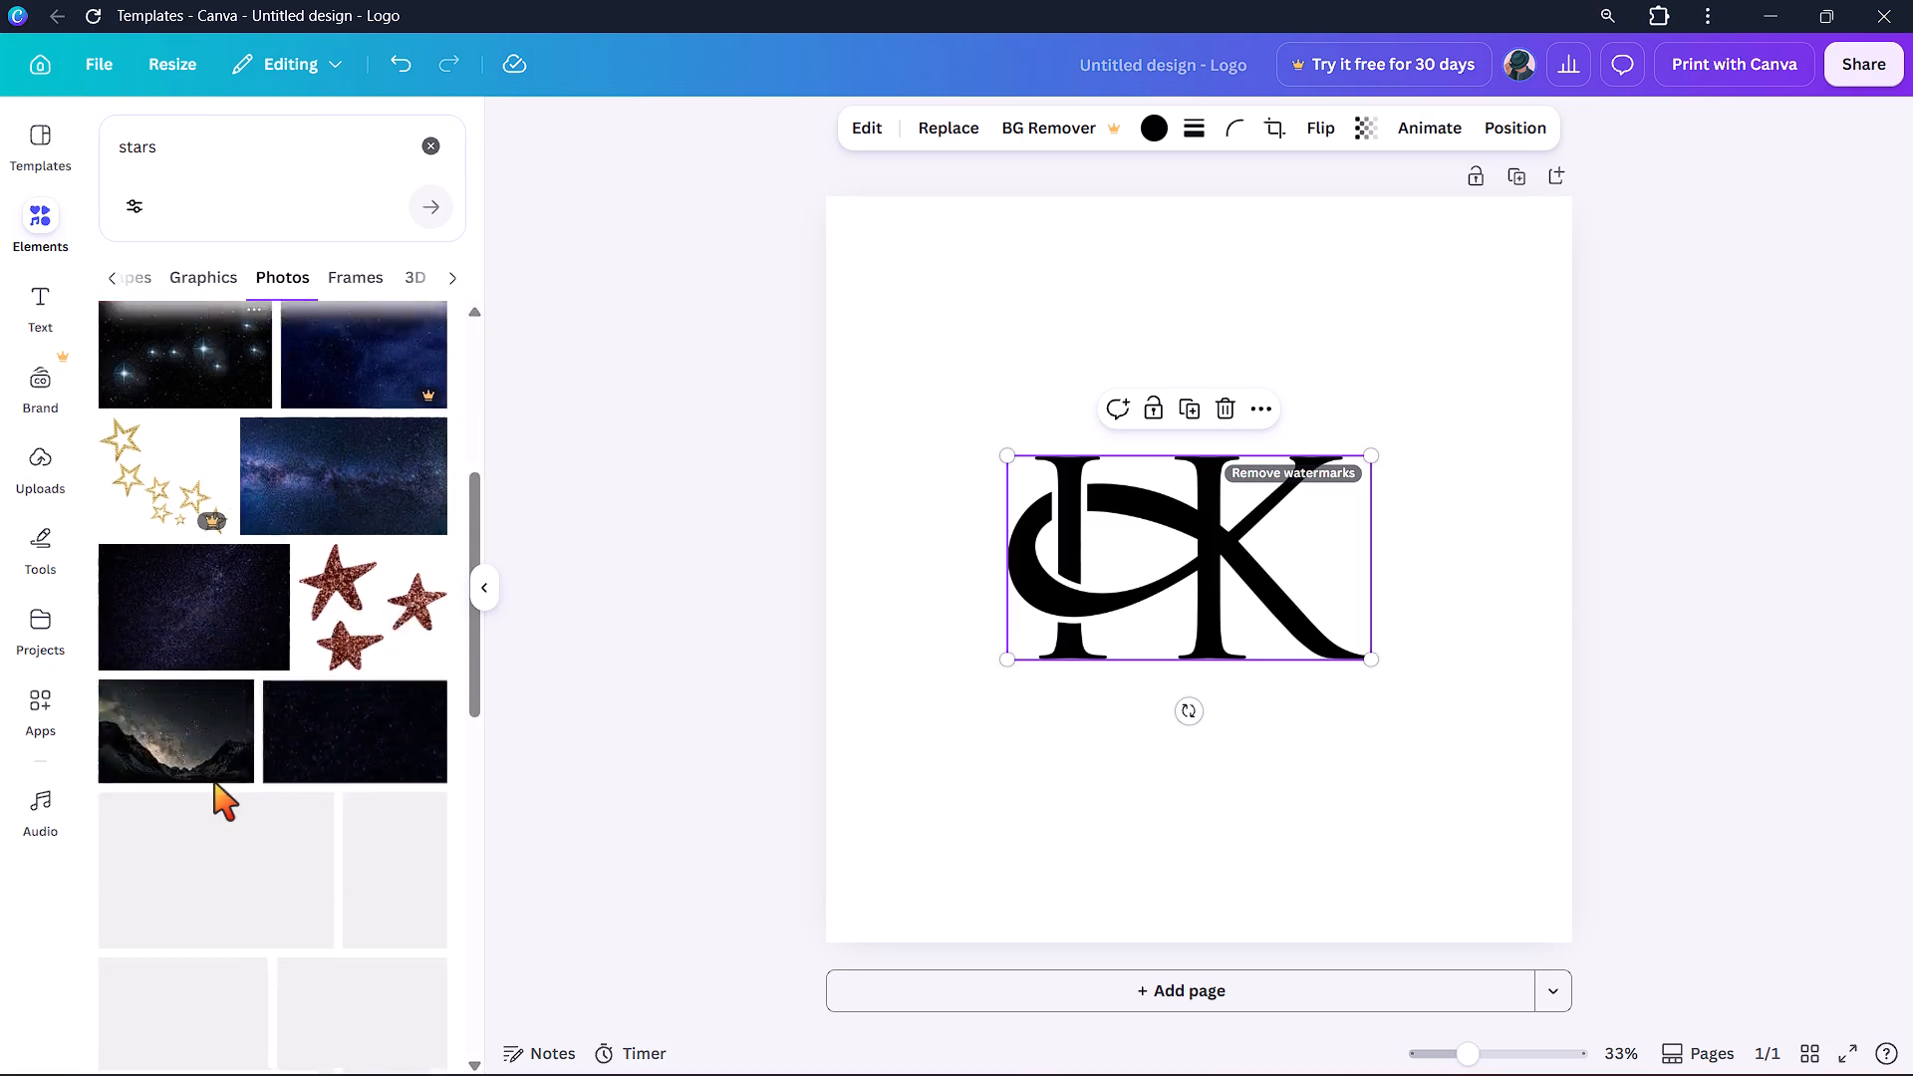
pyautogui.click(215, 469)
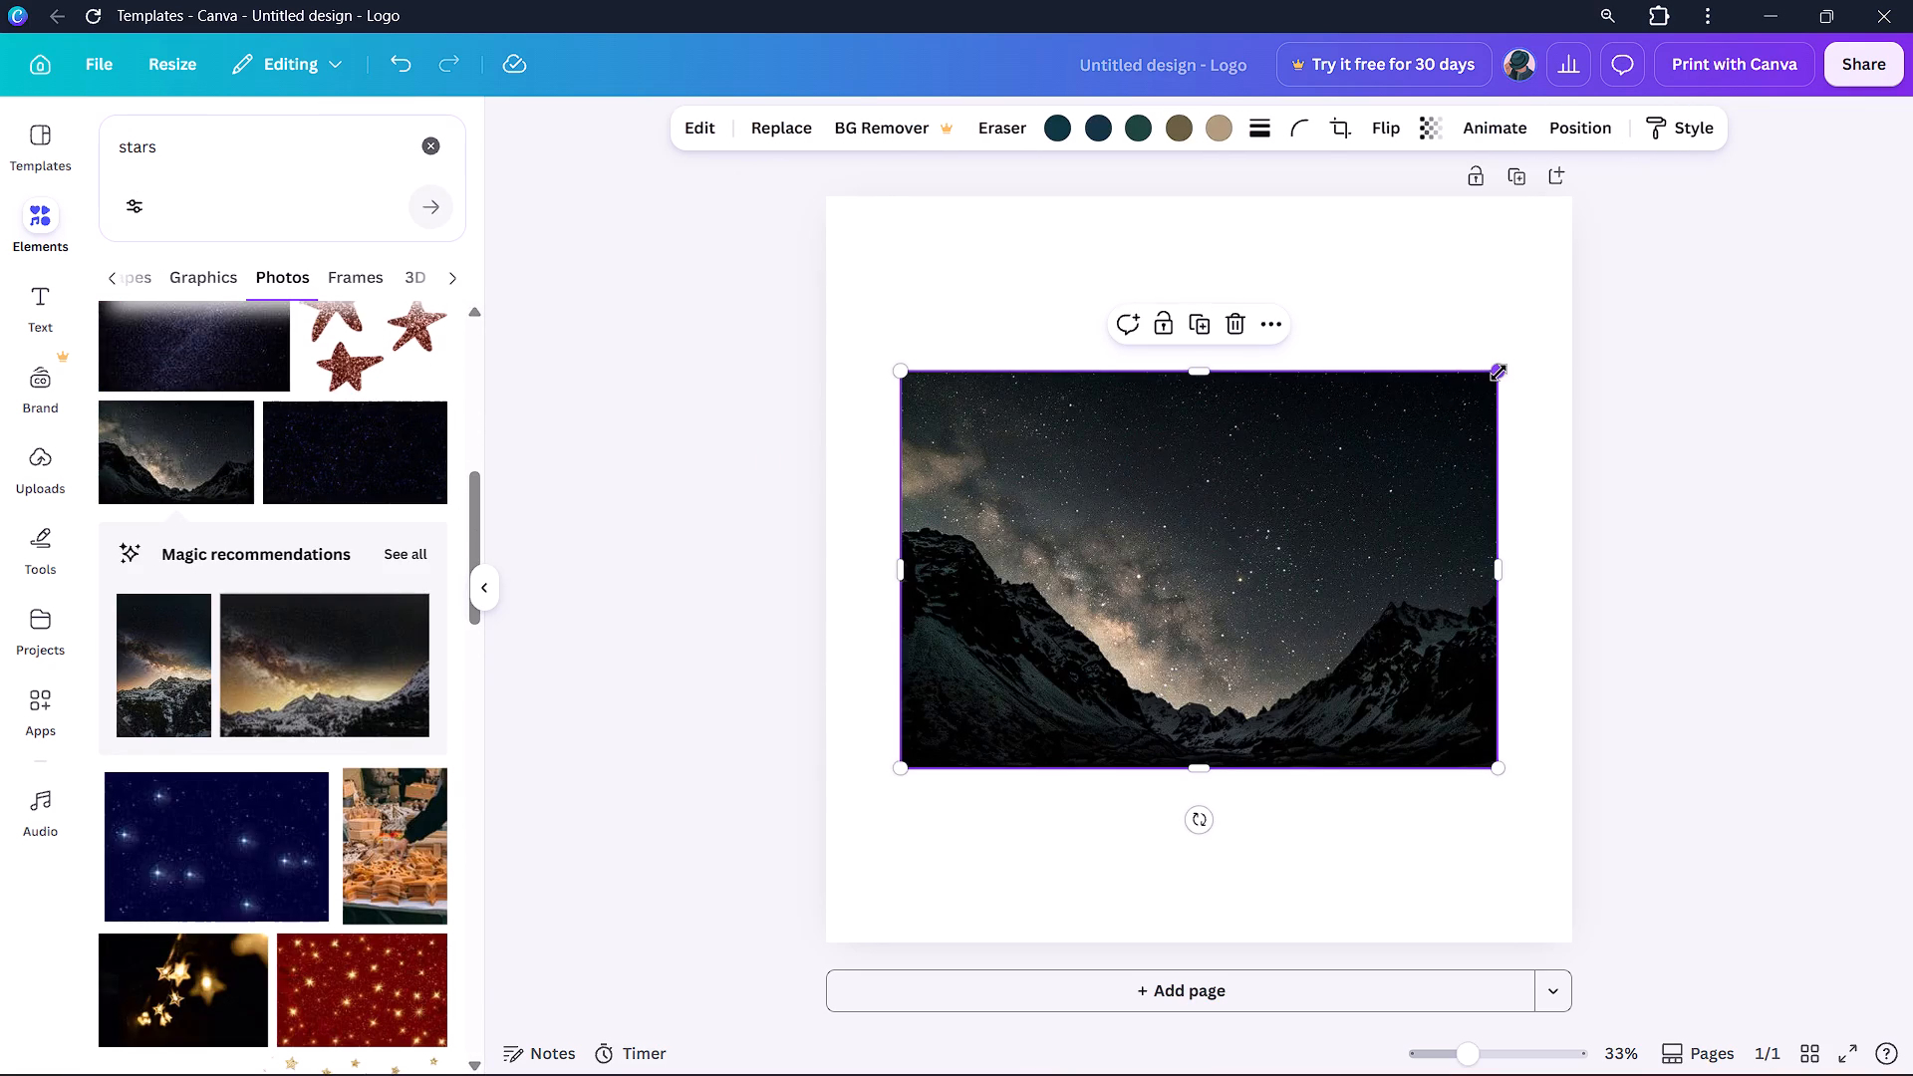
# Enlarge the night-sky photo past the page edges to cover the whole page, about 2,300 wide and 2,100 tall.
pyautogui.moveTo(1500, 367); pyautogui.dragTo(1486, 270)
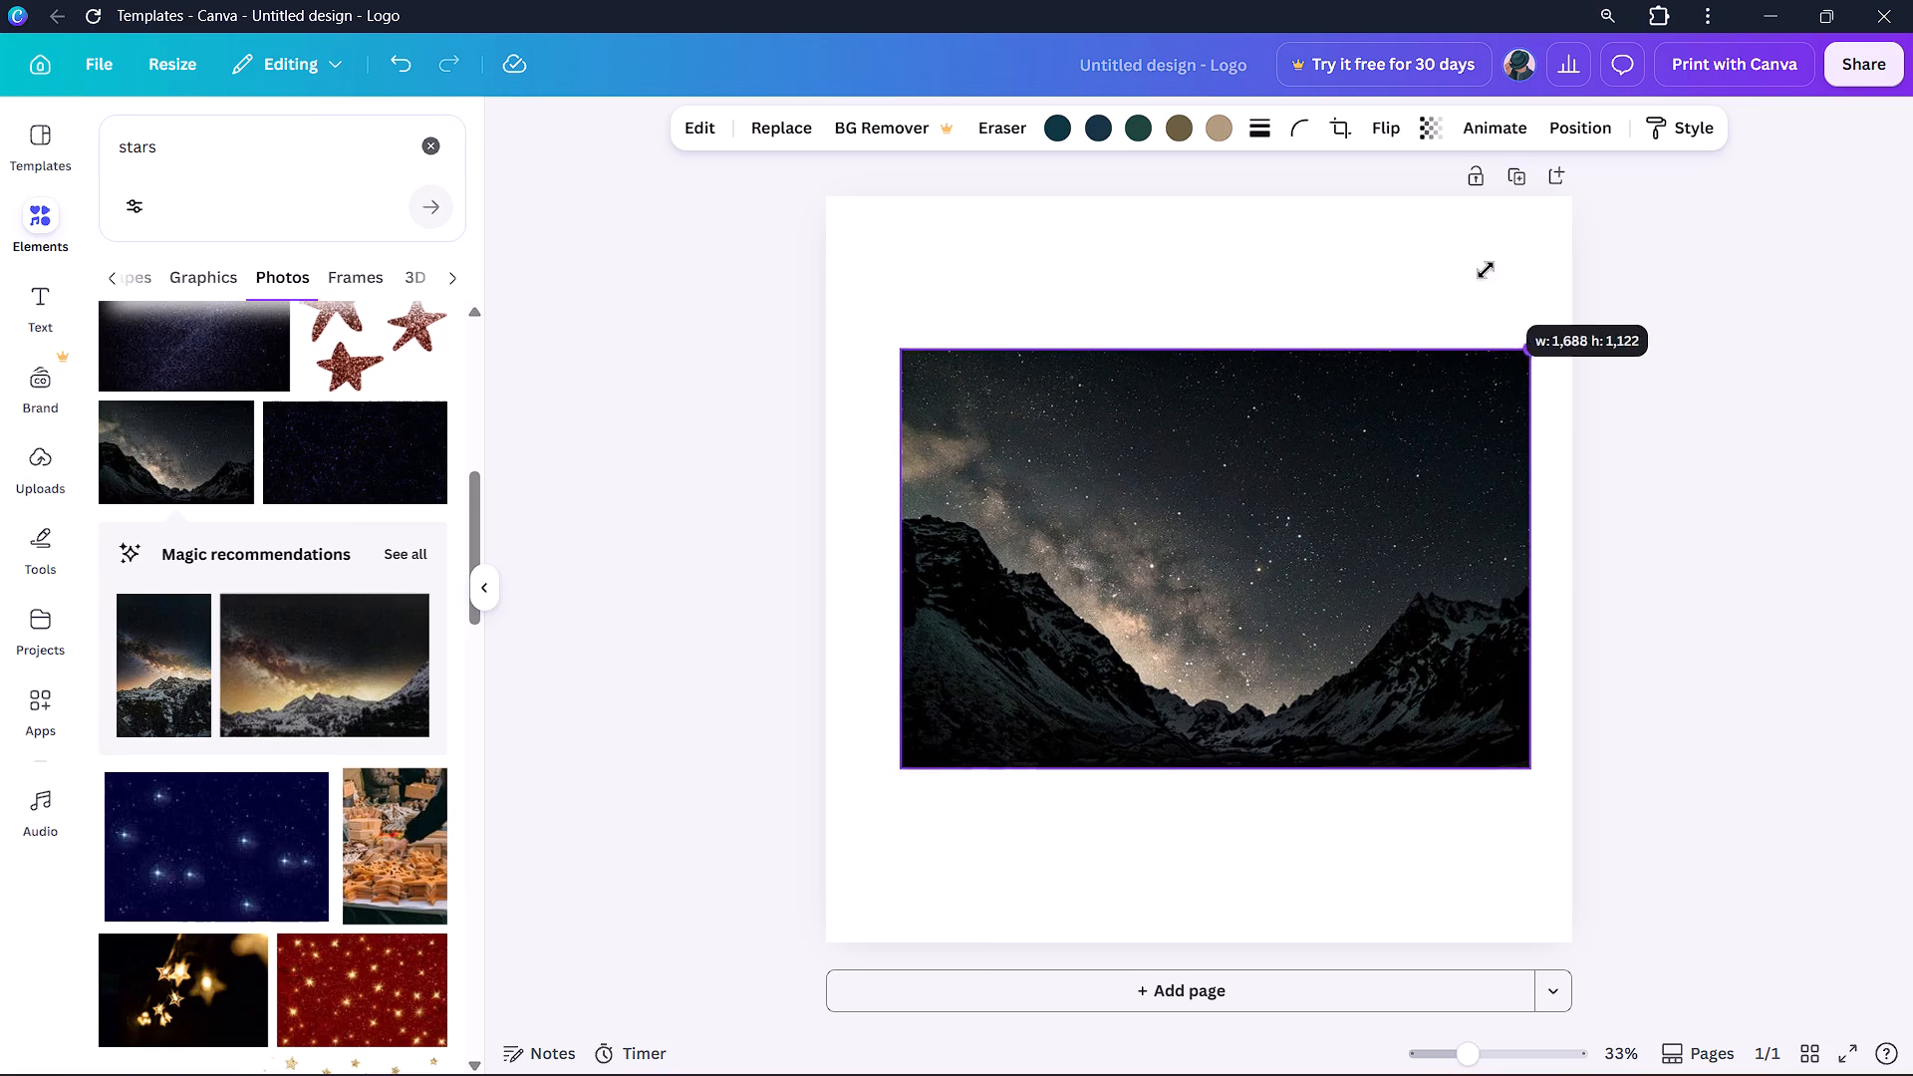
pyautogui.moveTo(1486, 270); pyautogui.dragTo(1519, 163)
pyautogui.moveTo(894, 300); pyautogui.dragTo(665, 311)
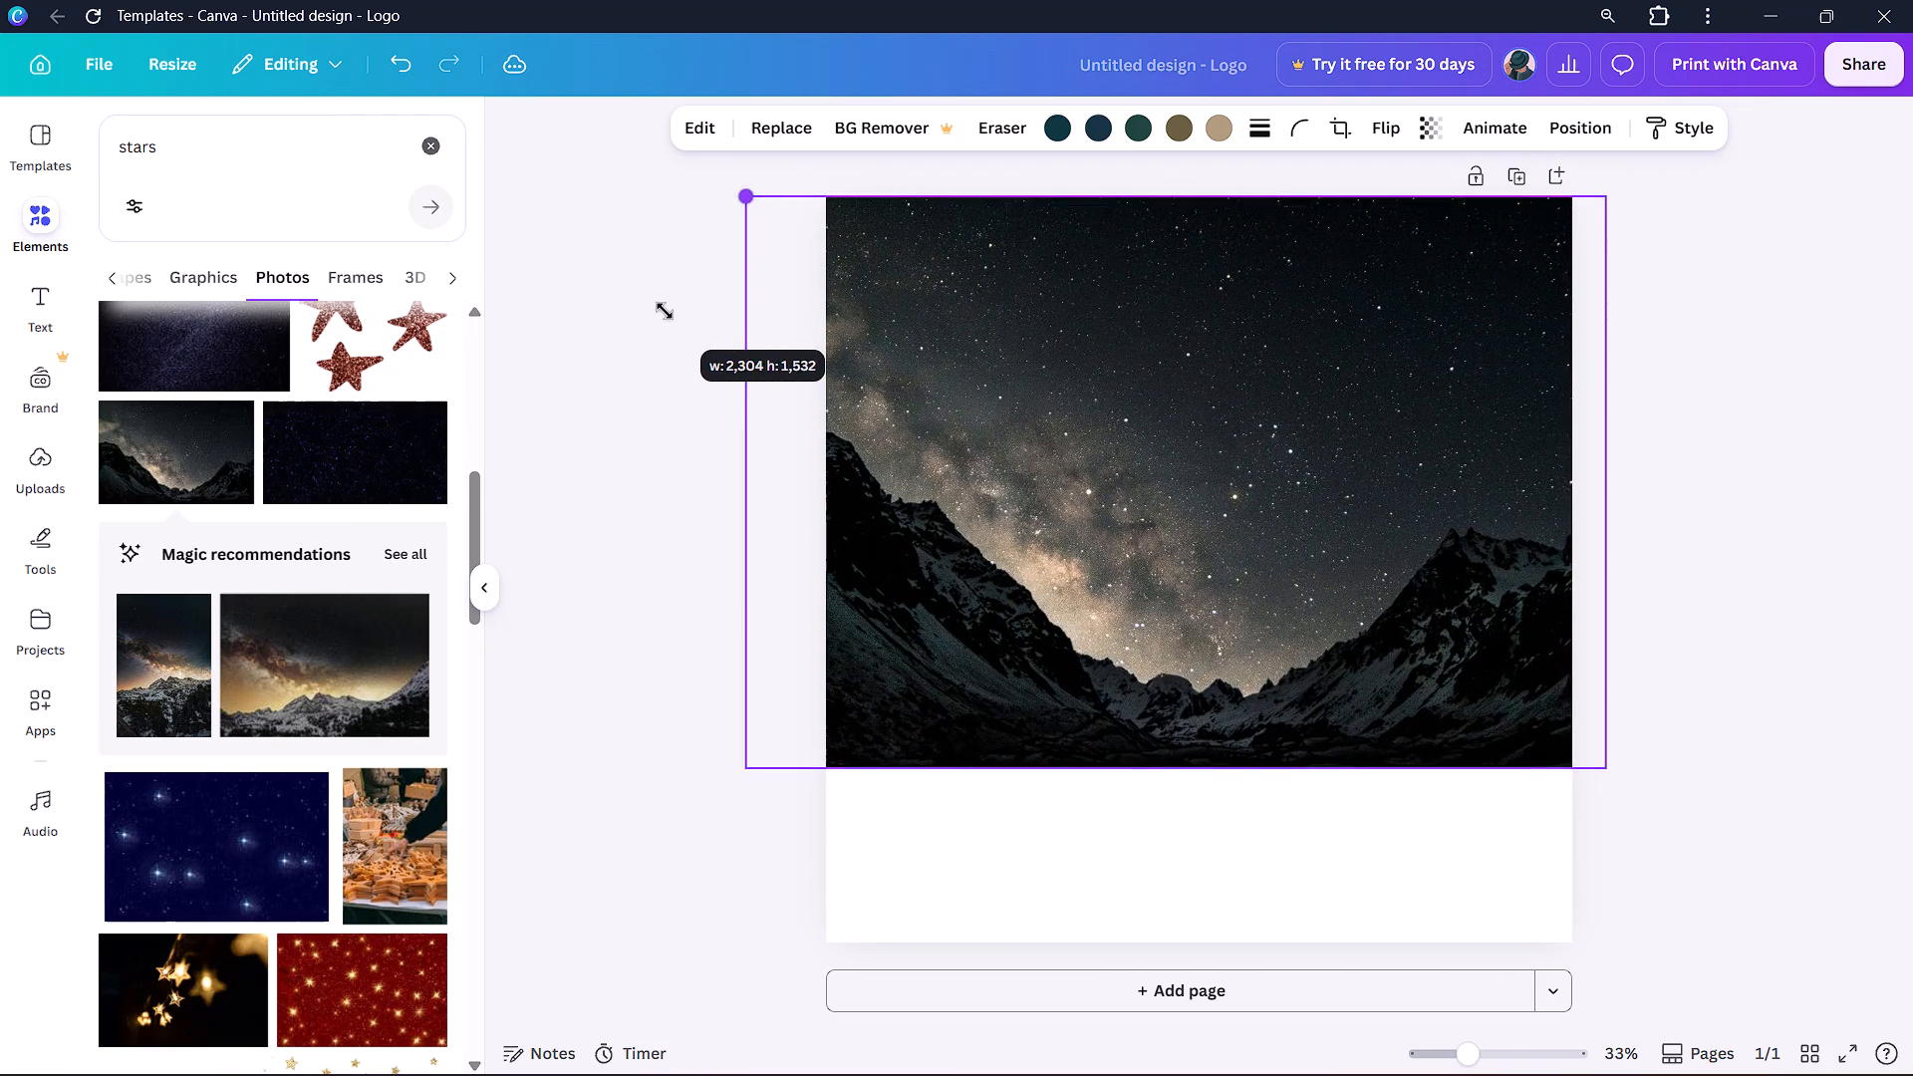
pyautogui.moveTo(665, 311); pyautogui.dragTo(662, 312)
pyautogui.moveTo(1176, 760); pyautogui.dragTo(1221, 974)
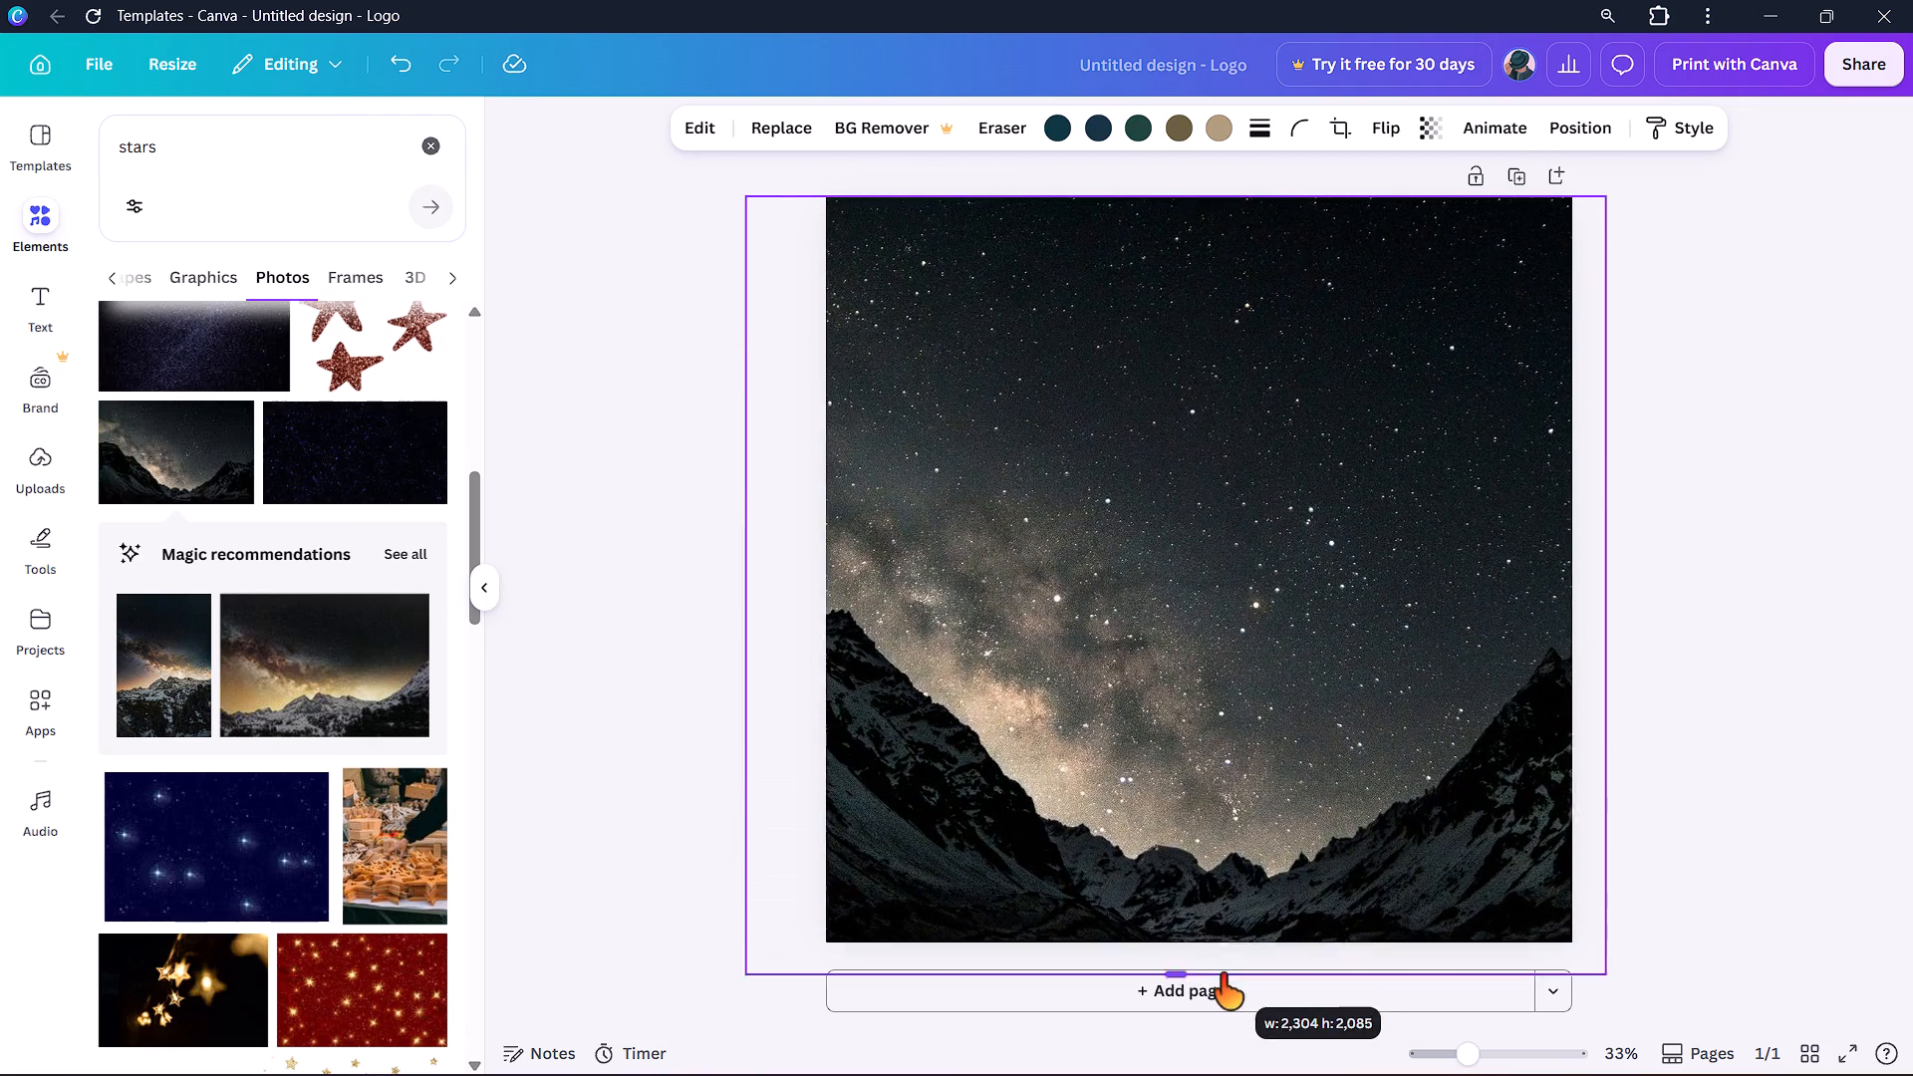
pyautogui.moveTo(1221, 974); pyautogui.dragTo(1227, 961)
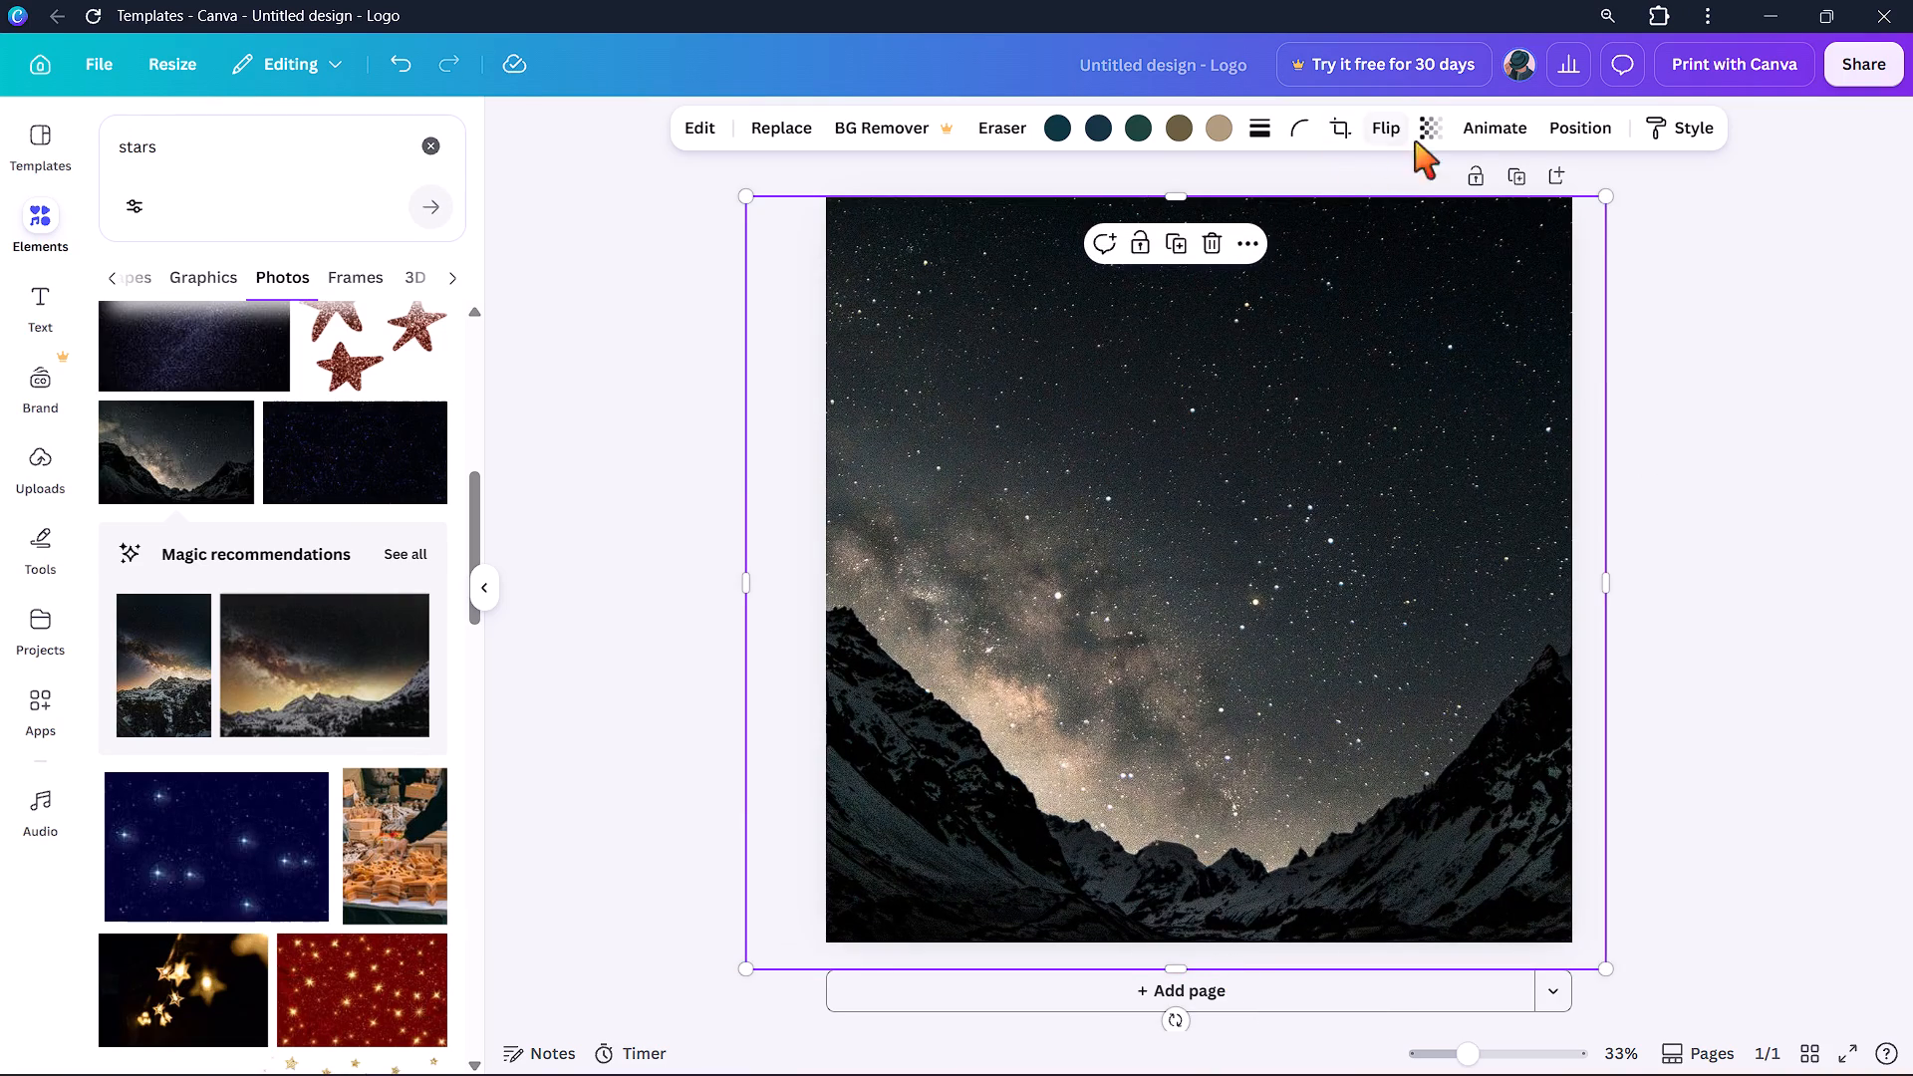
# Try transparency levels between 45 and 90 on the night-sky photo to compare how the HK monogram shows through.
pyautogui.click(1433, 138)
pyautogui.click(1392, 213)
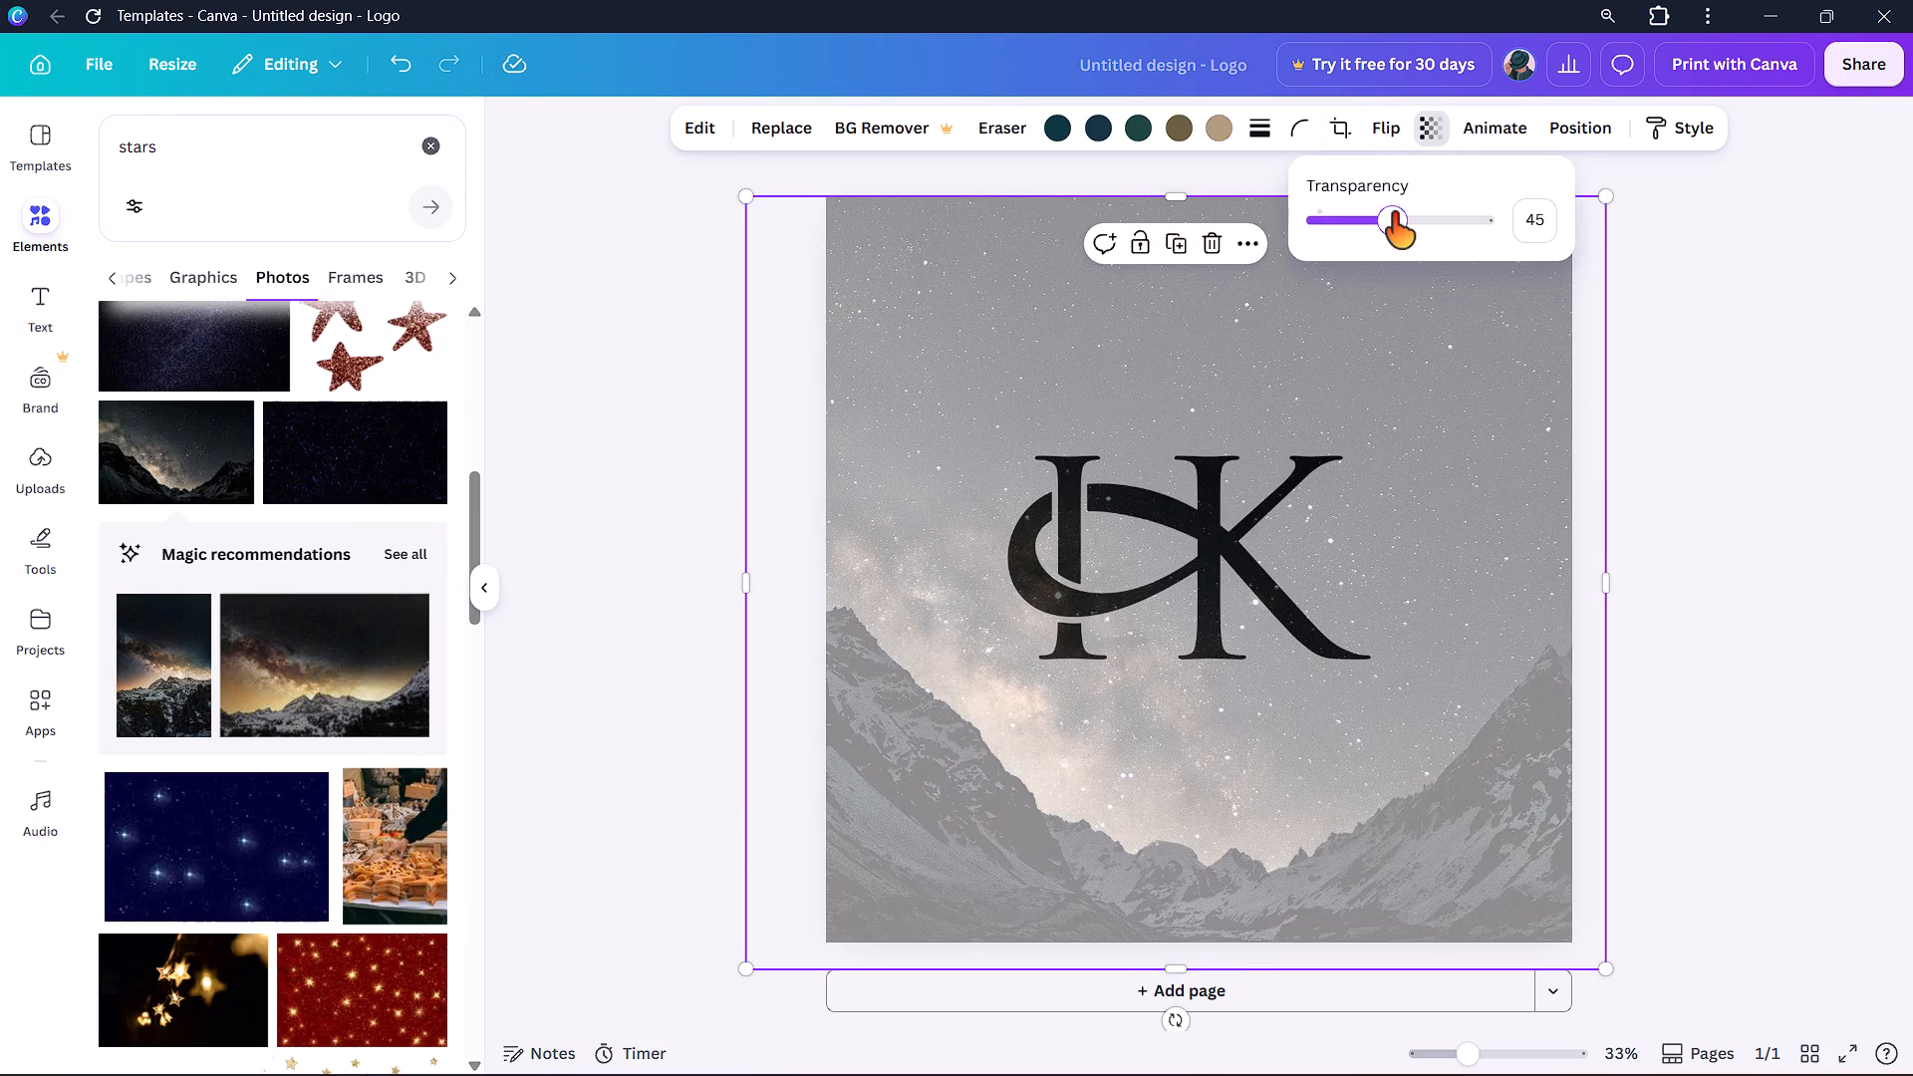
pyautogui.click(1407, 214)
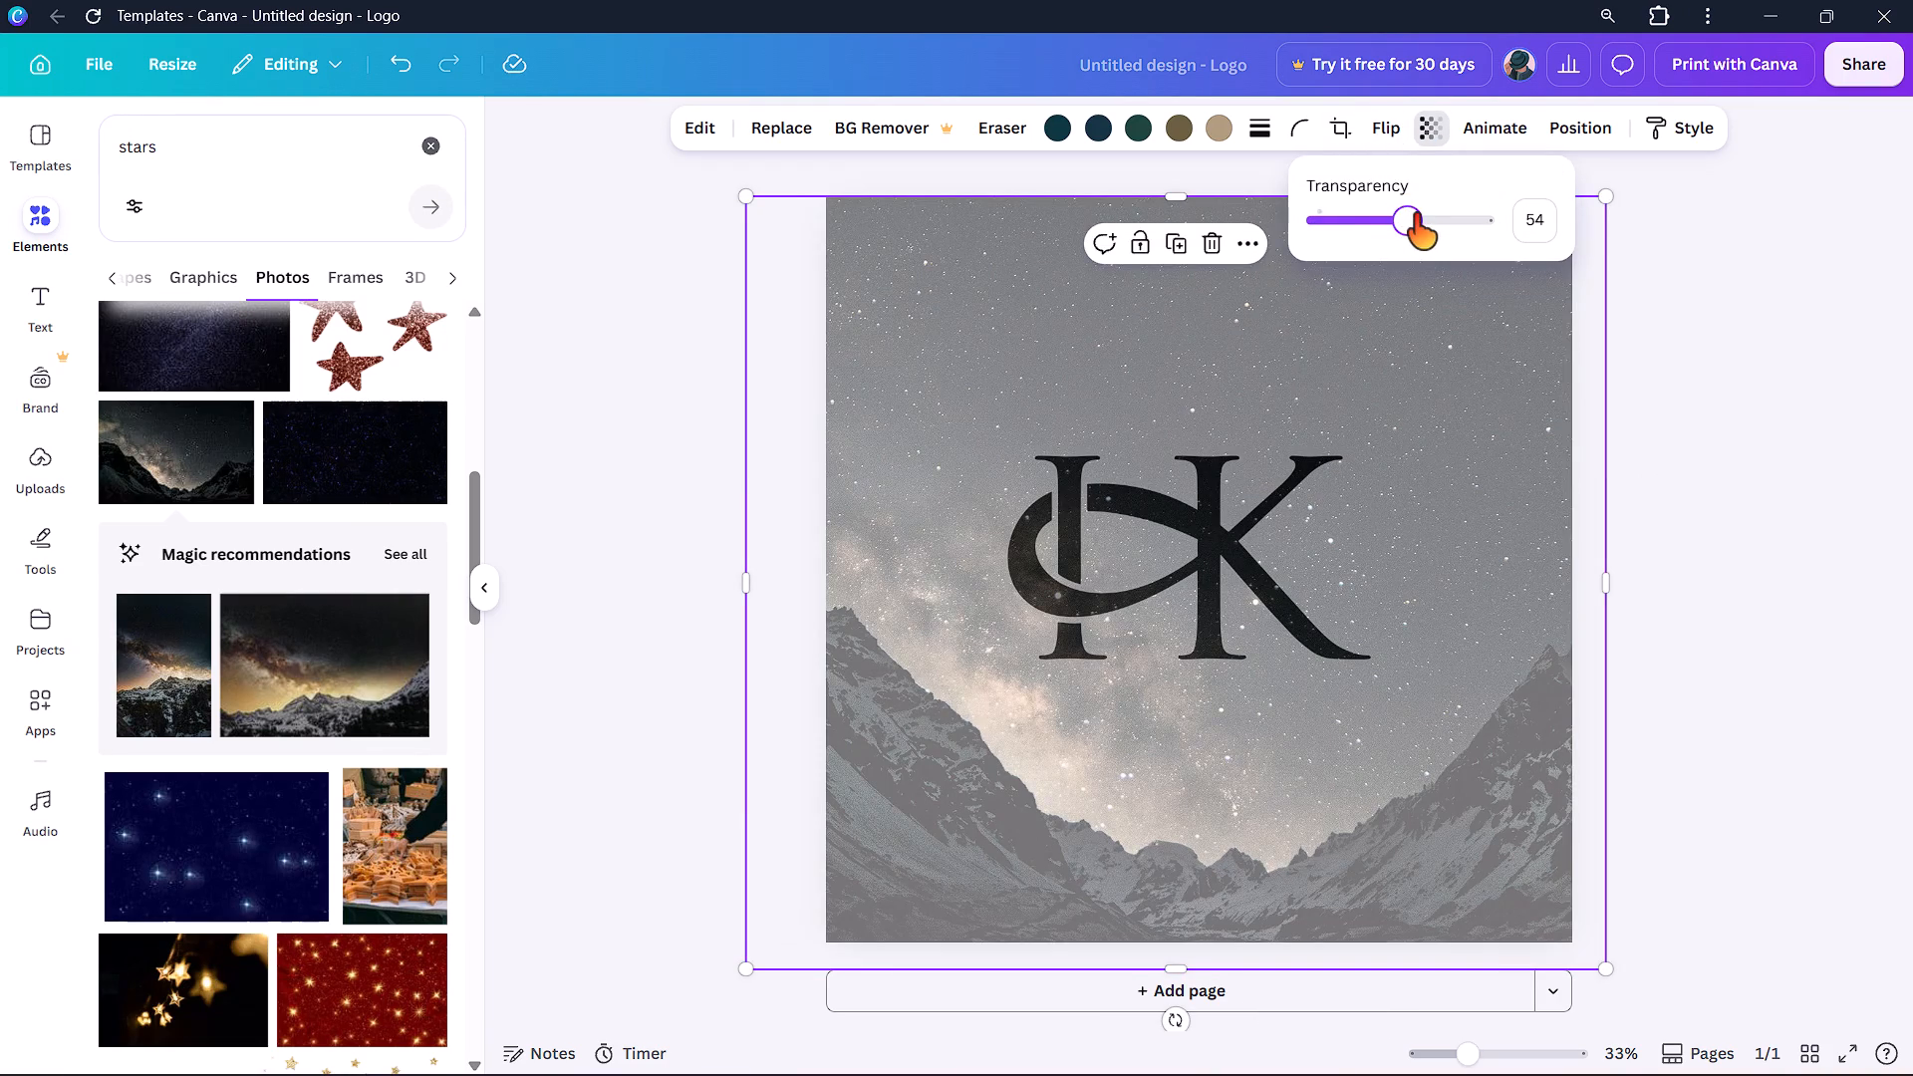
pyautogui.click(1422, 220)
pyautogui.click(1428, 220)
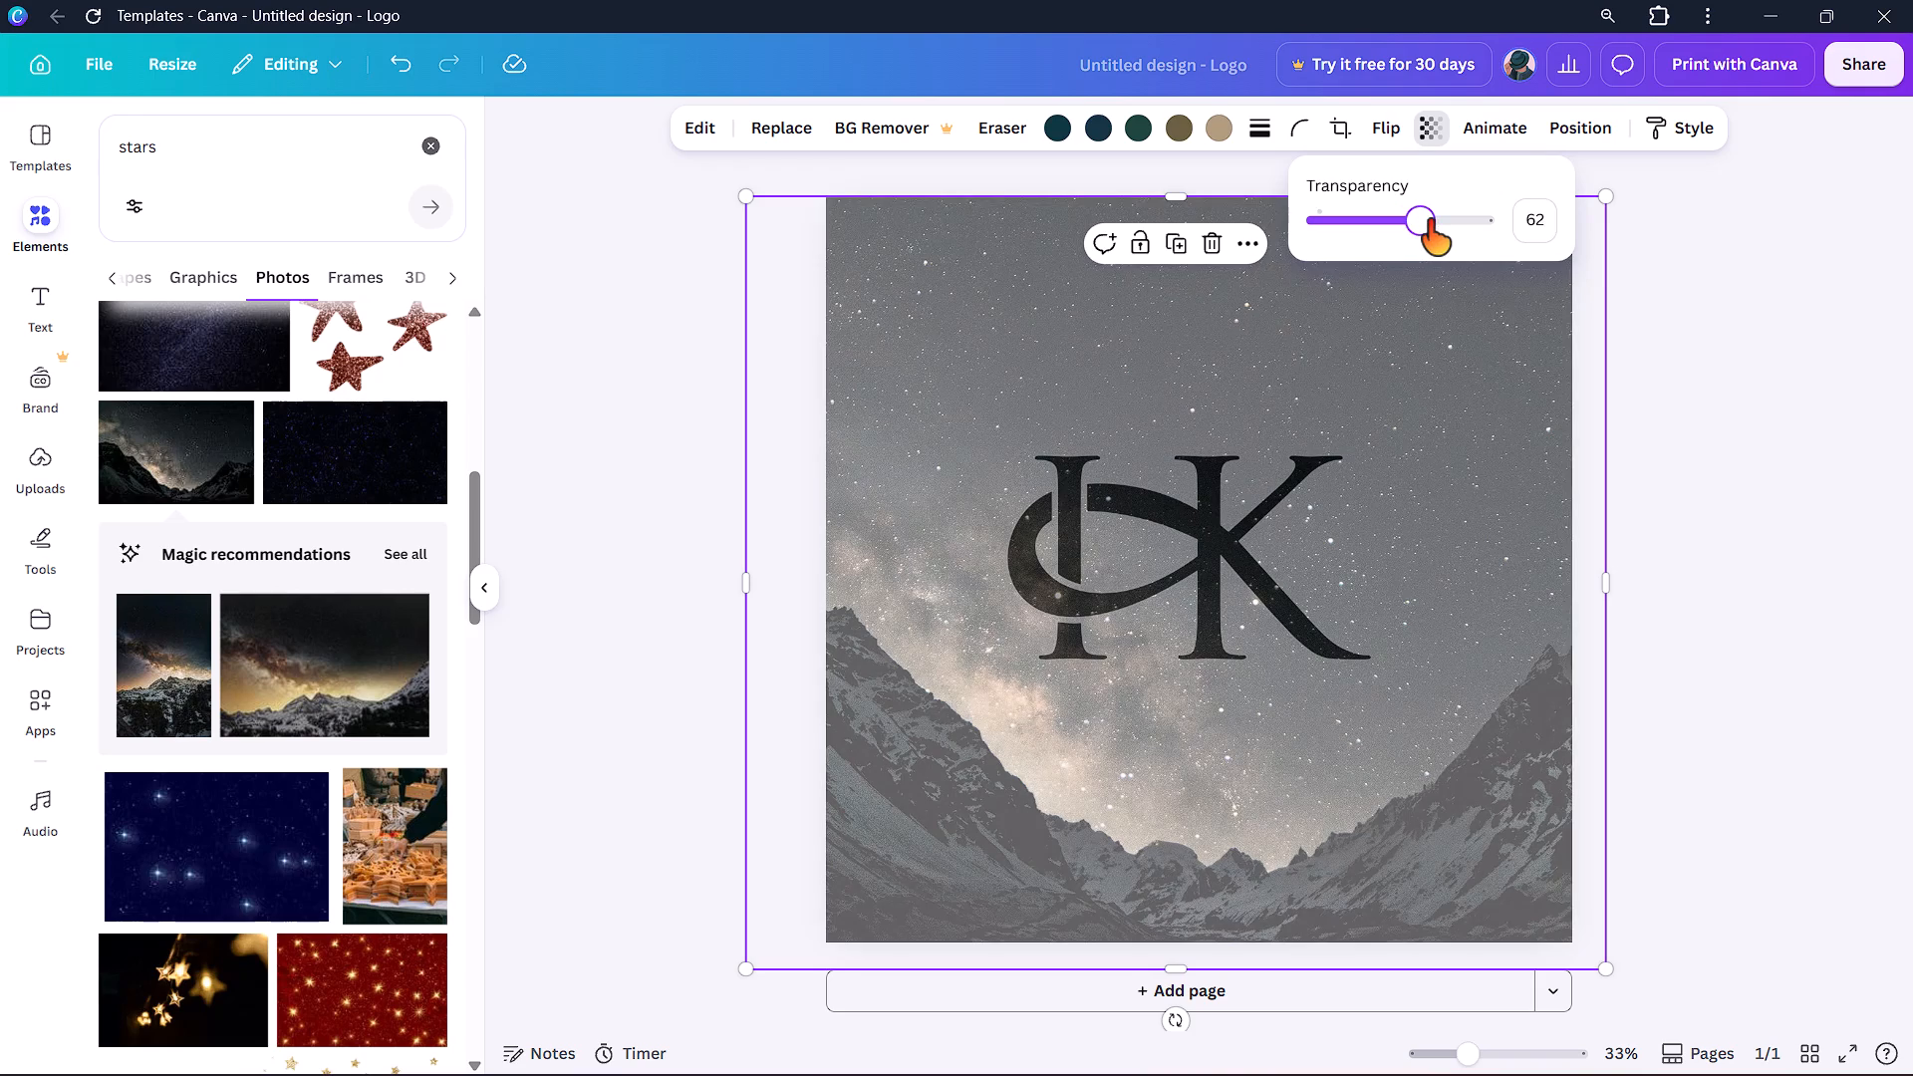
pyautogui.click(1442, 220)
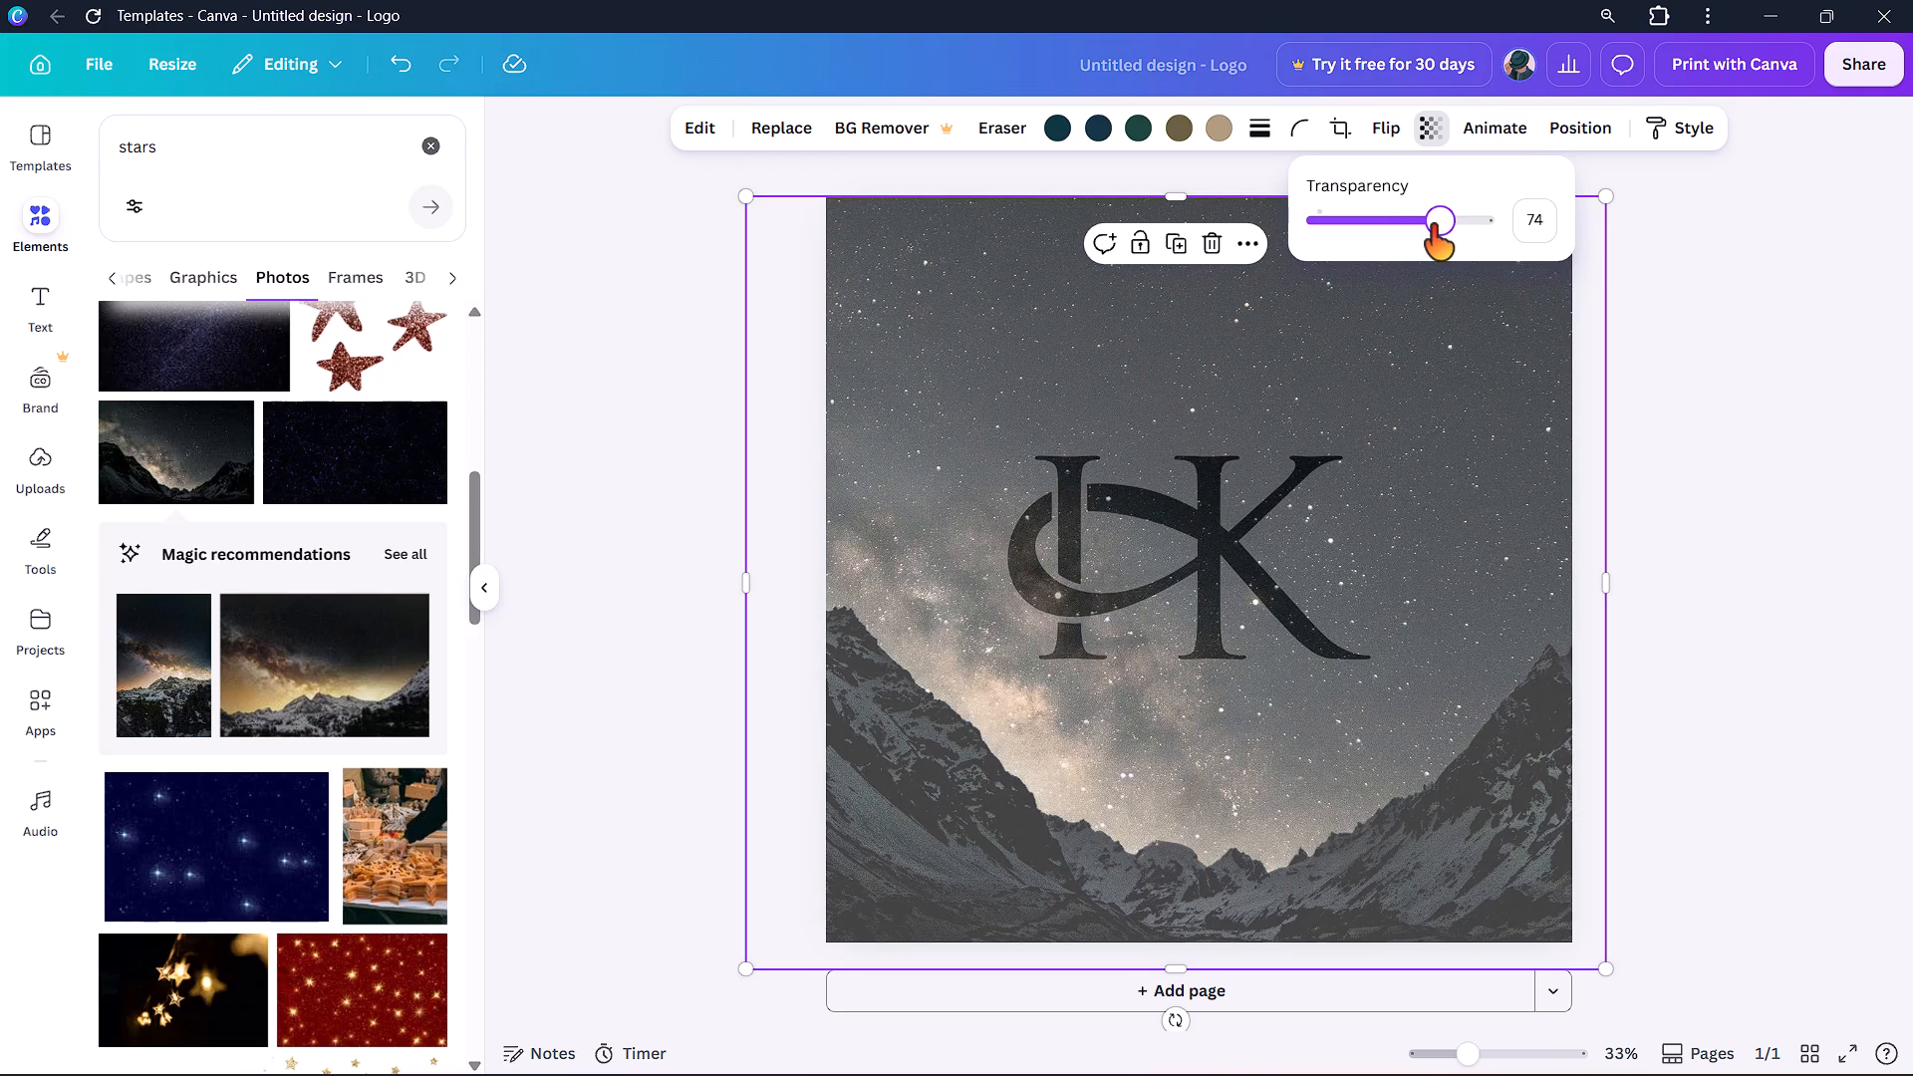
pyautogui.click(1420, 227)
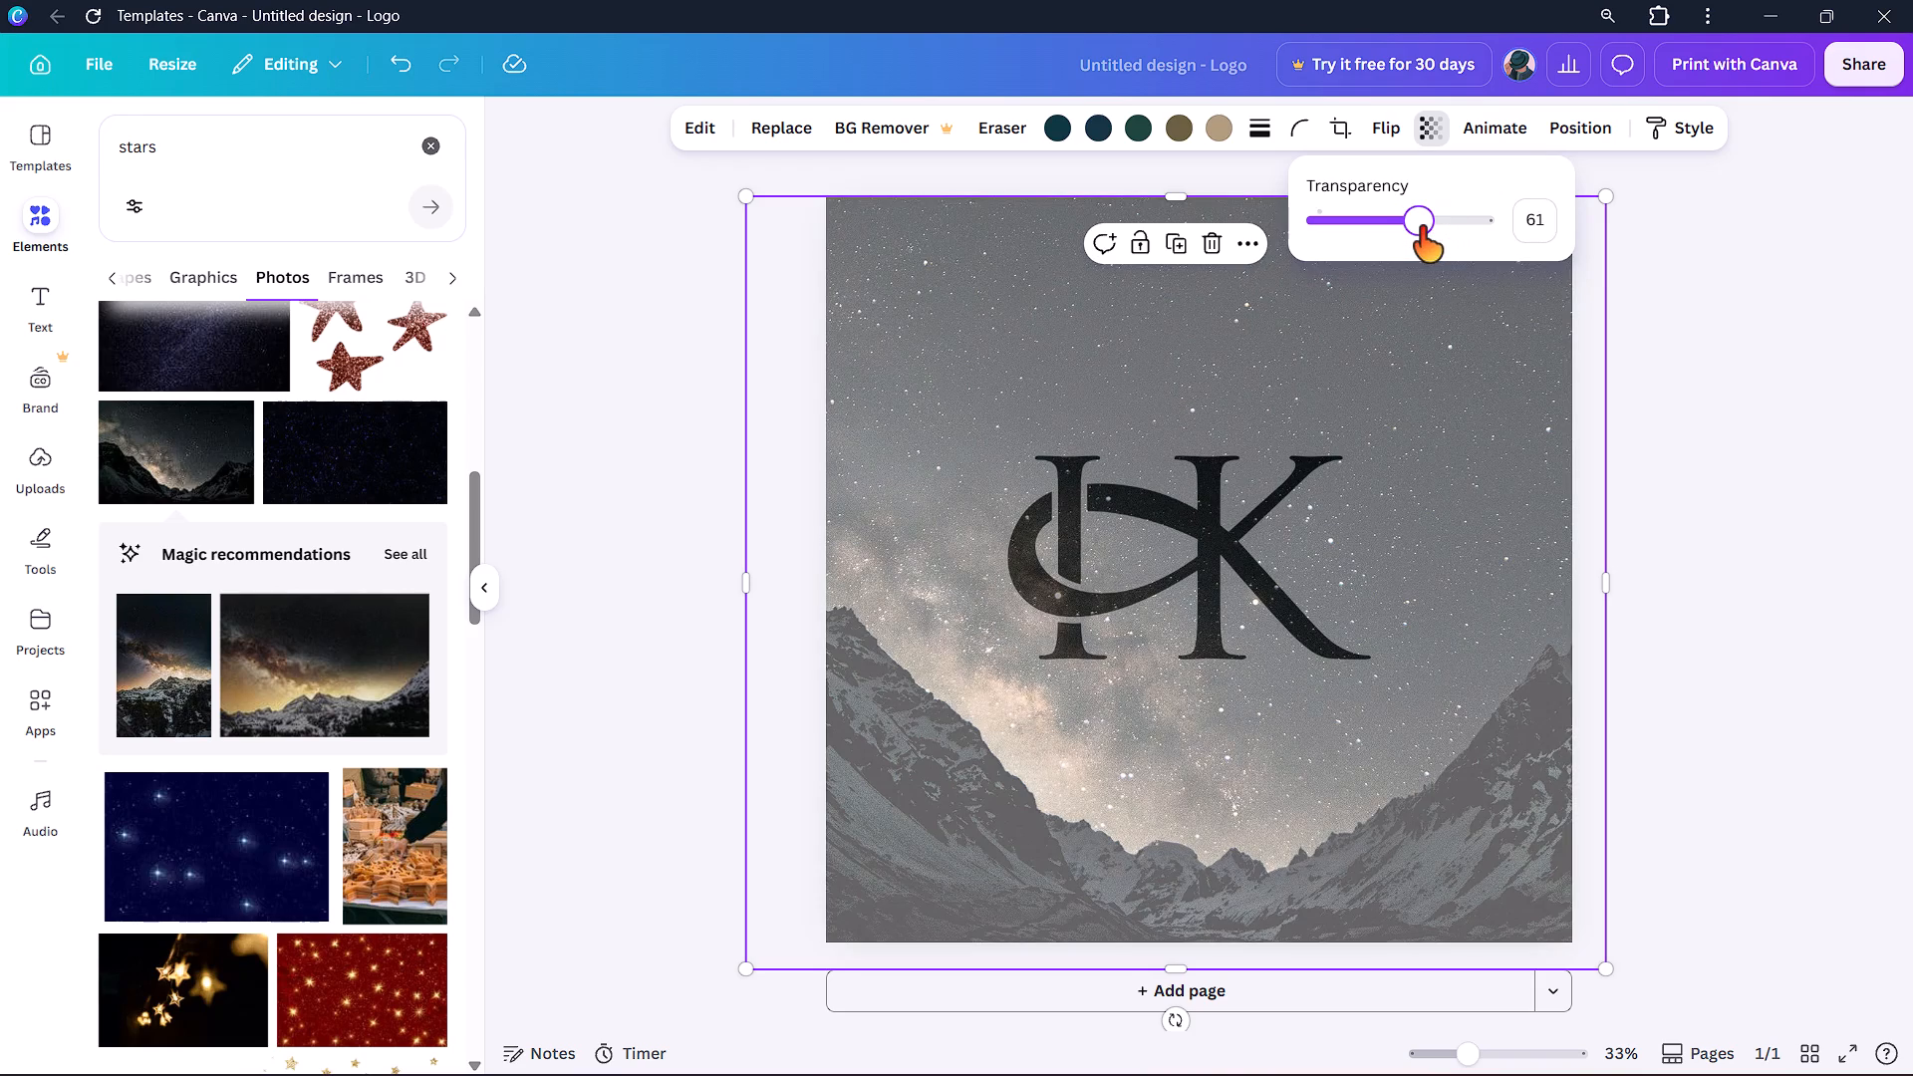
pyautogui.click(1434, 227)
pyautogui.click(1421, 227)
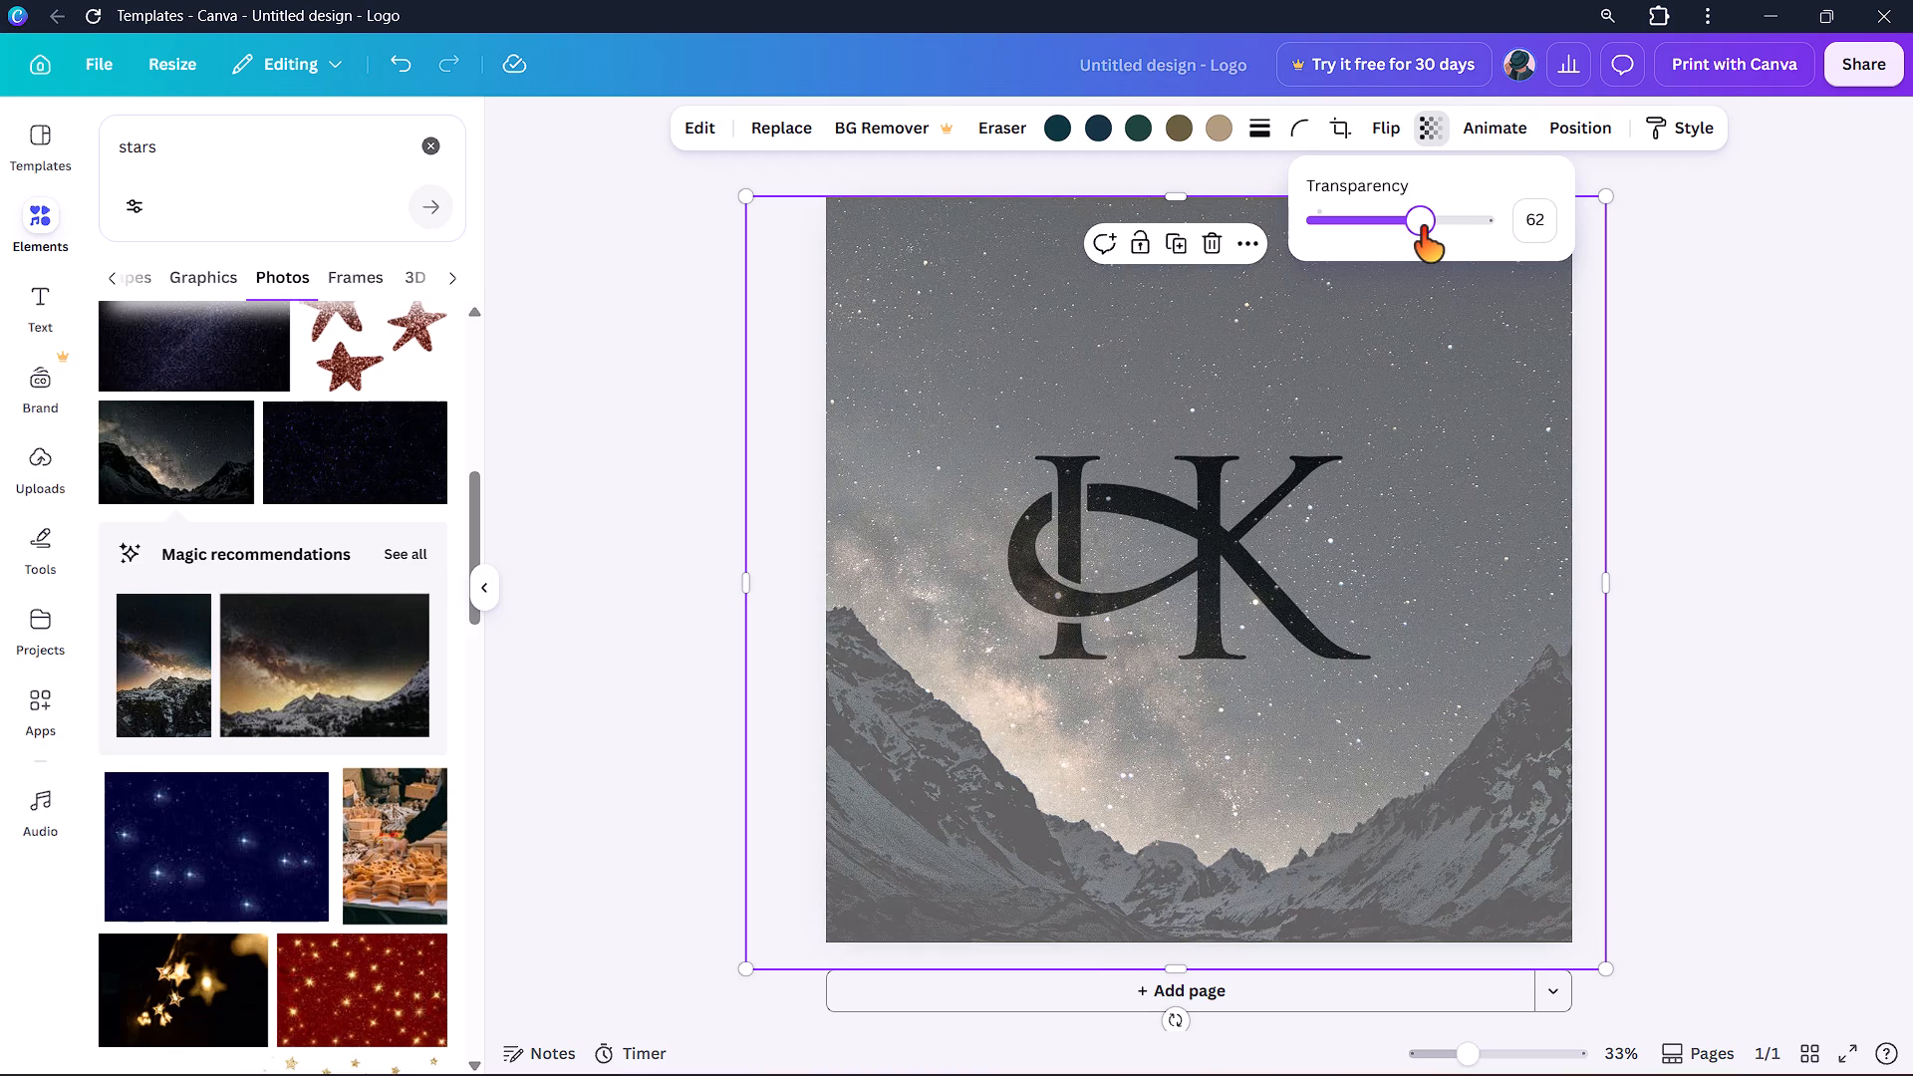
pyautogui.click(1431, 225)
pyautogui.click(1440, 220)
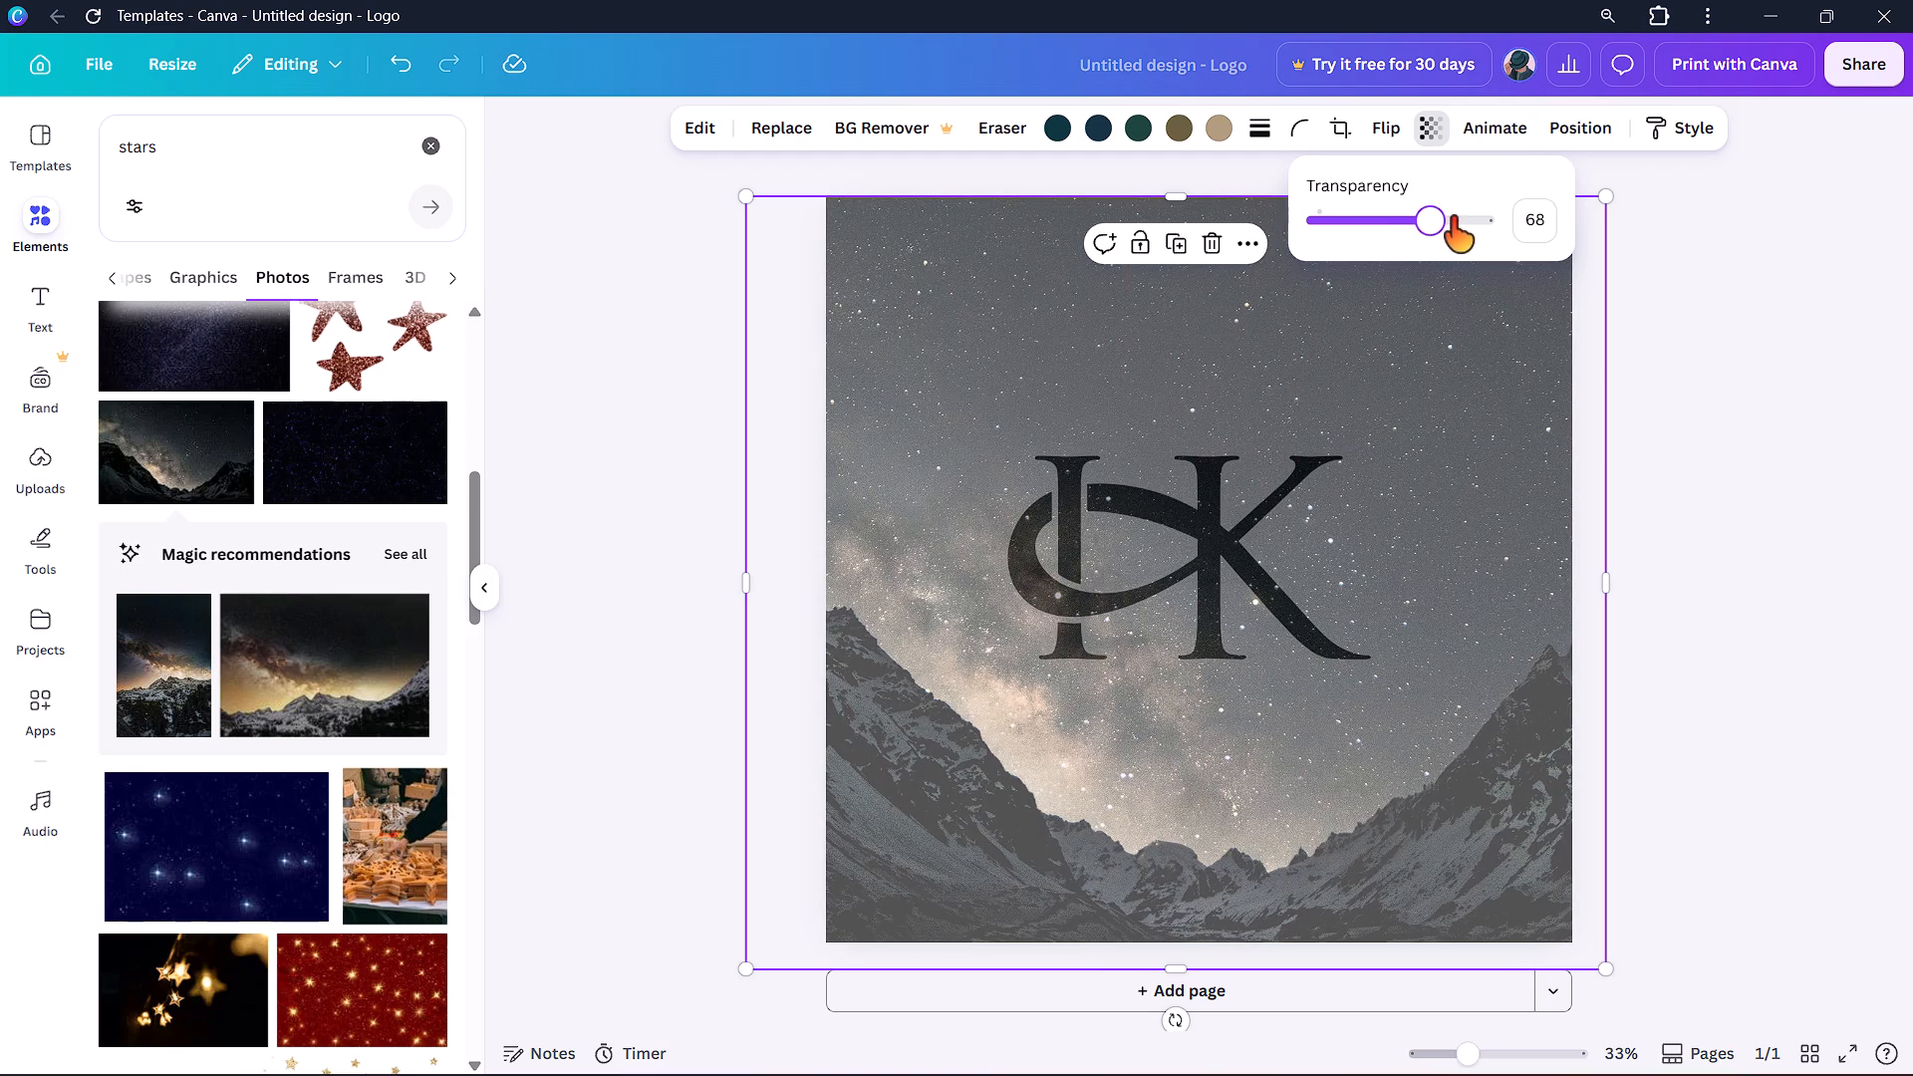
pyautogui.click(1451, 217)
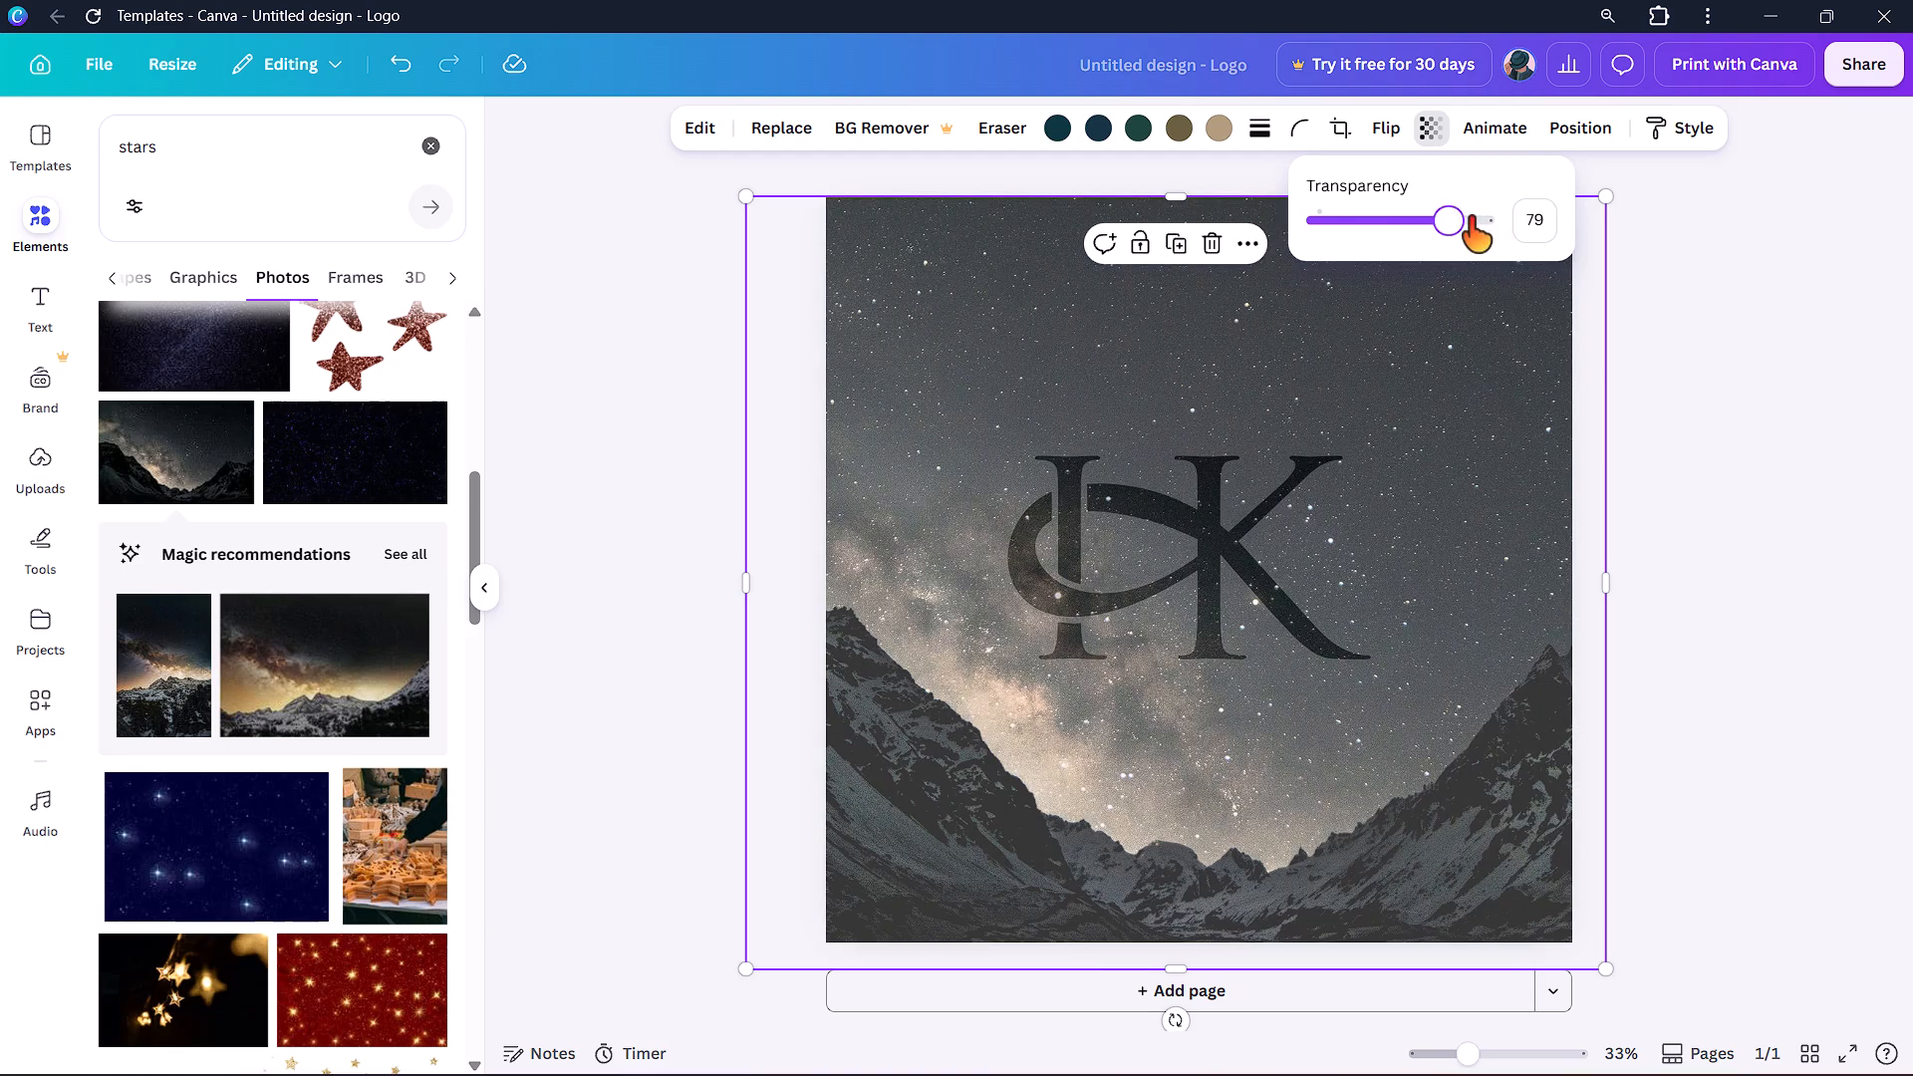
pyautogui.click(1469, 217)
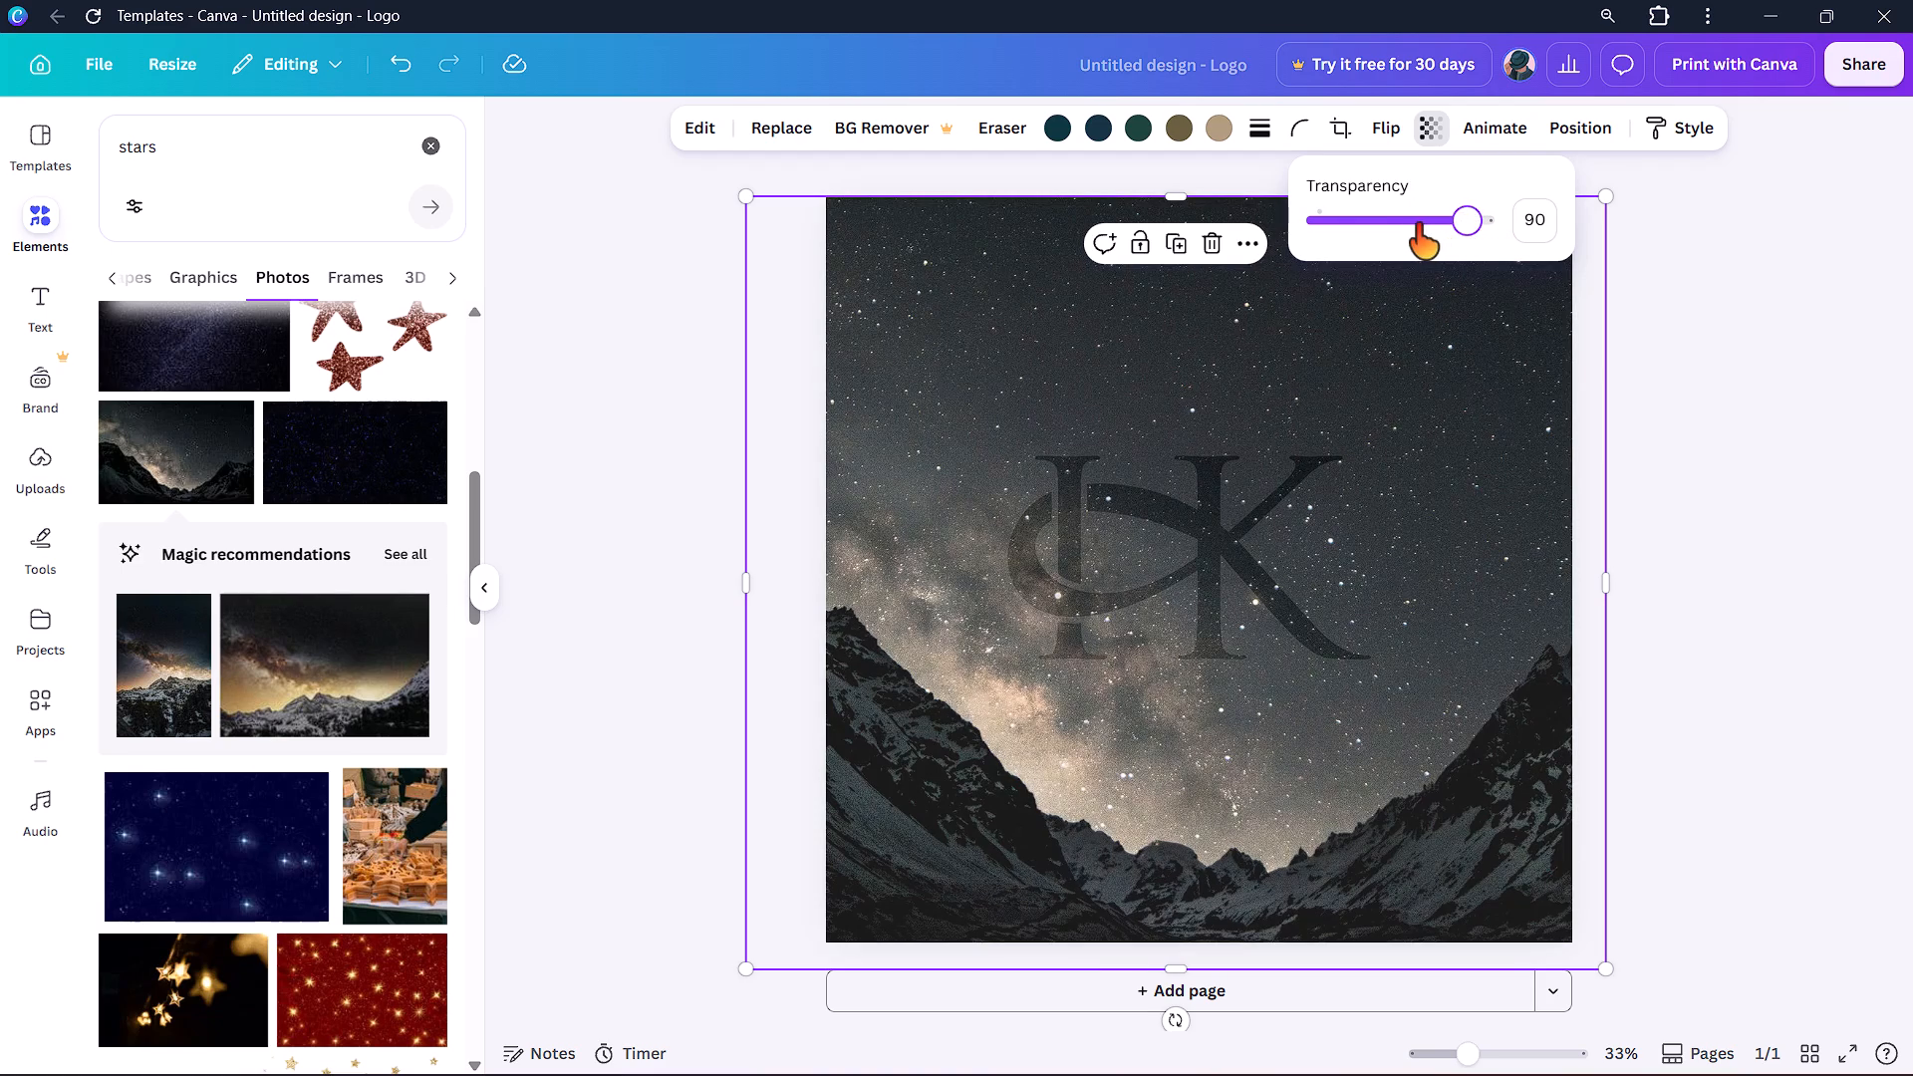
# Compare further transparency levels between 59 and 86 on the night-sky photo and set it to 83.
pyautogui.click(1416, 226)
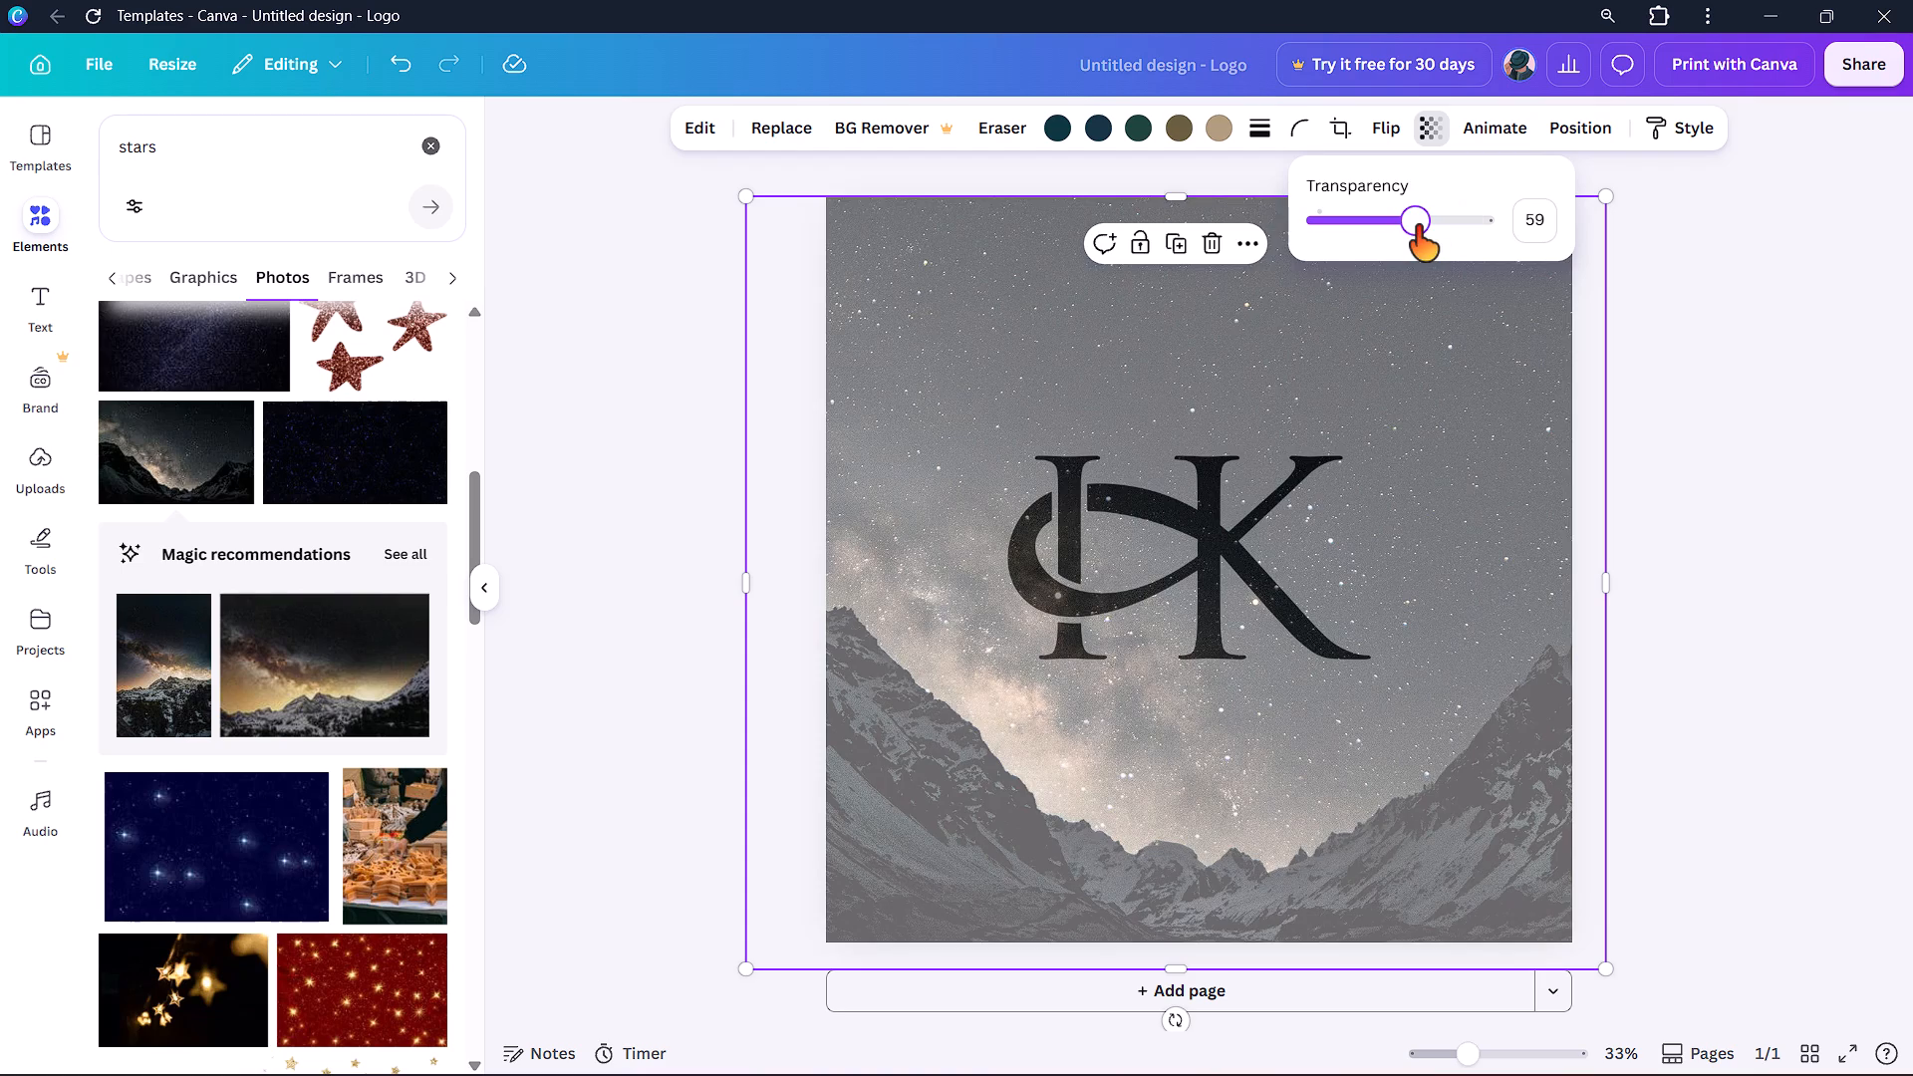
pyautogui.click(1435, 223)
pyautogui.click(1449, 221)
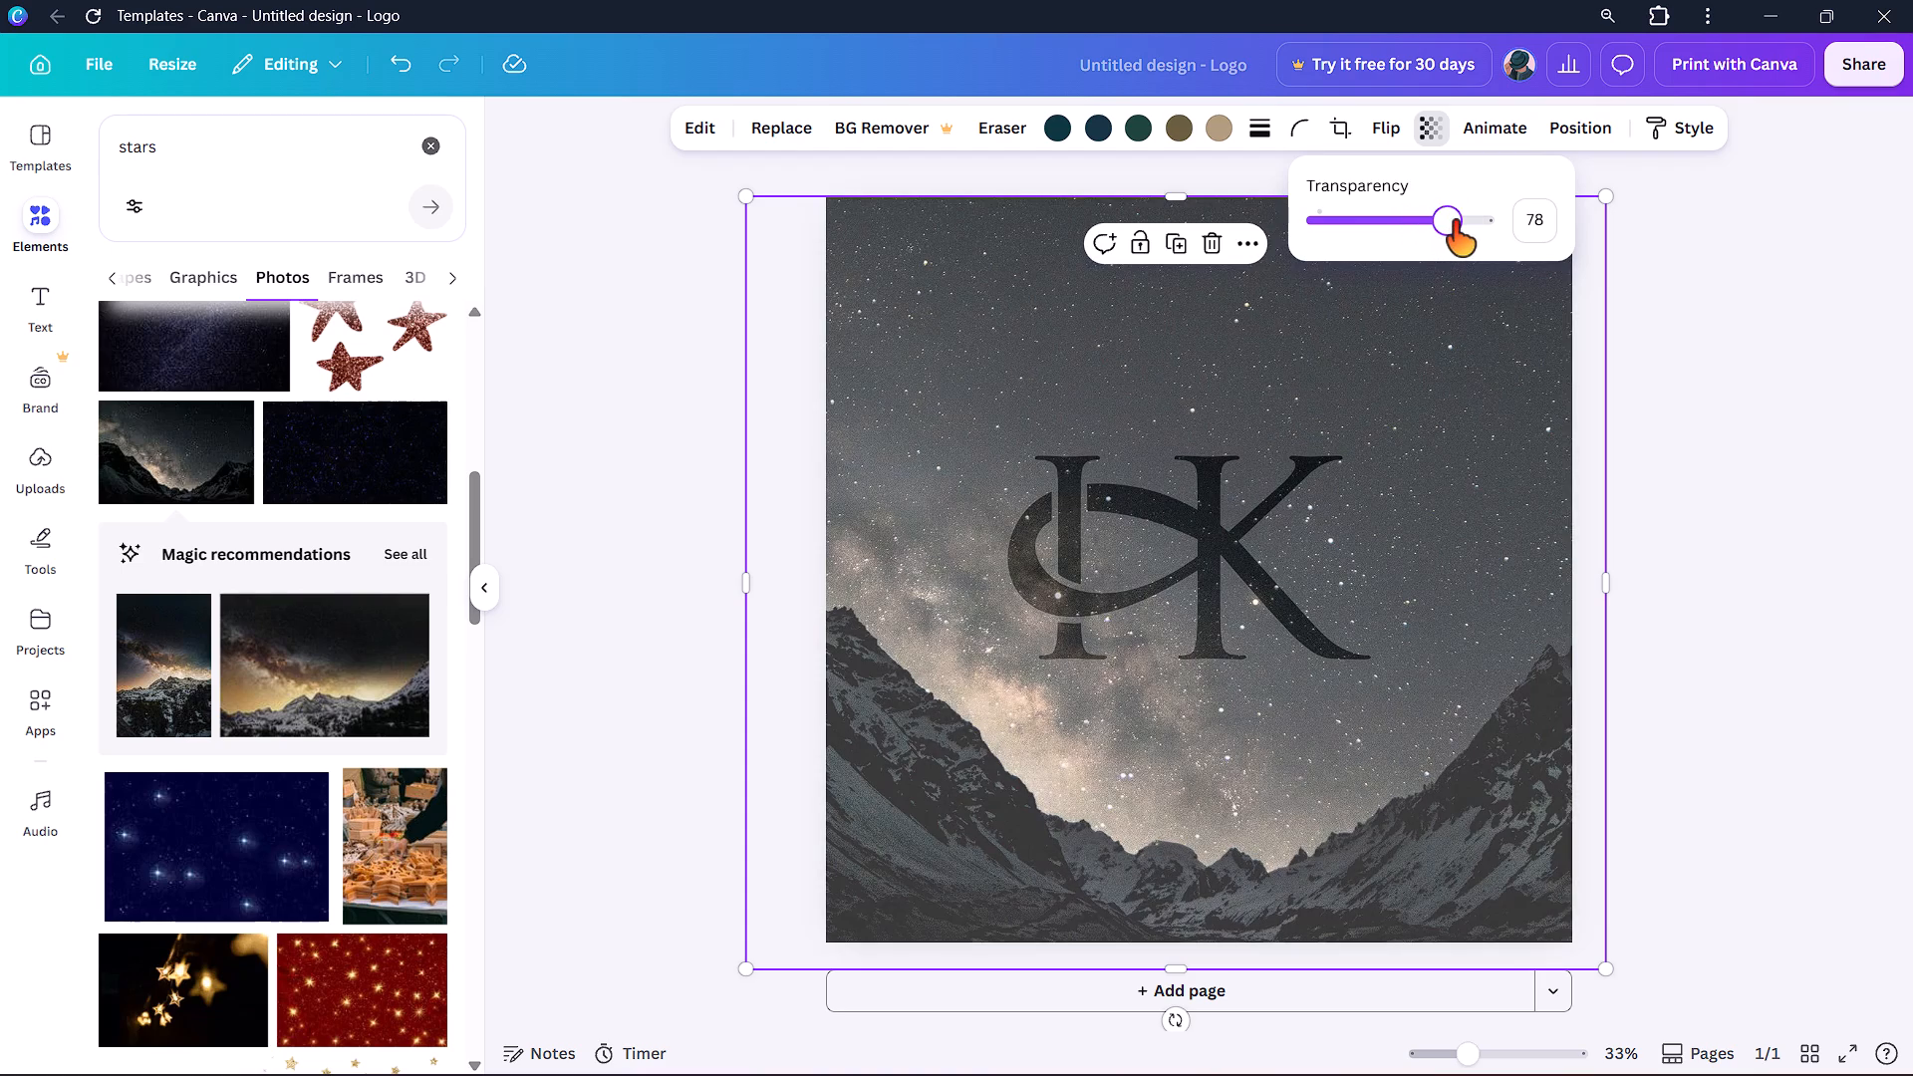
pyautogui.click(1453, 221)
pyautogui.click(1463, 220)
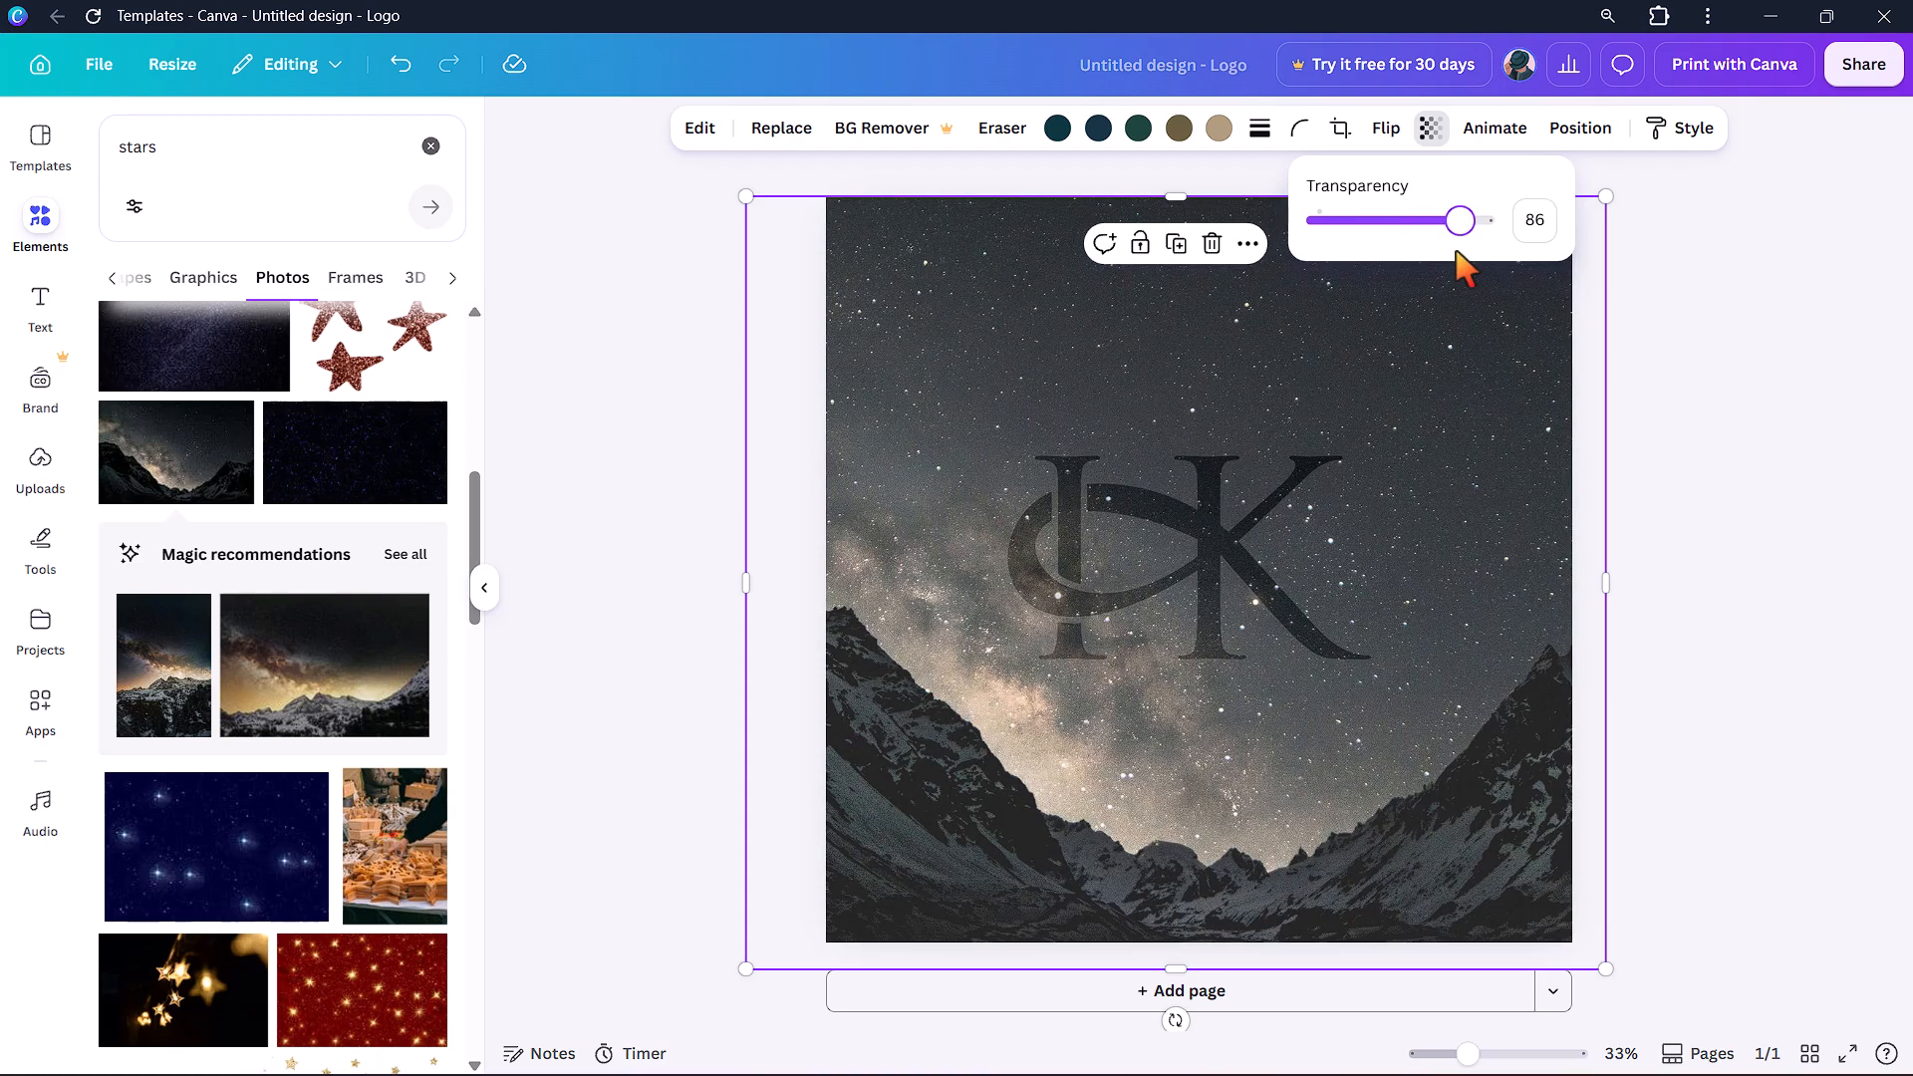
pyautogui.click(1432, 223)
pyautogui.click(1435, 219)
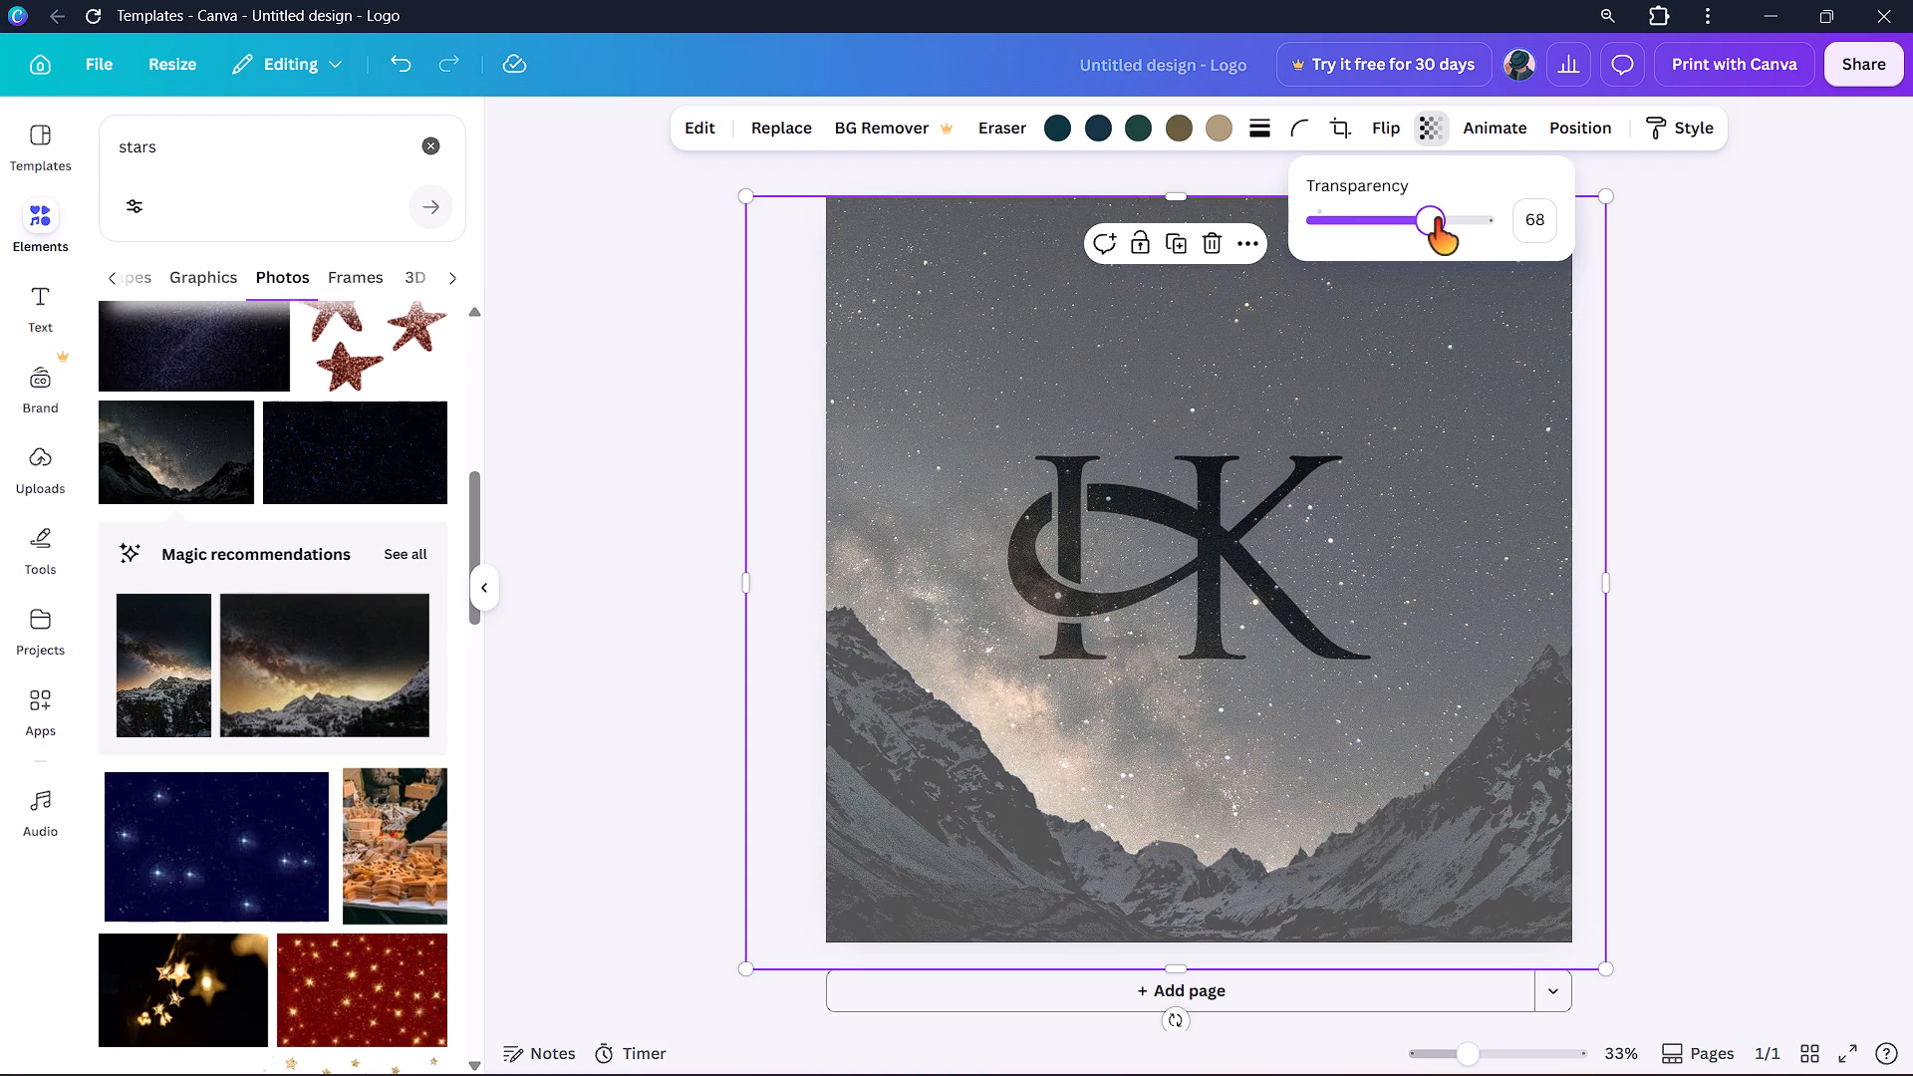
pyautogui.click(1440, 217)
pyautogui.click(1446, 216)
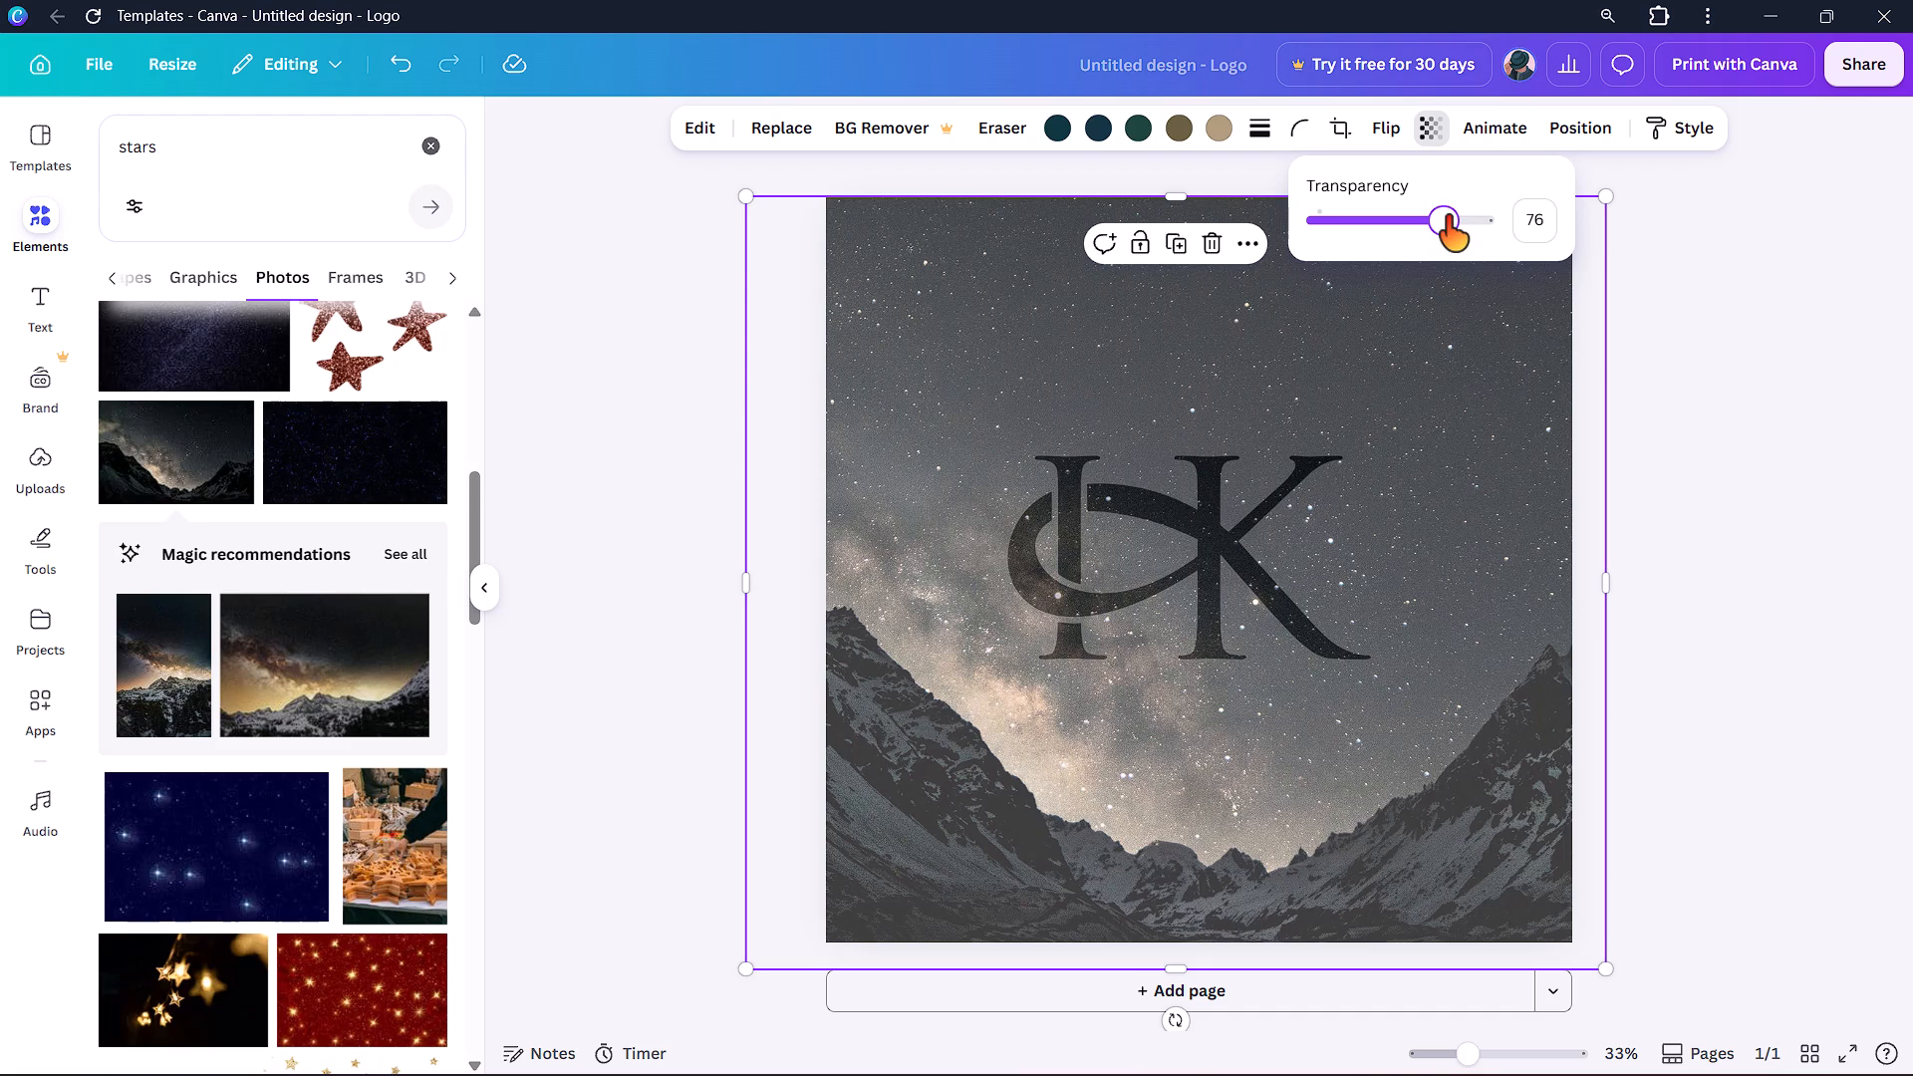
pyautogui.click(1446, 216)
pyautogui.click(1456, 214)
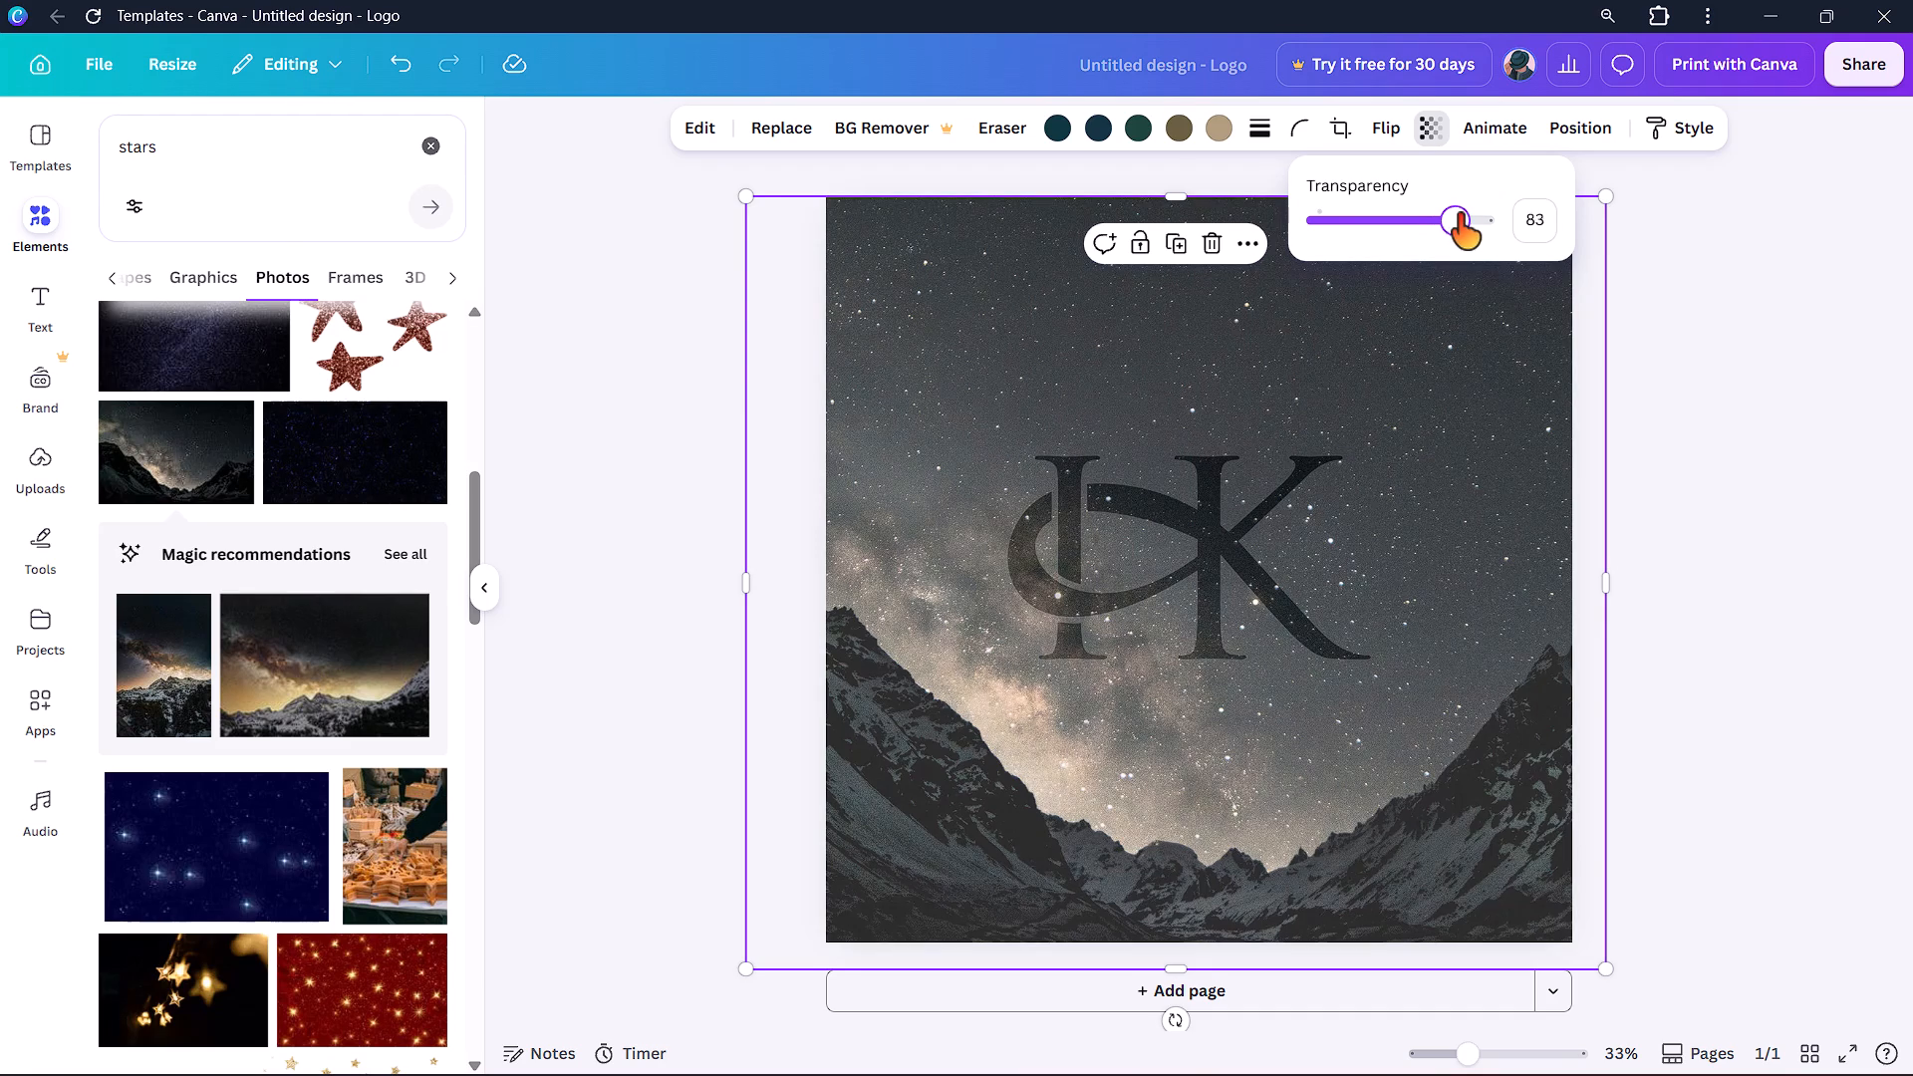
pyautogui.click(1216, 557)
pyautogui.moveTo(1214, 558); pyautogui.dragTo(1238, 546)
pyautogui.moveTo(1316, 537); pyautogui.dragTo(1333, 533)
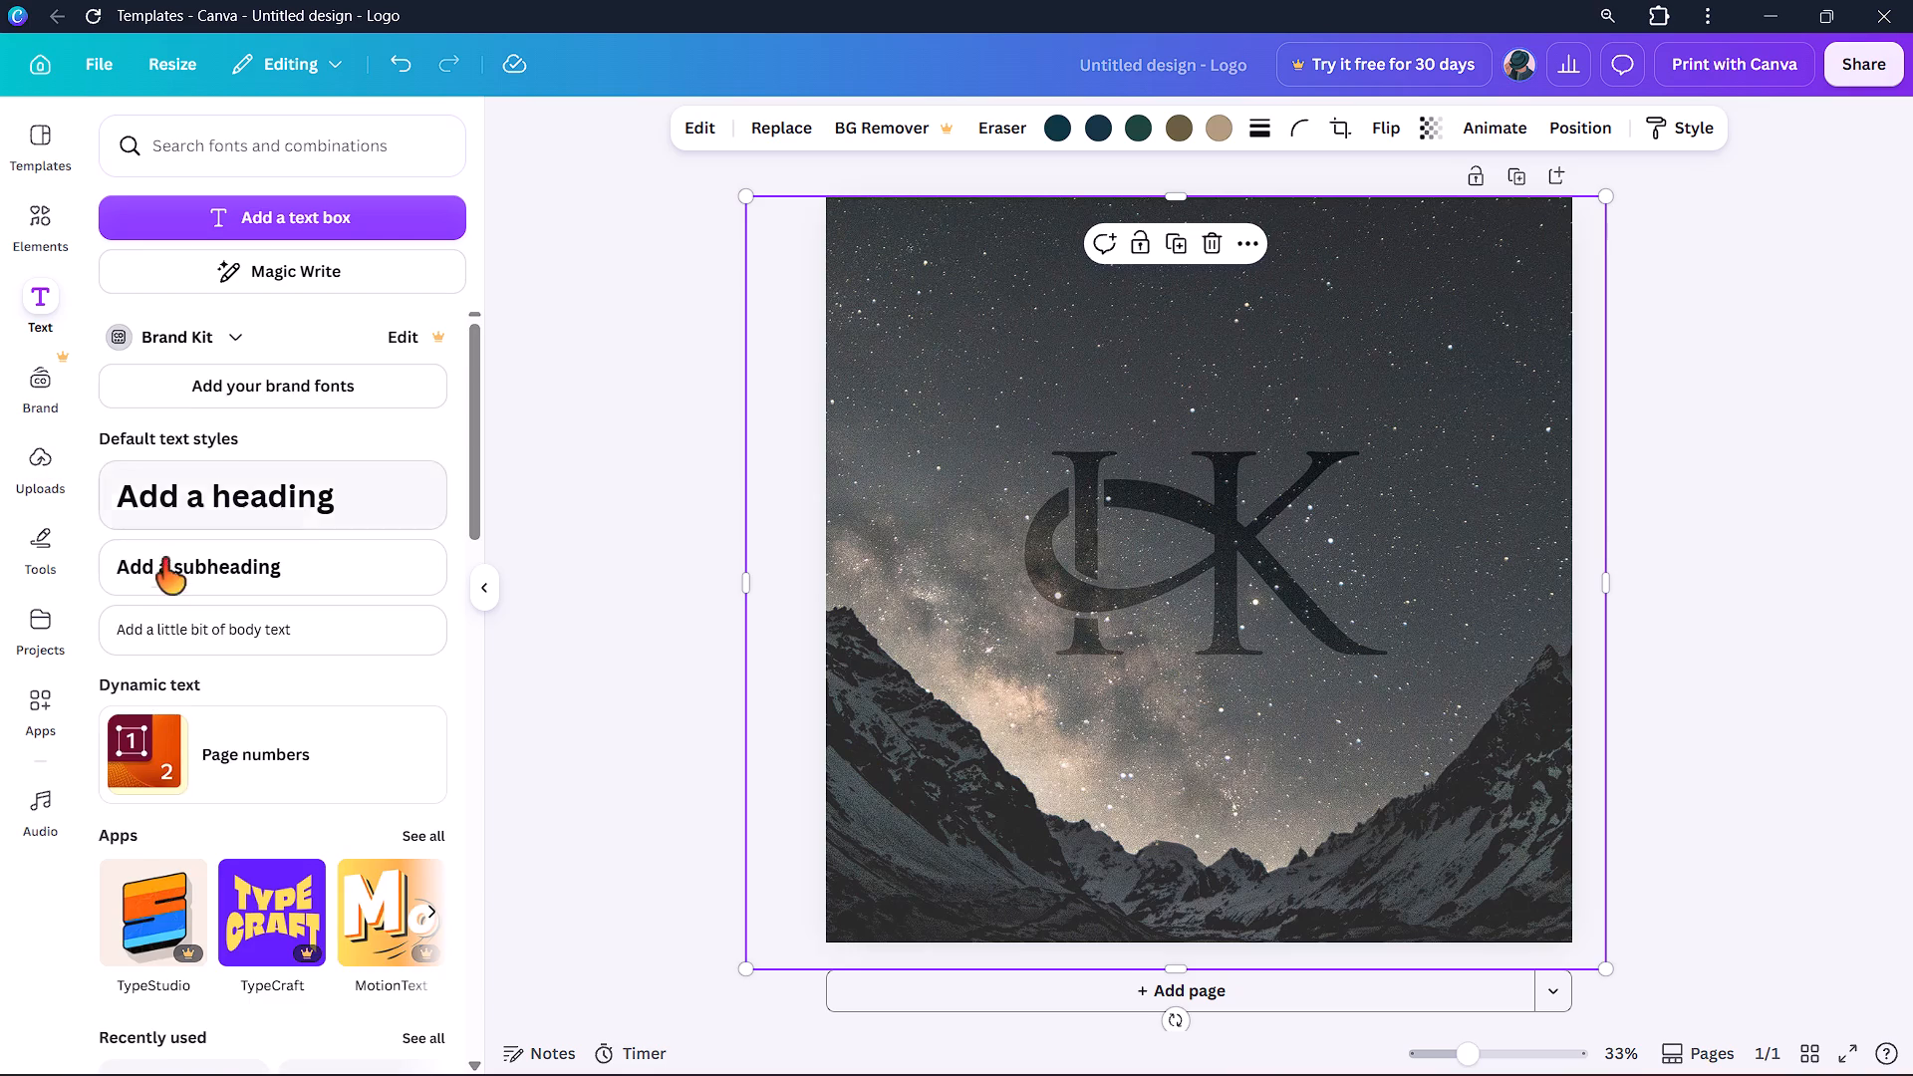
pyautogui.scroll(-3, 166, 569)
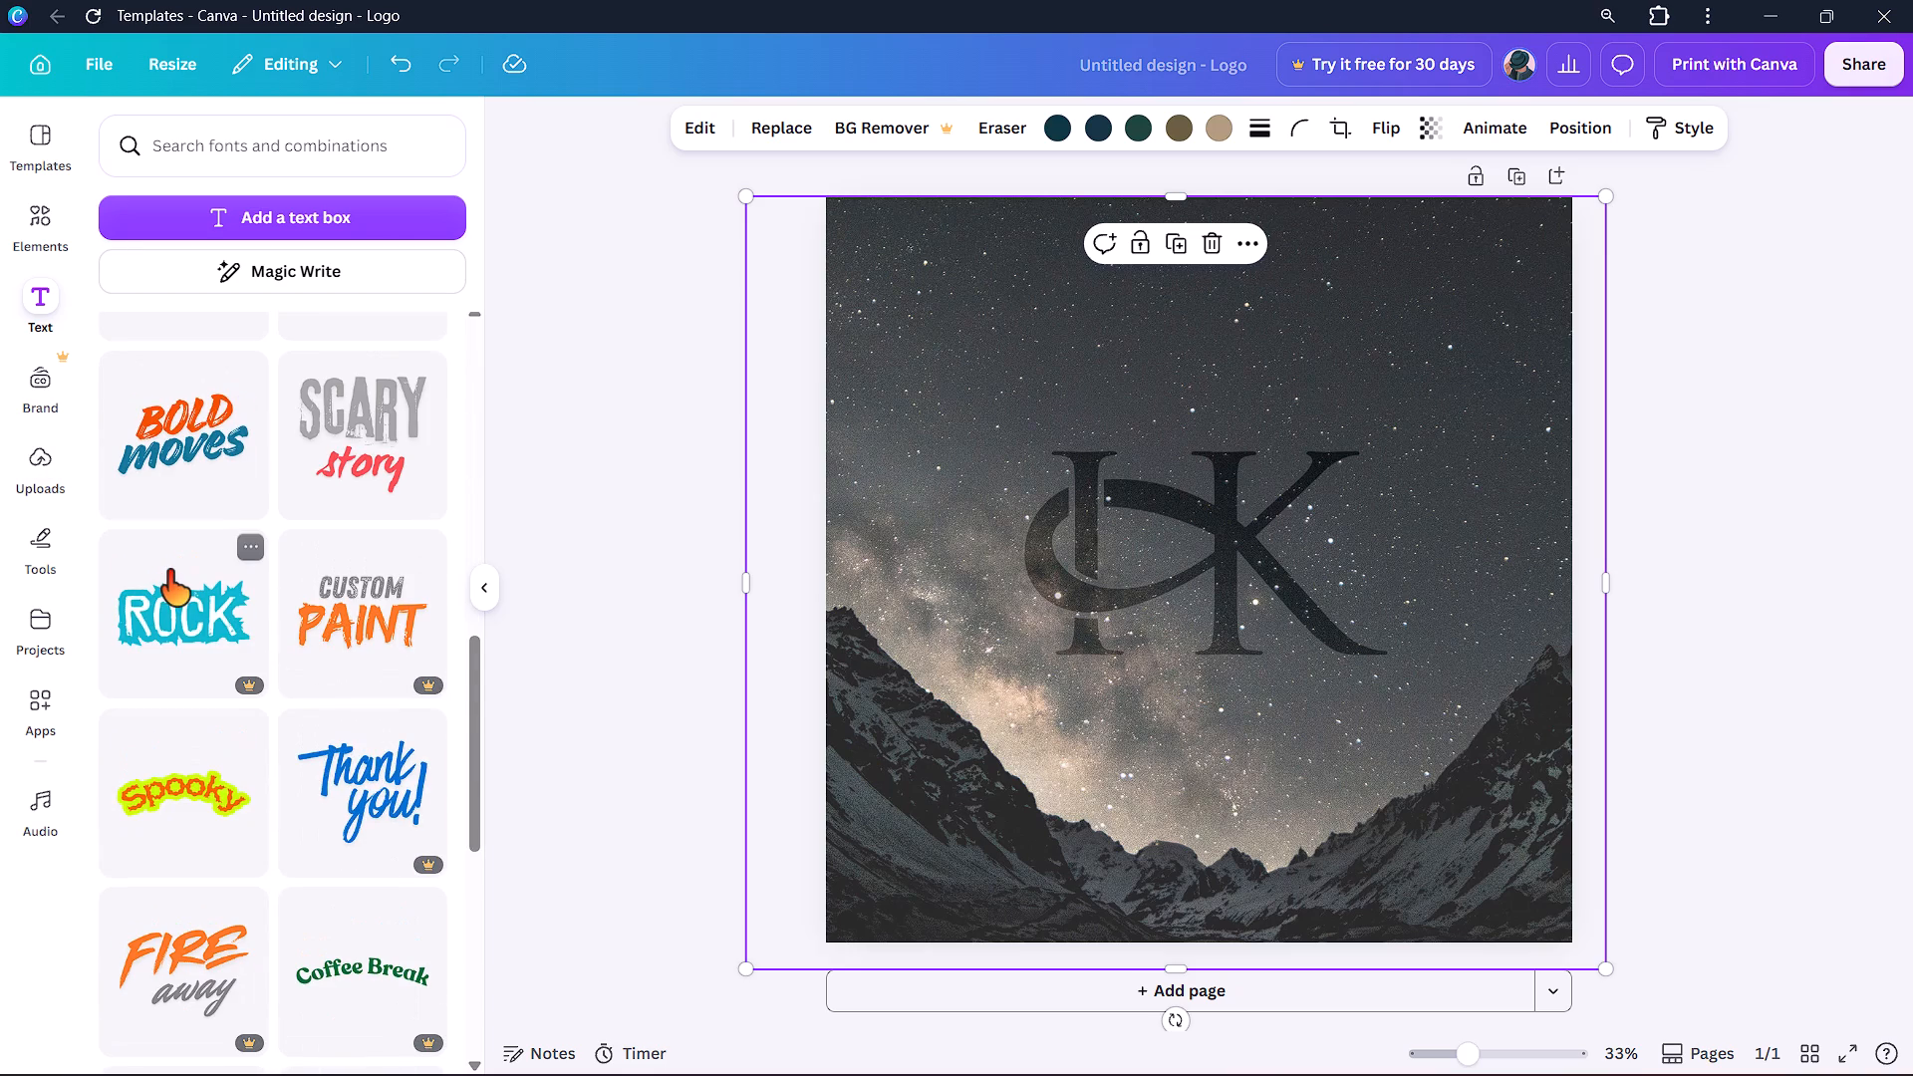
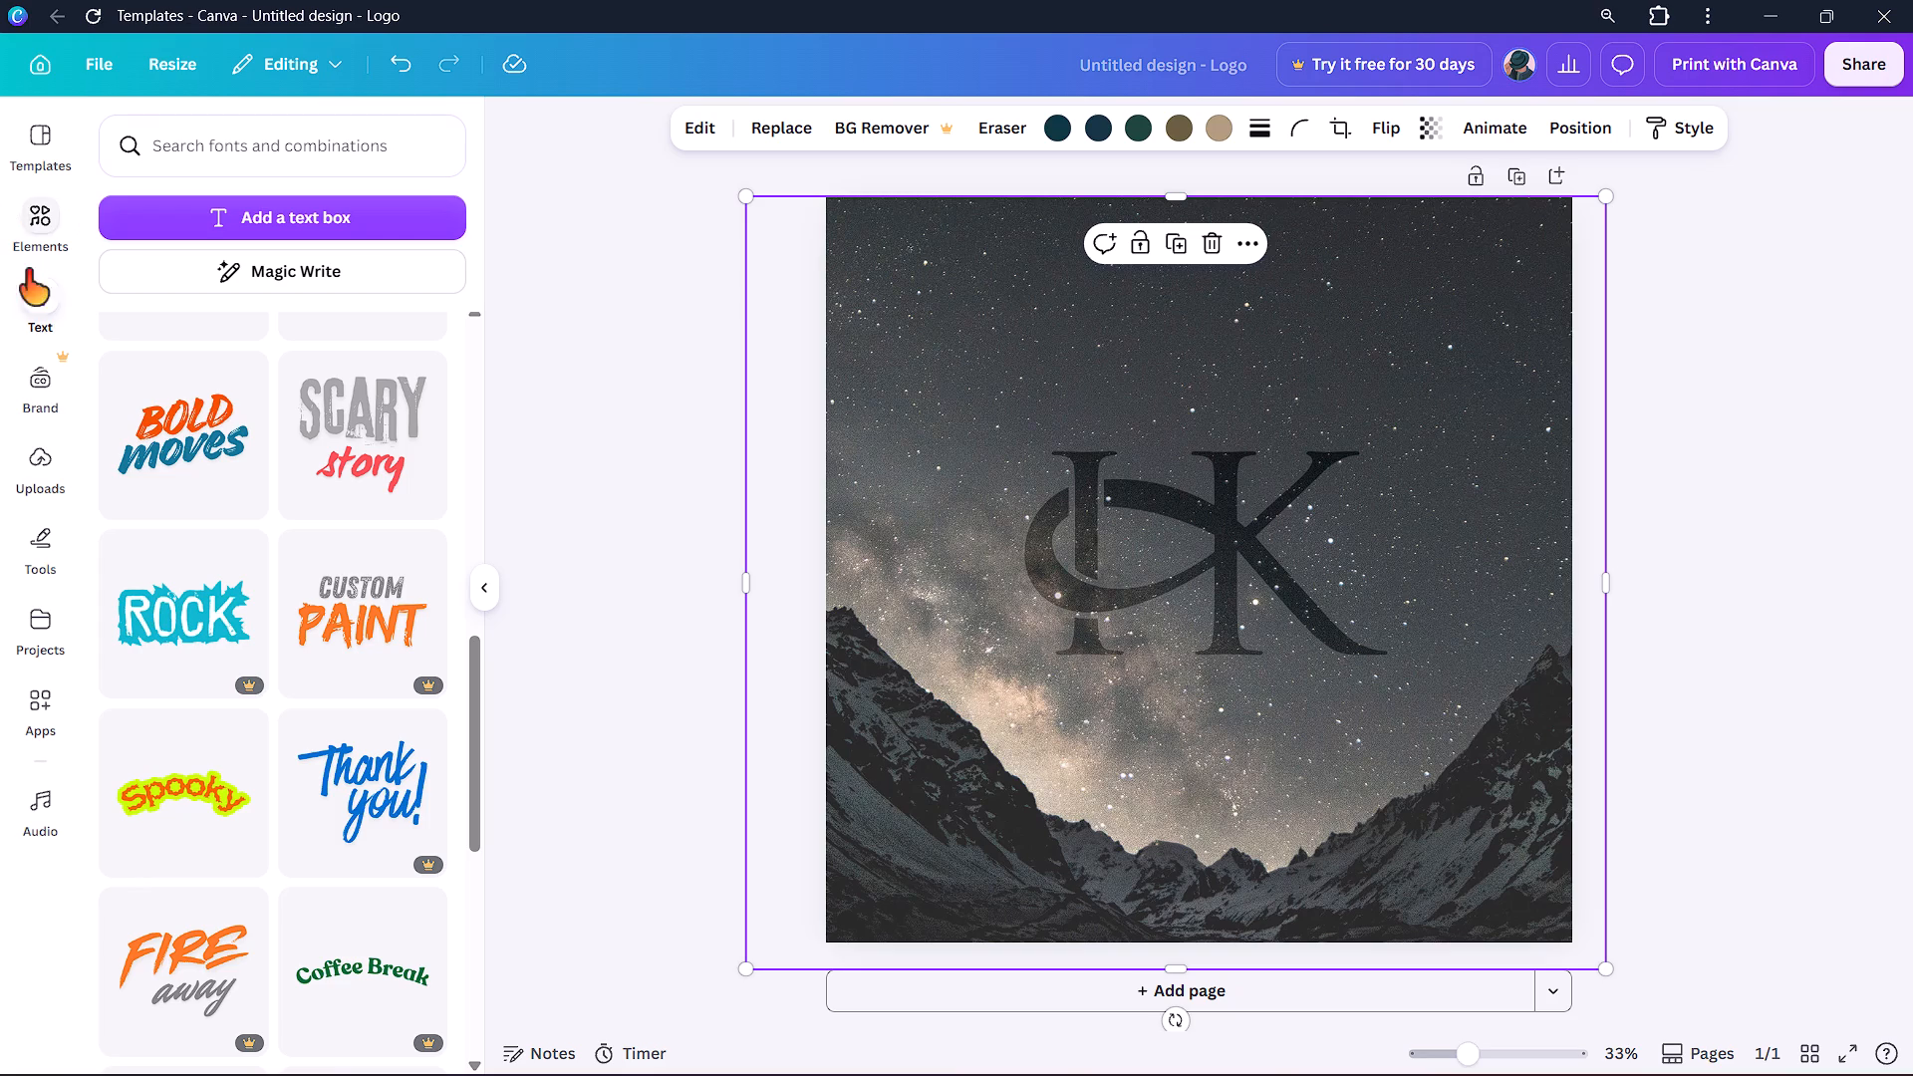
# Add a body text box reading "Hayat found his galaxy and my galaxy found its home".
pyautogui.click(30, 201)
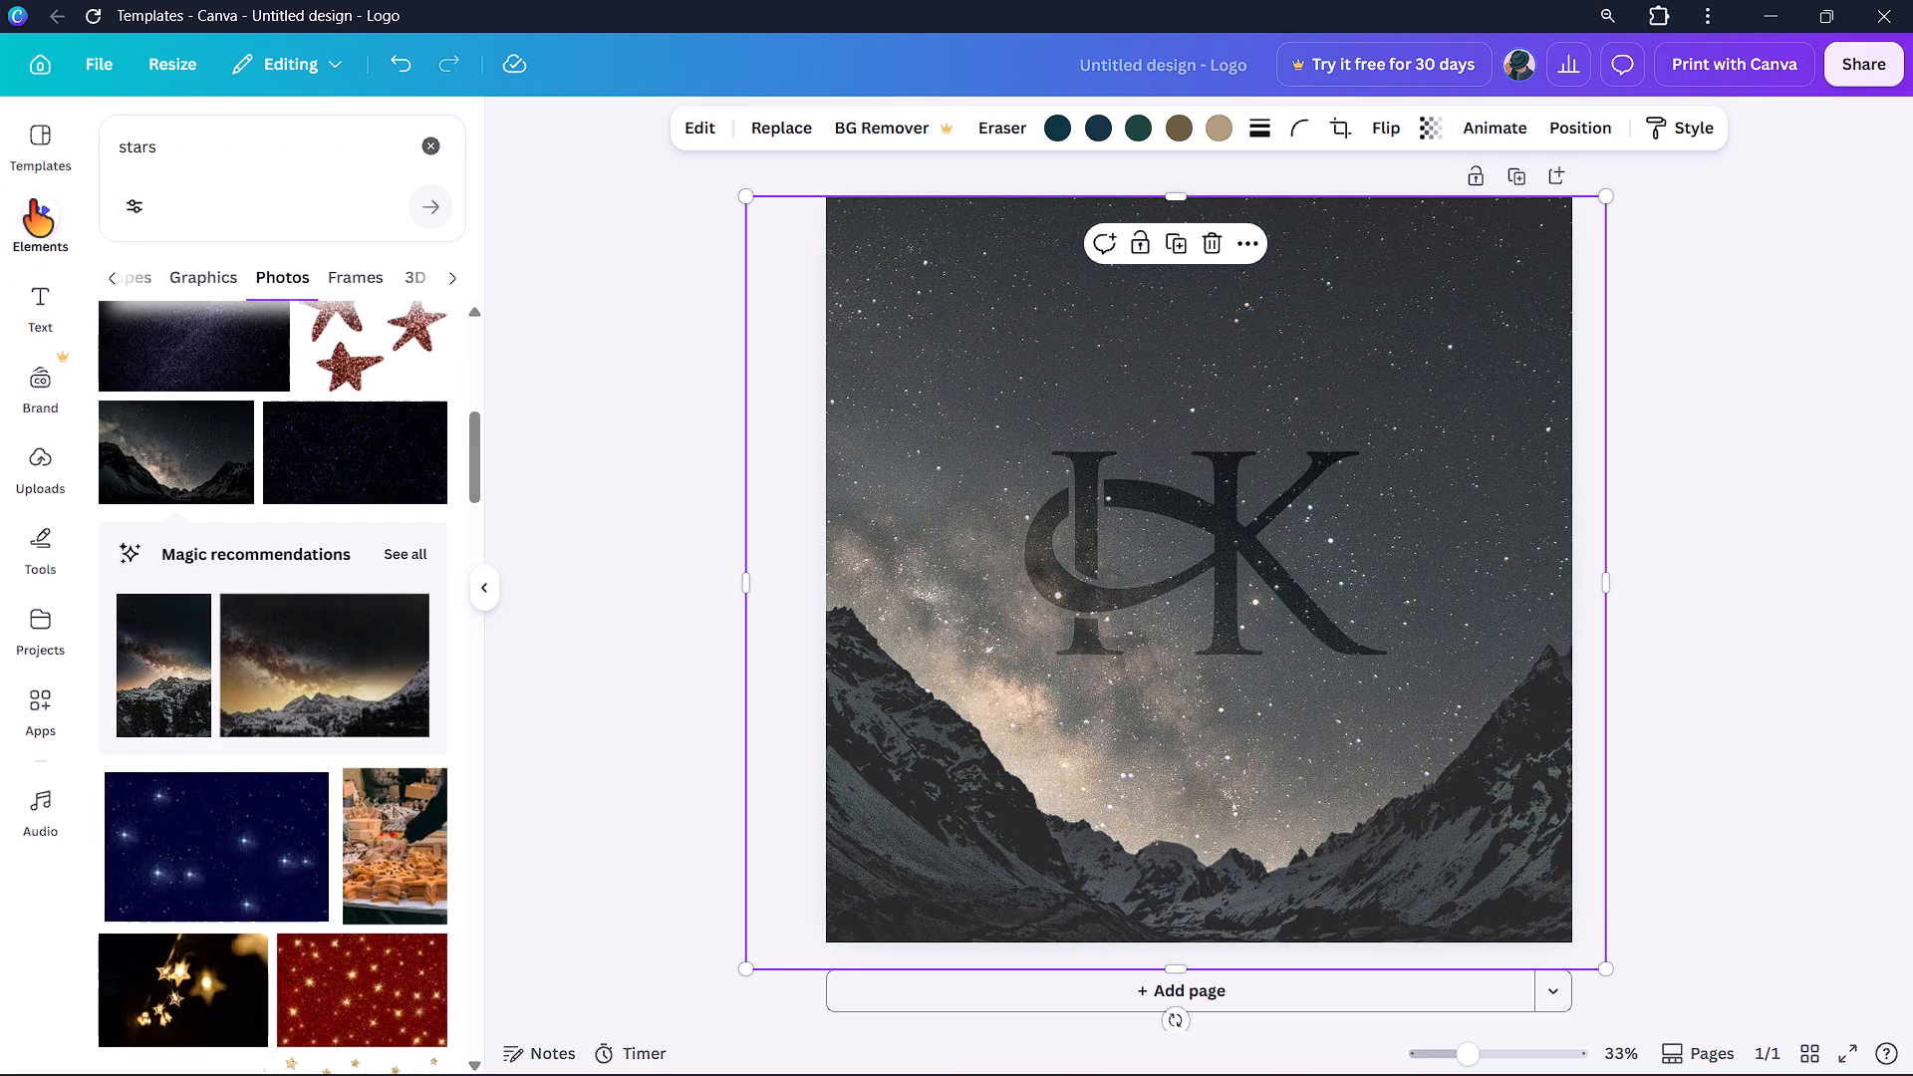
pyautogui.click(47, 296)
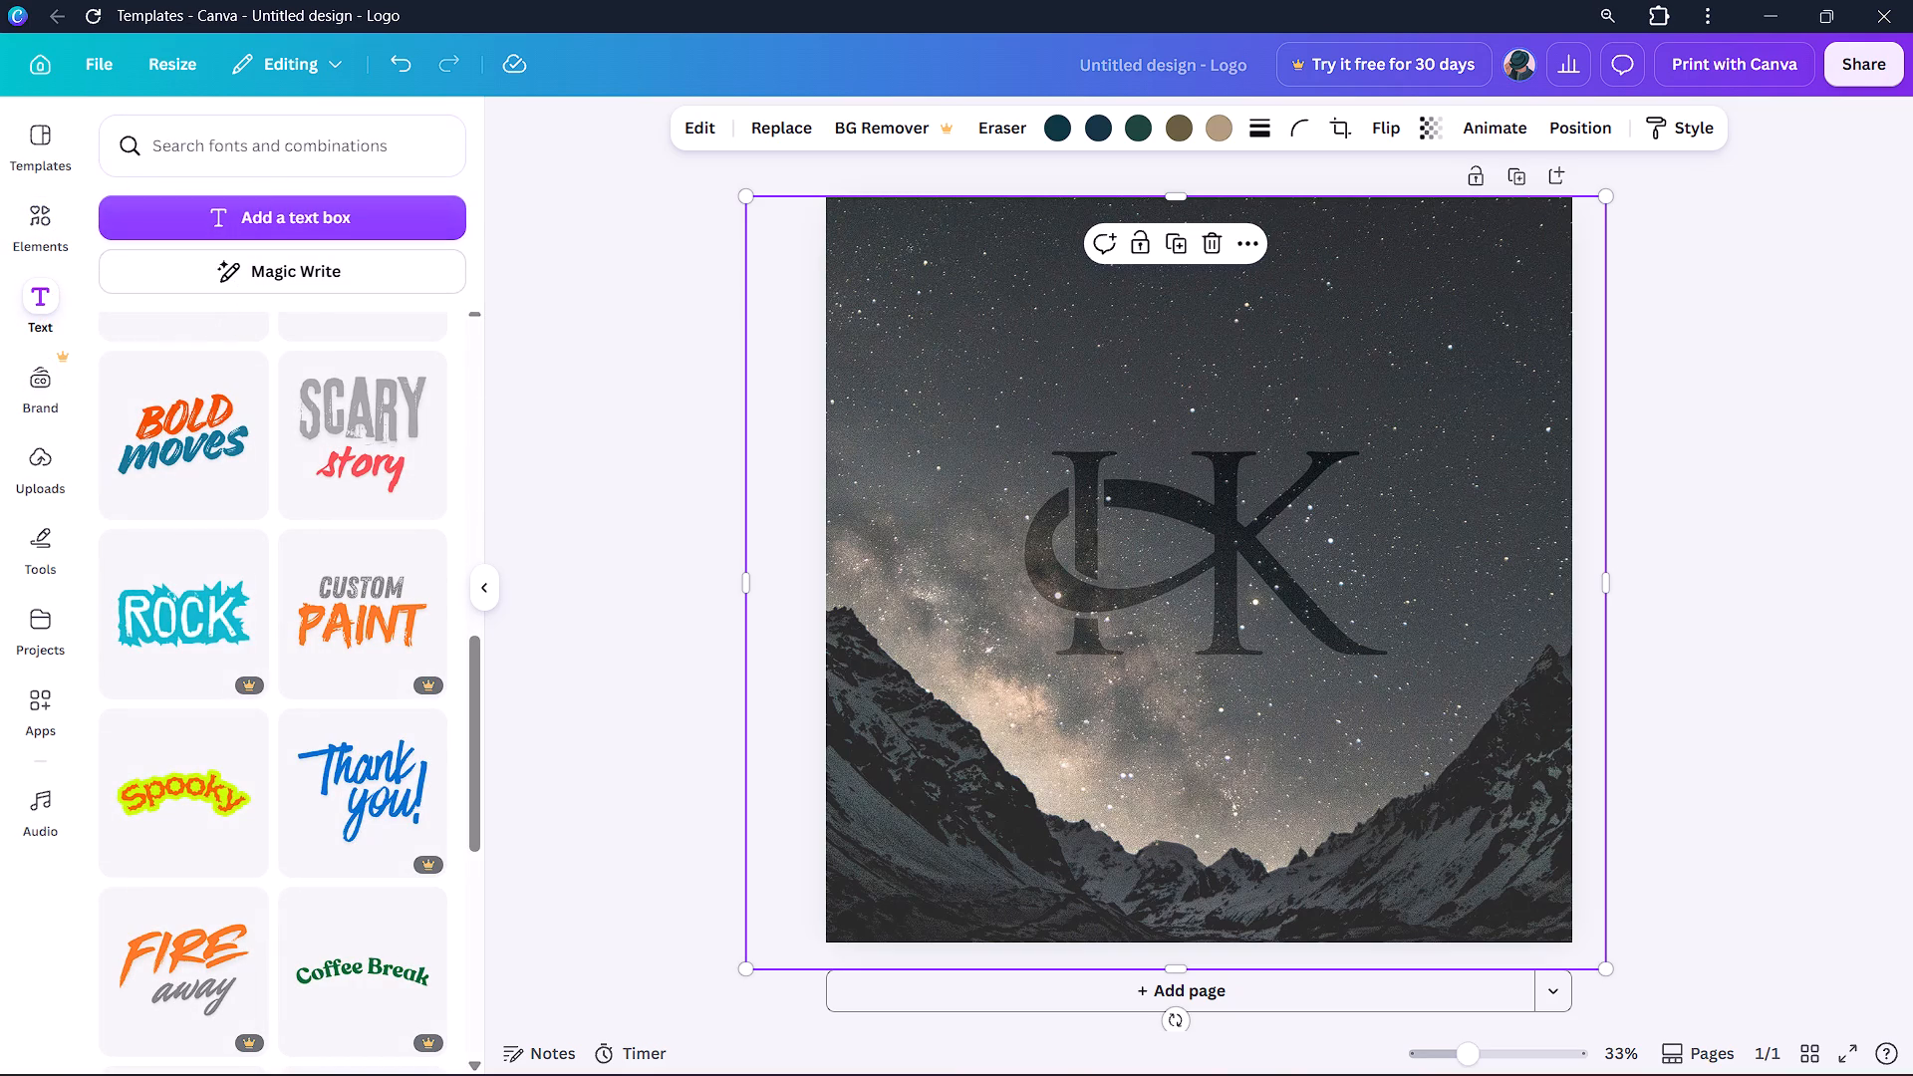
pyautogui.scroll(5, 296, 273)
pyautogui.scroll(9, 273, 466)
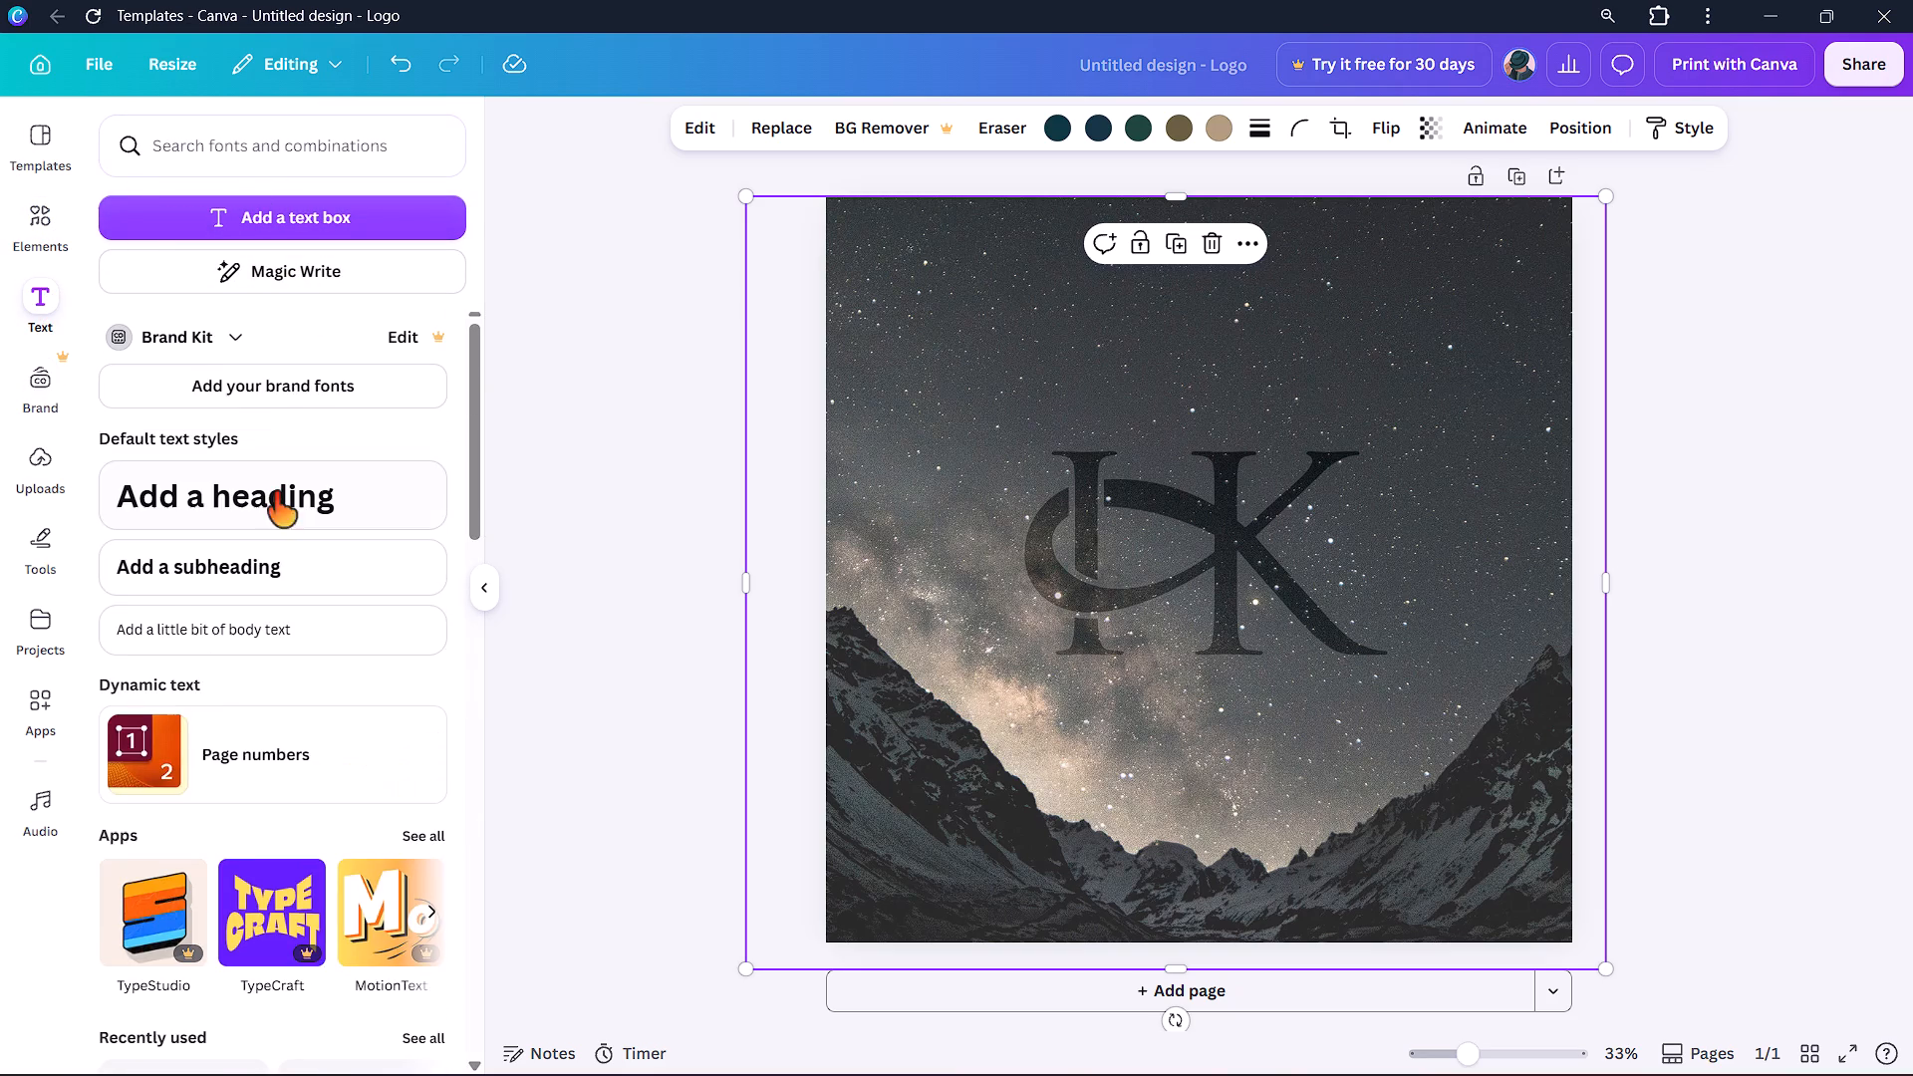
pyautogui.click(274, 626)
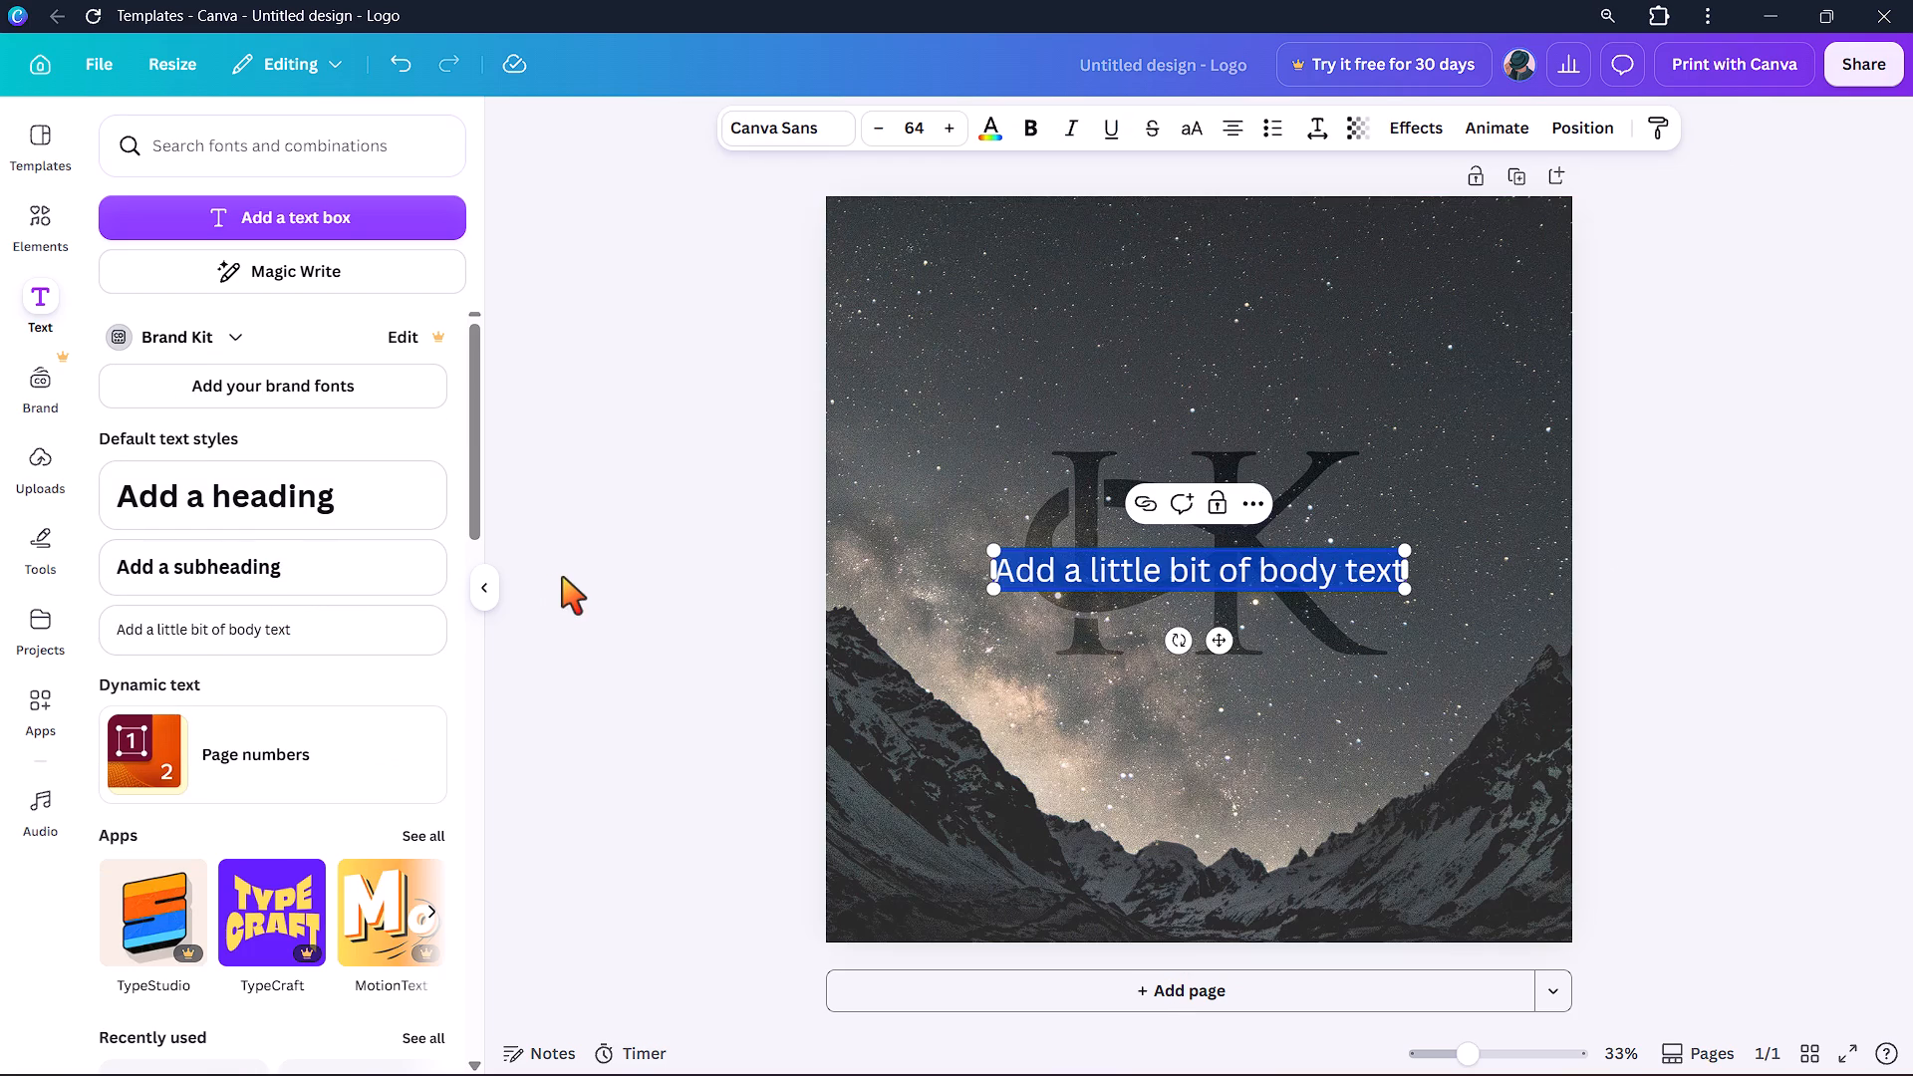
pyautogui.press('h')
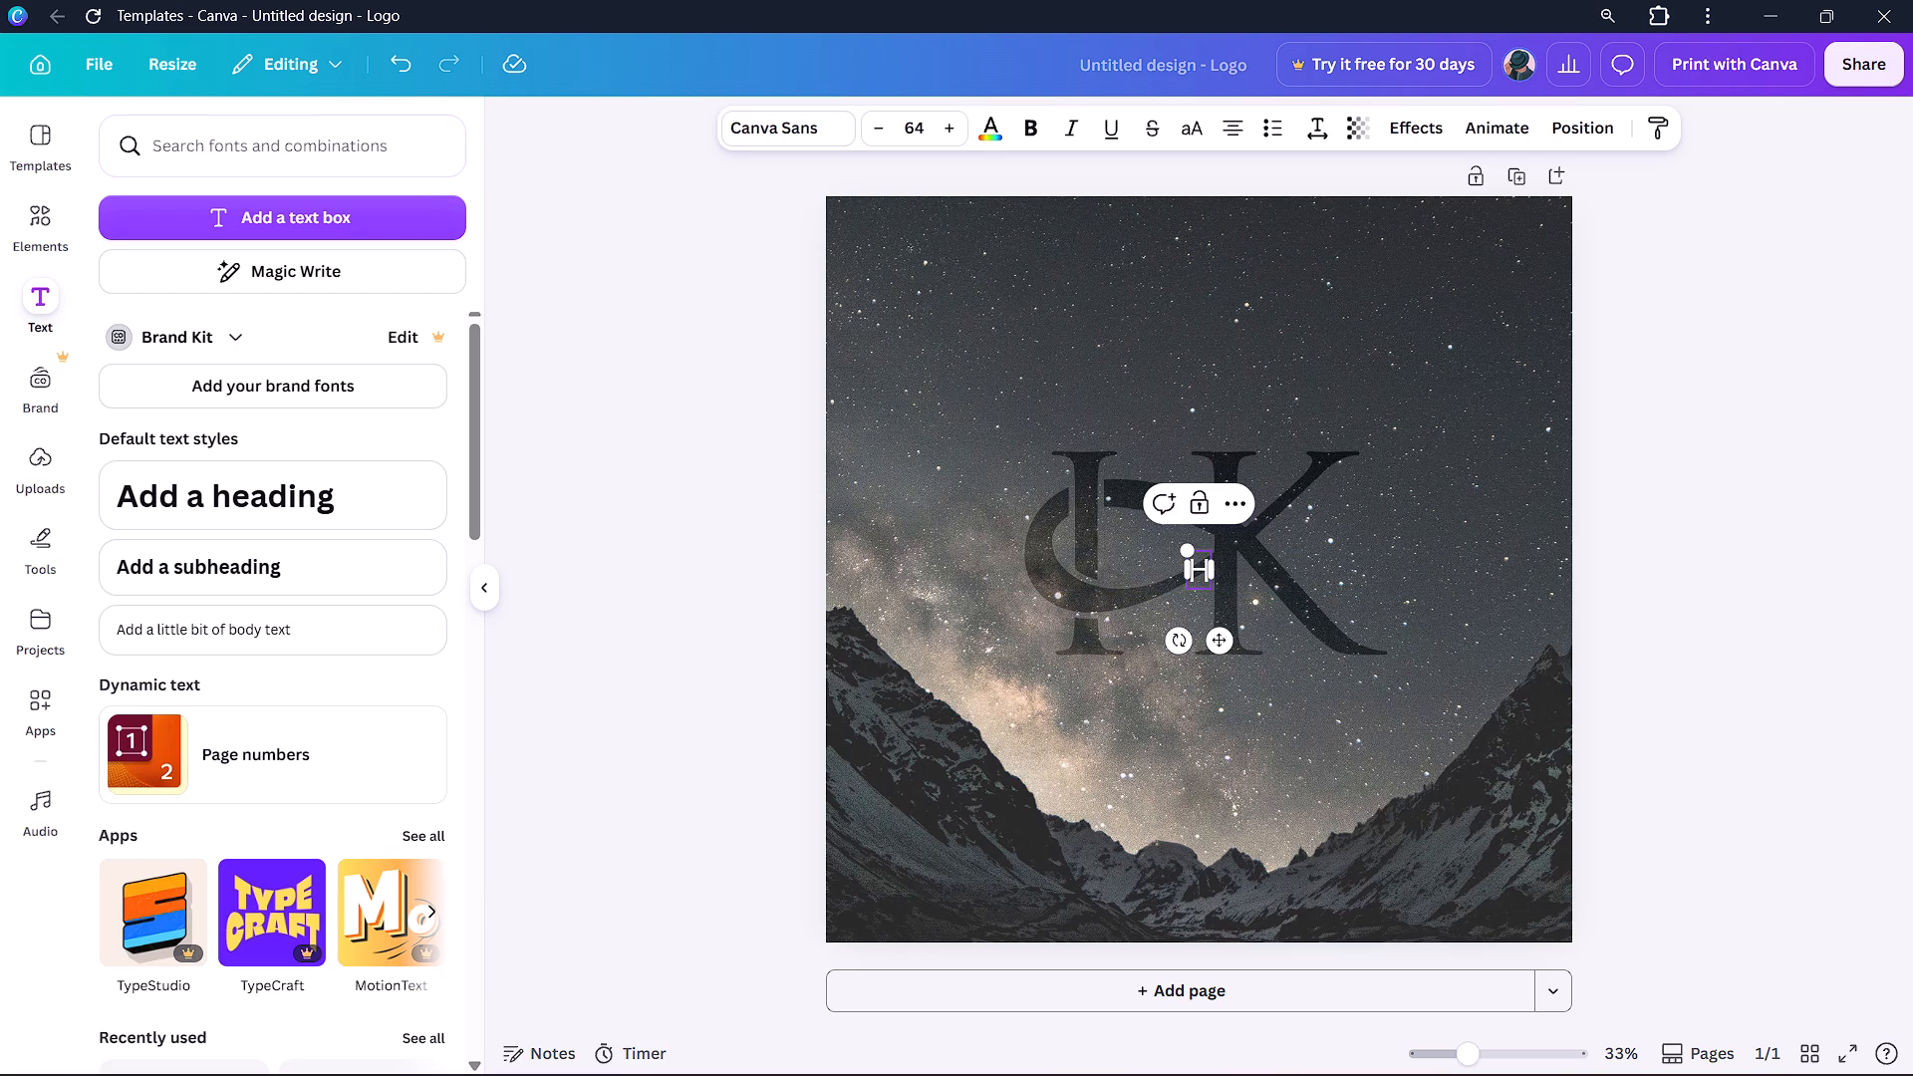
pyautogui.write('ayat found')
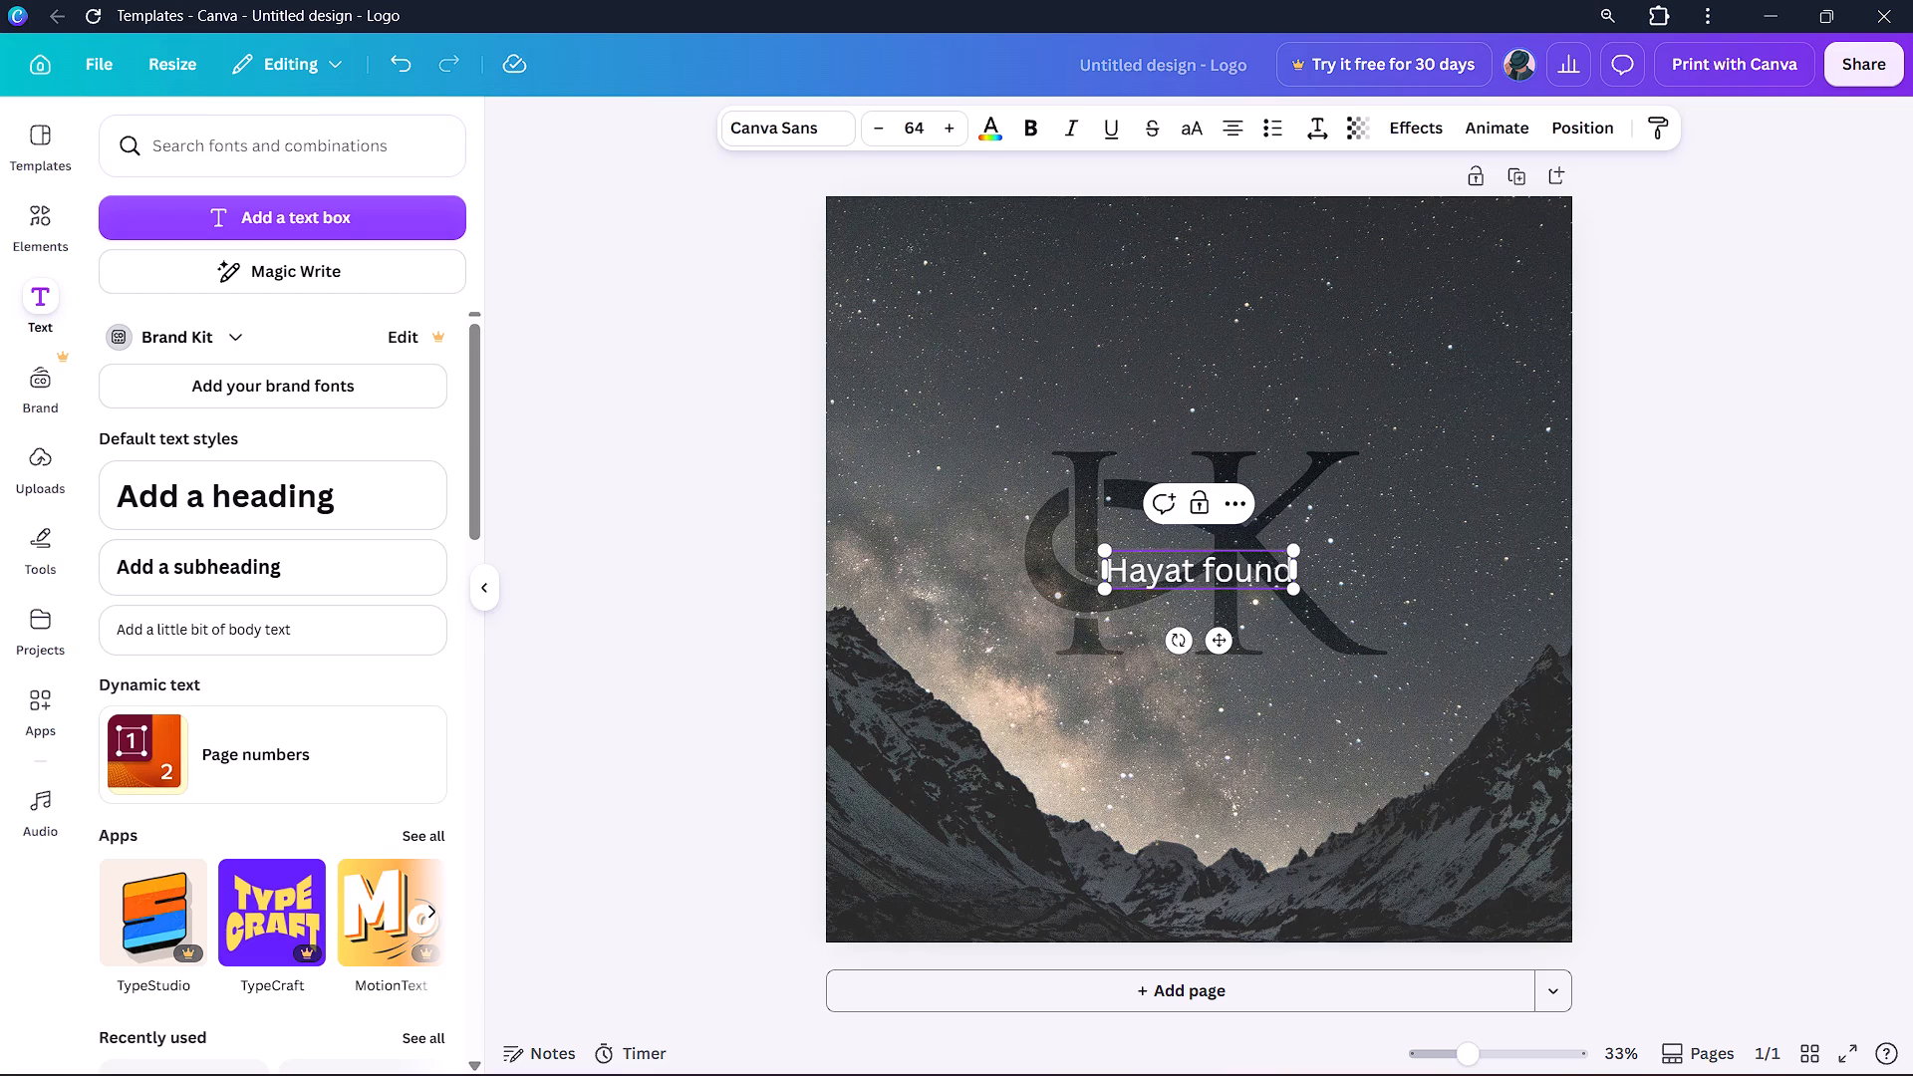
pyautogui.press('space')
pyautogui.write('his galaxy')
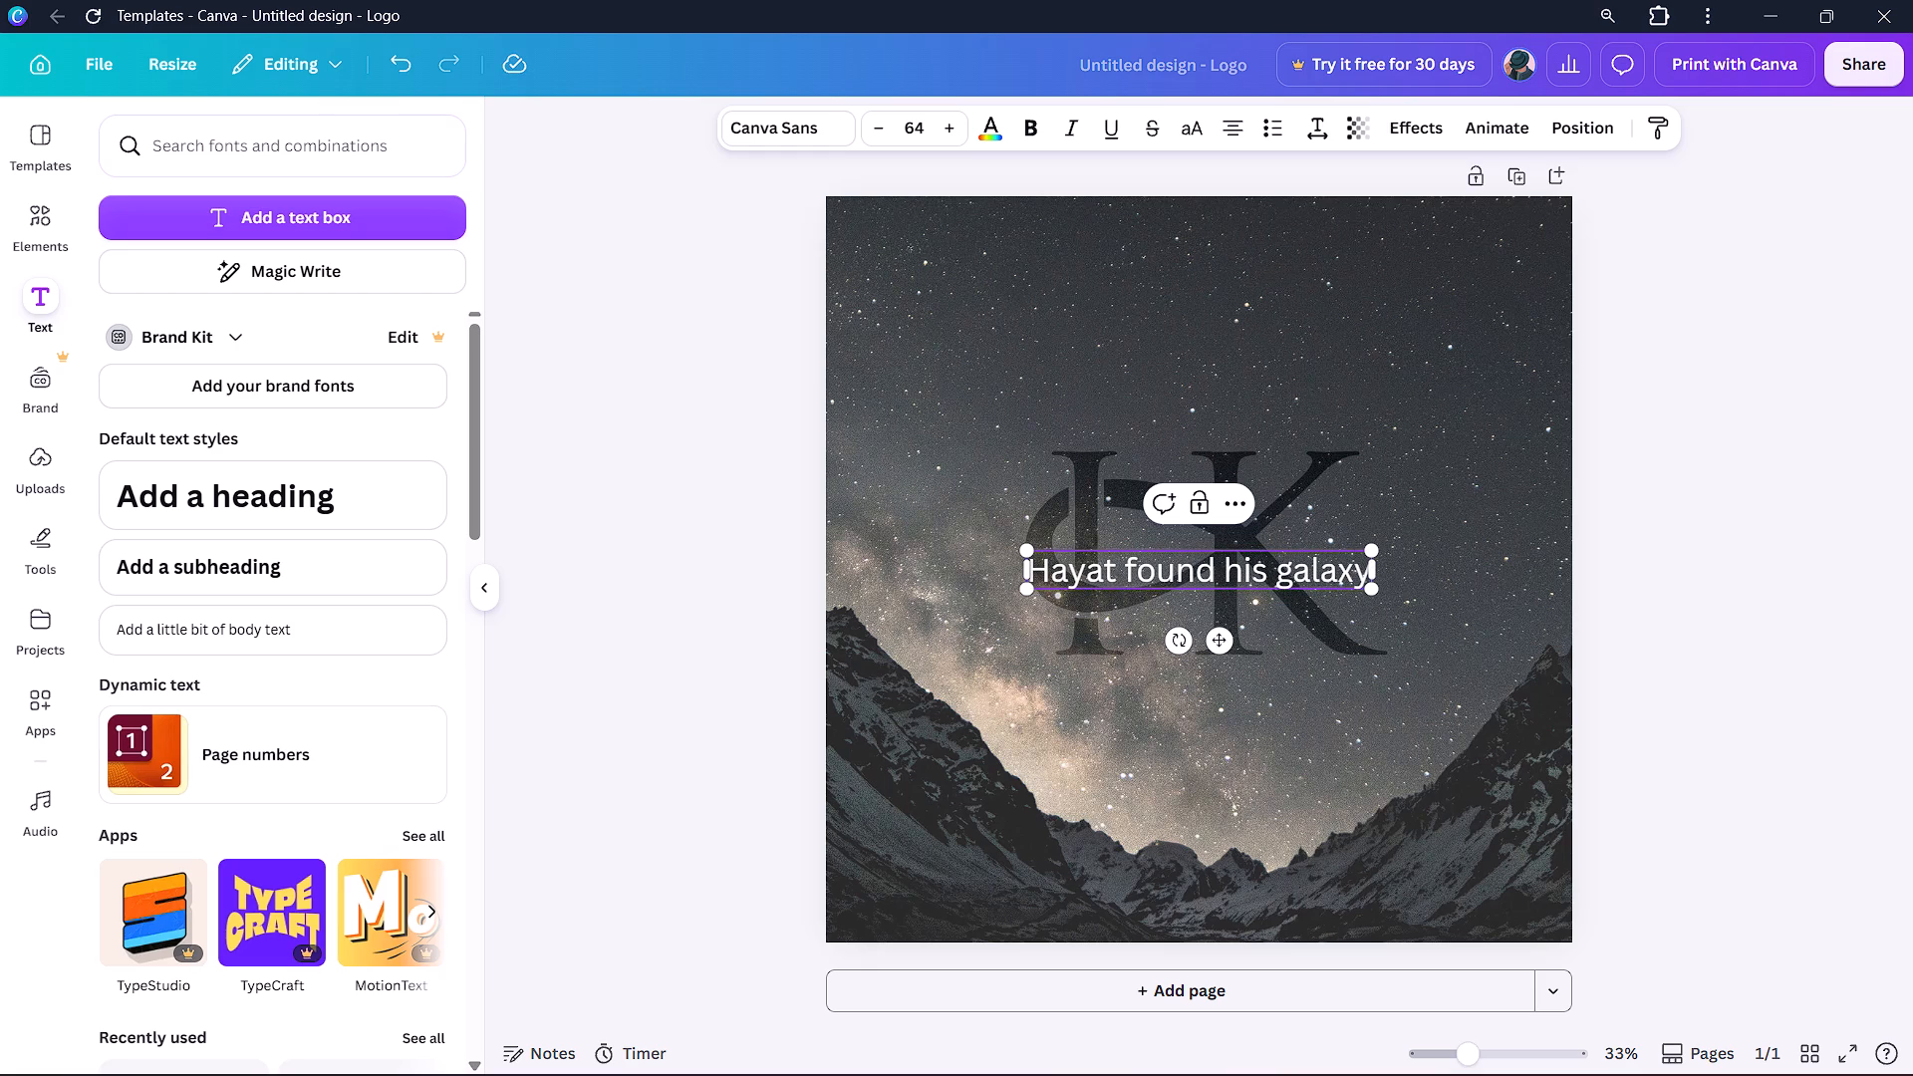
pyautogui.press('space')
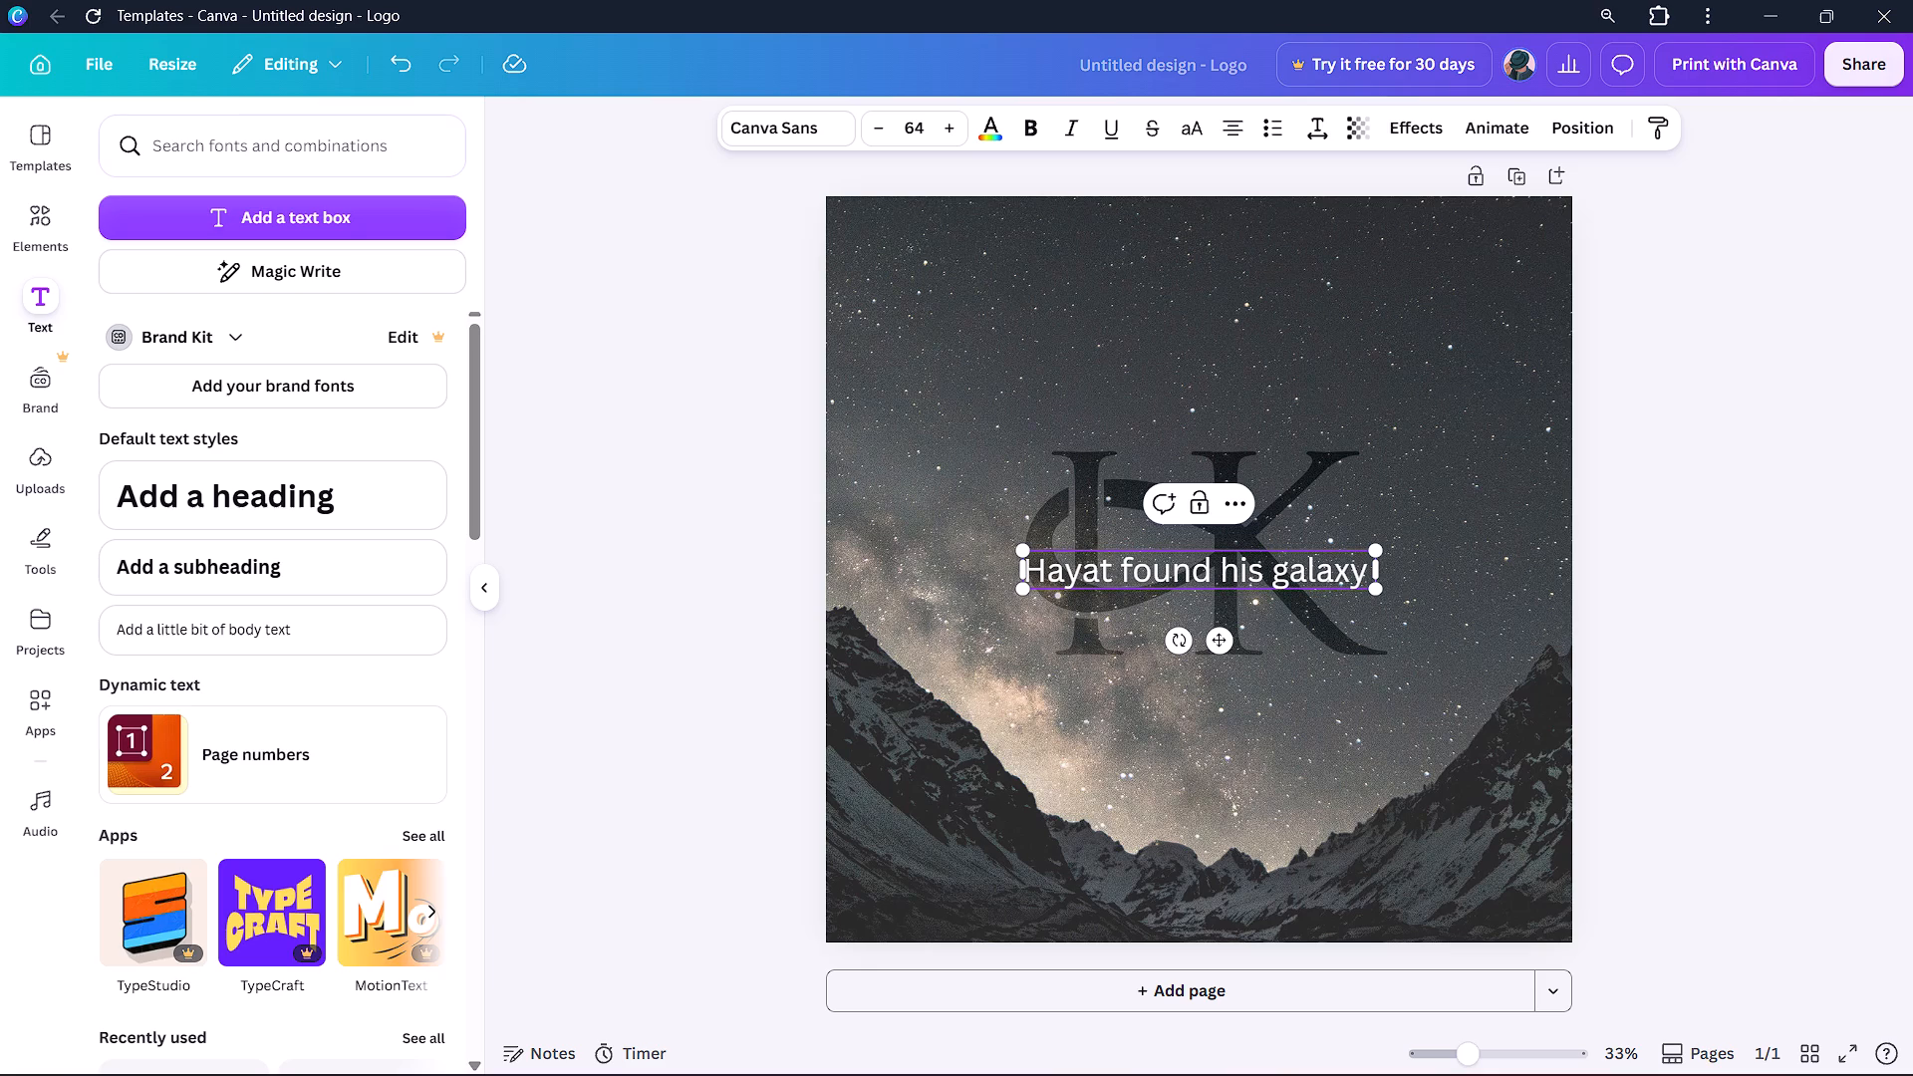
pyautogui.write('and my')
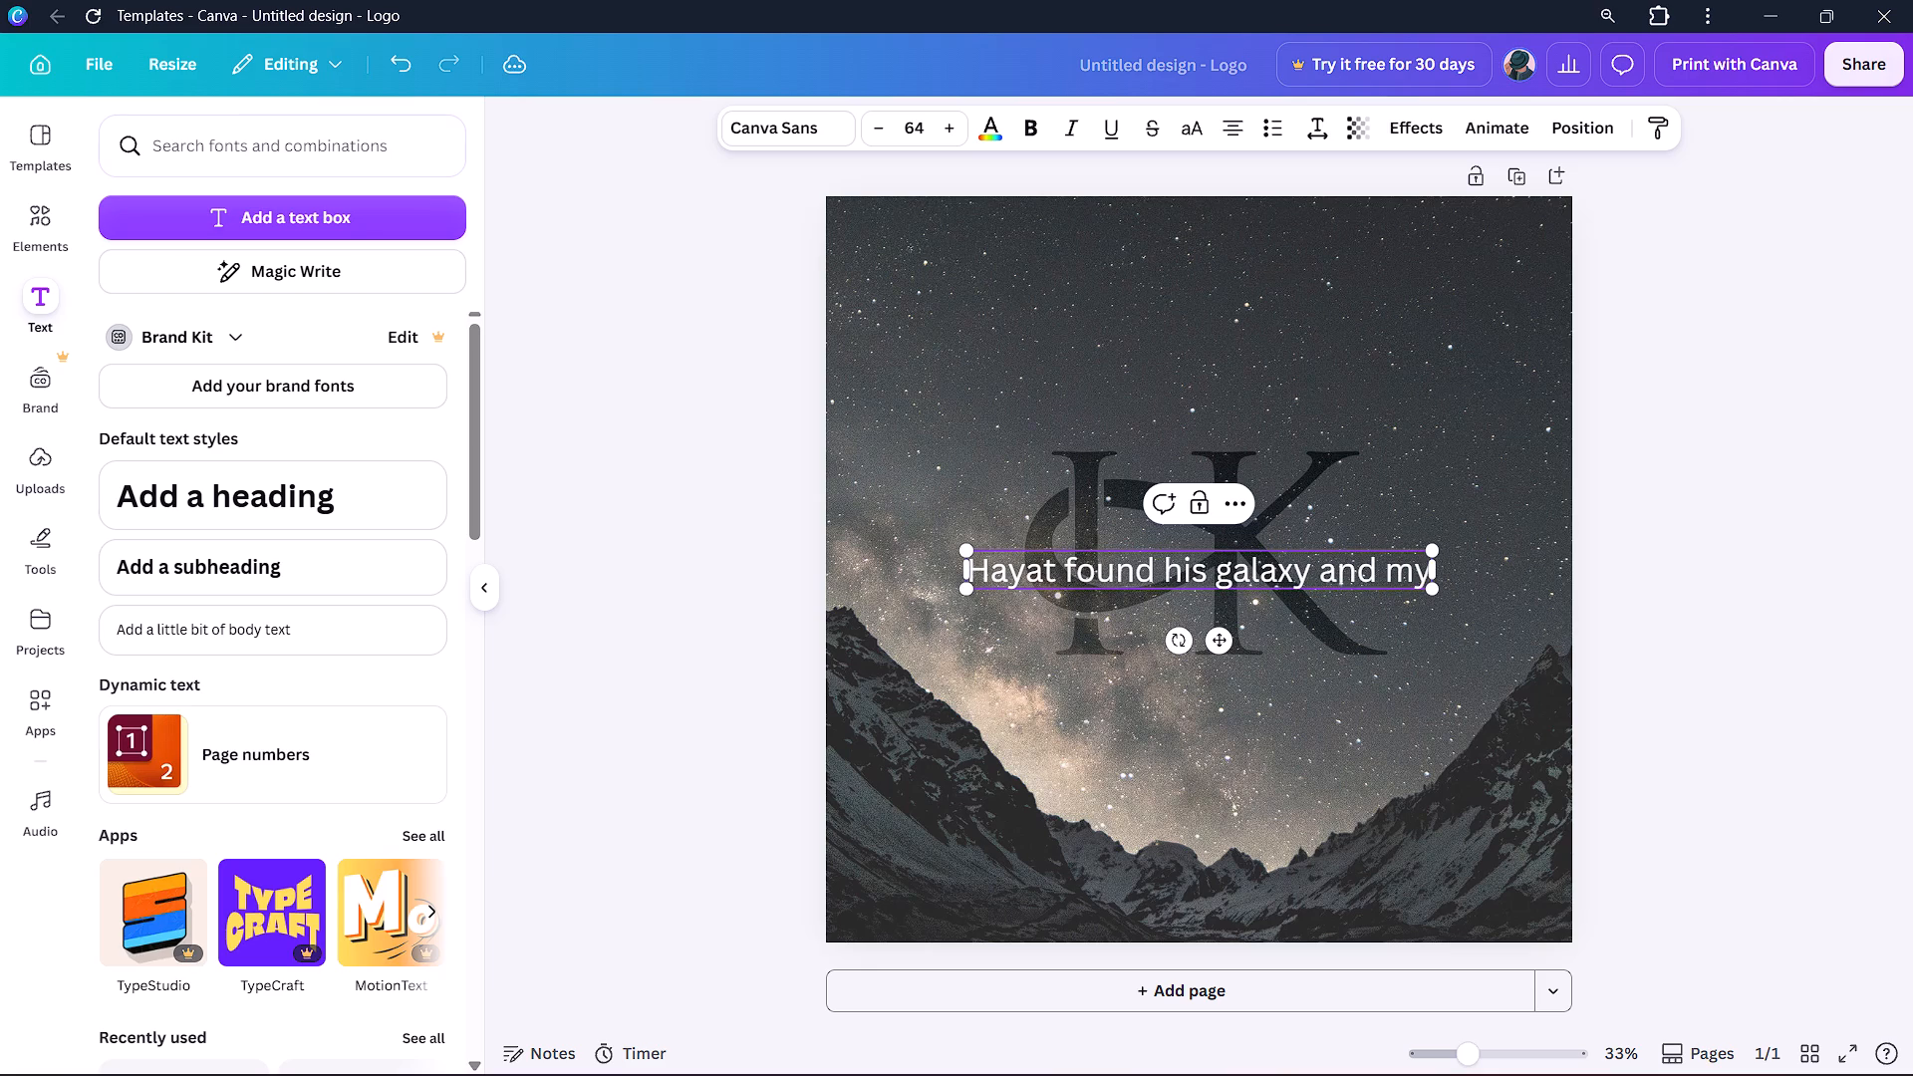
pyautogui.press('space')
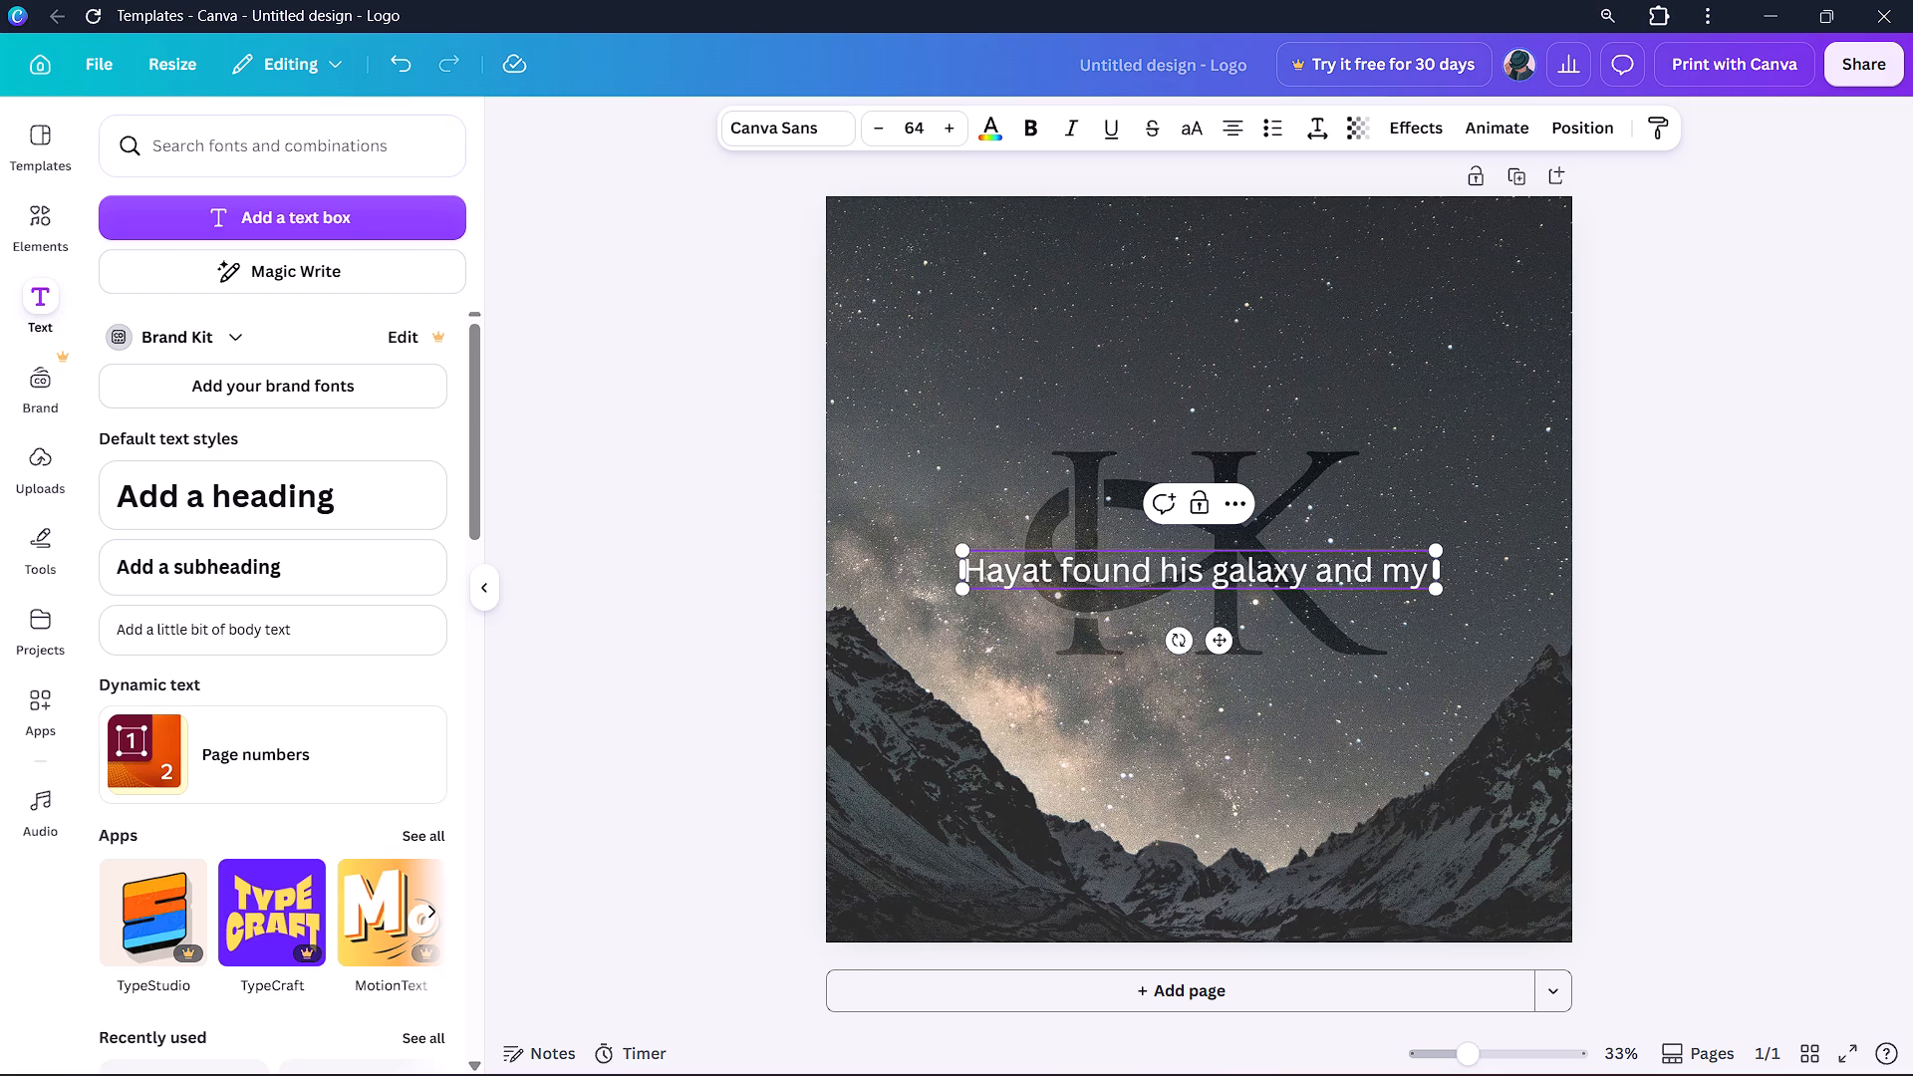
pyautogui.write('galaxy')
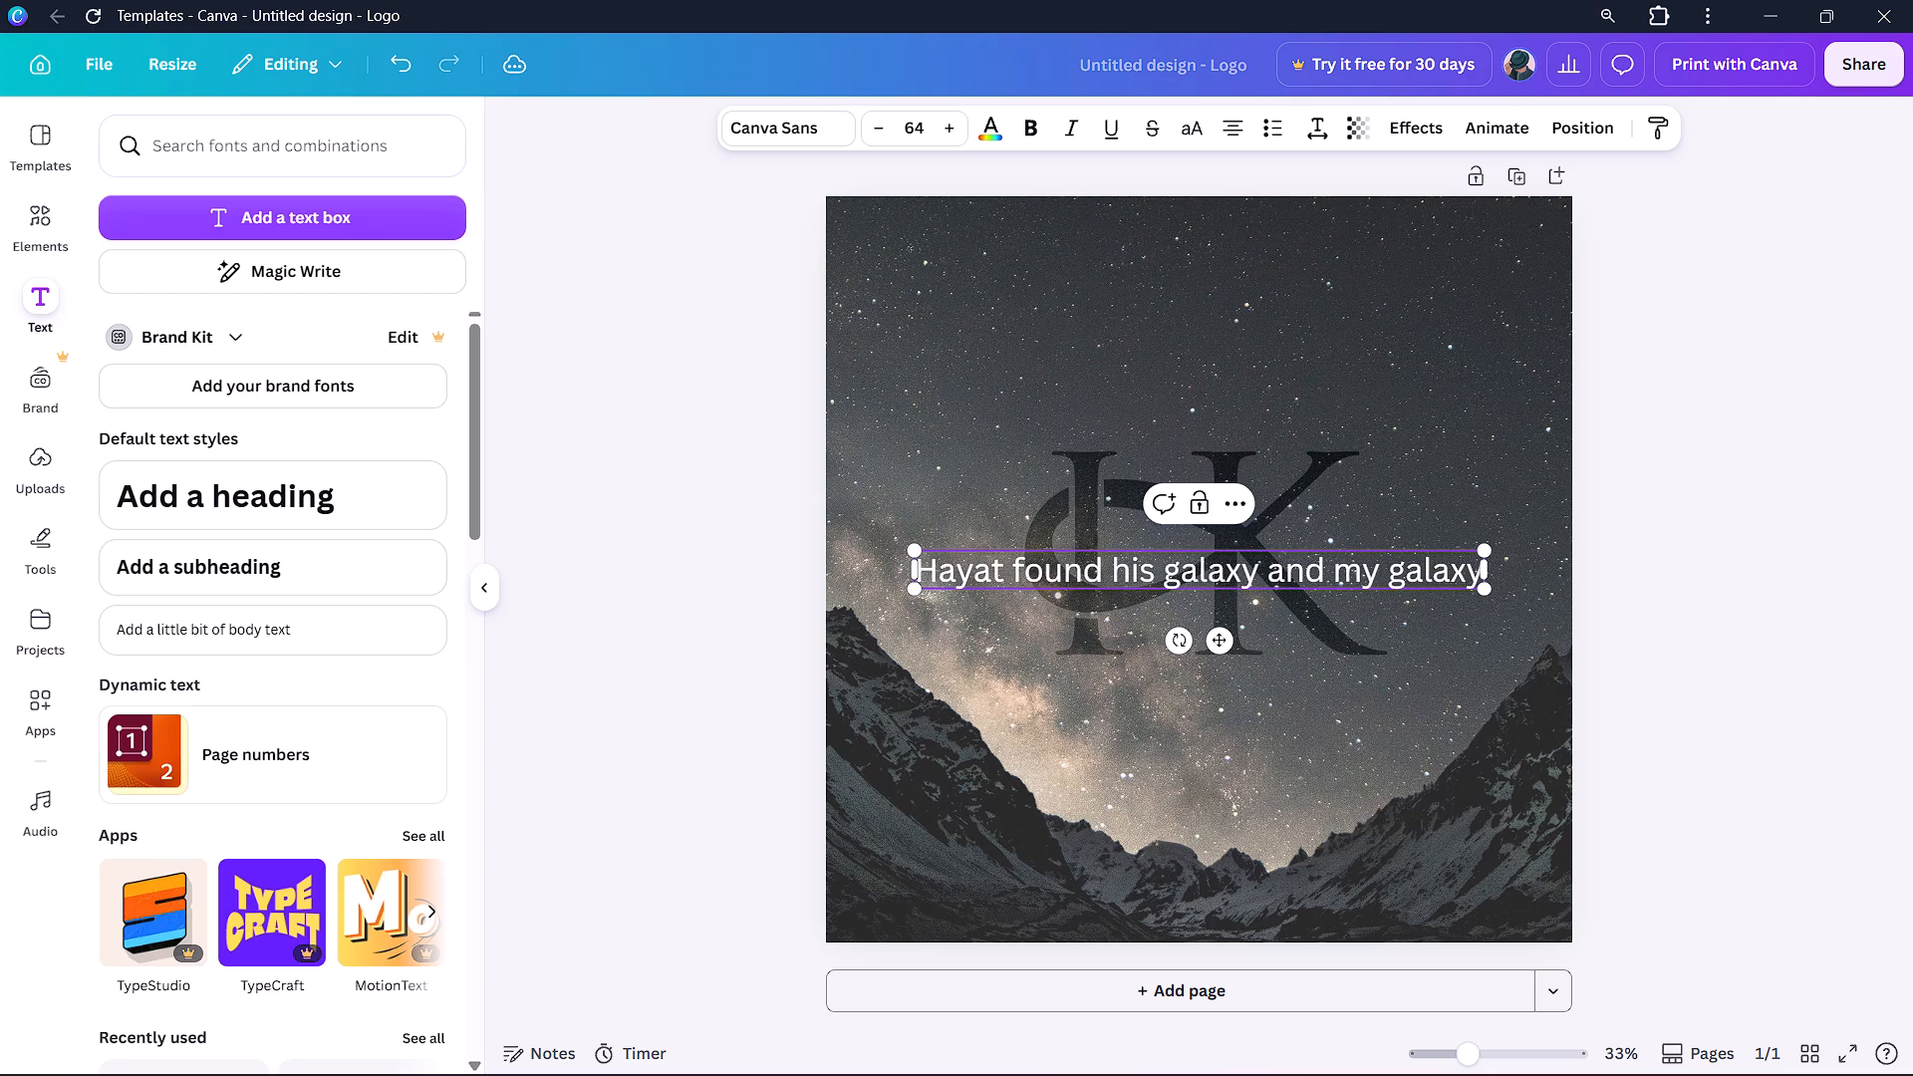
pyautogui.press('space')
pyautogui.write('found')
pyautogui.press('space')
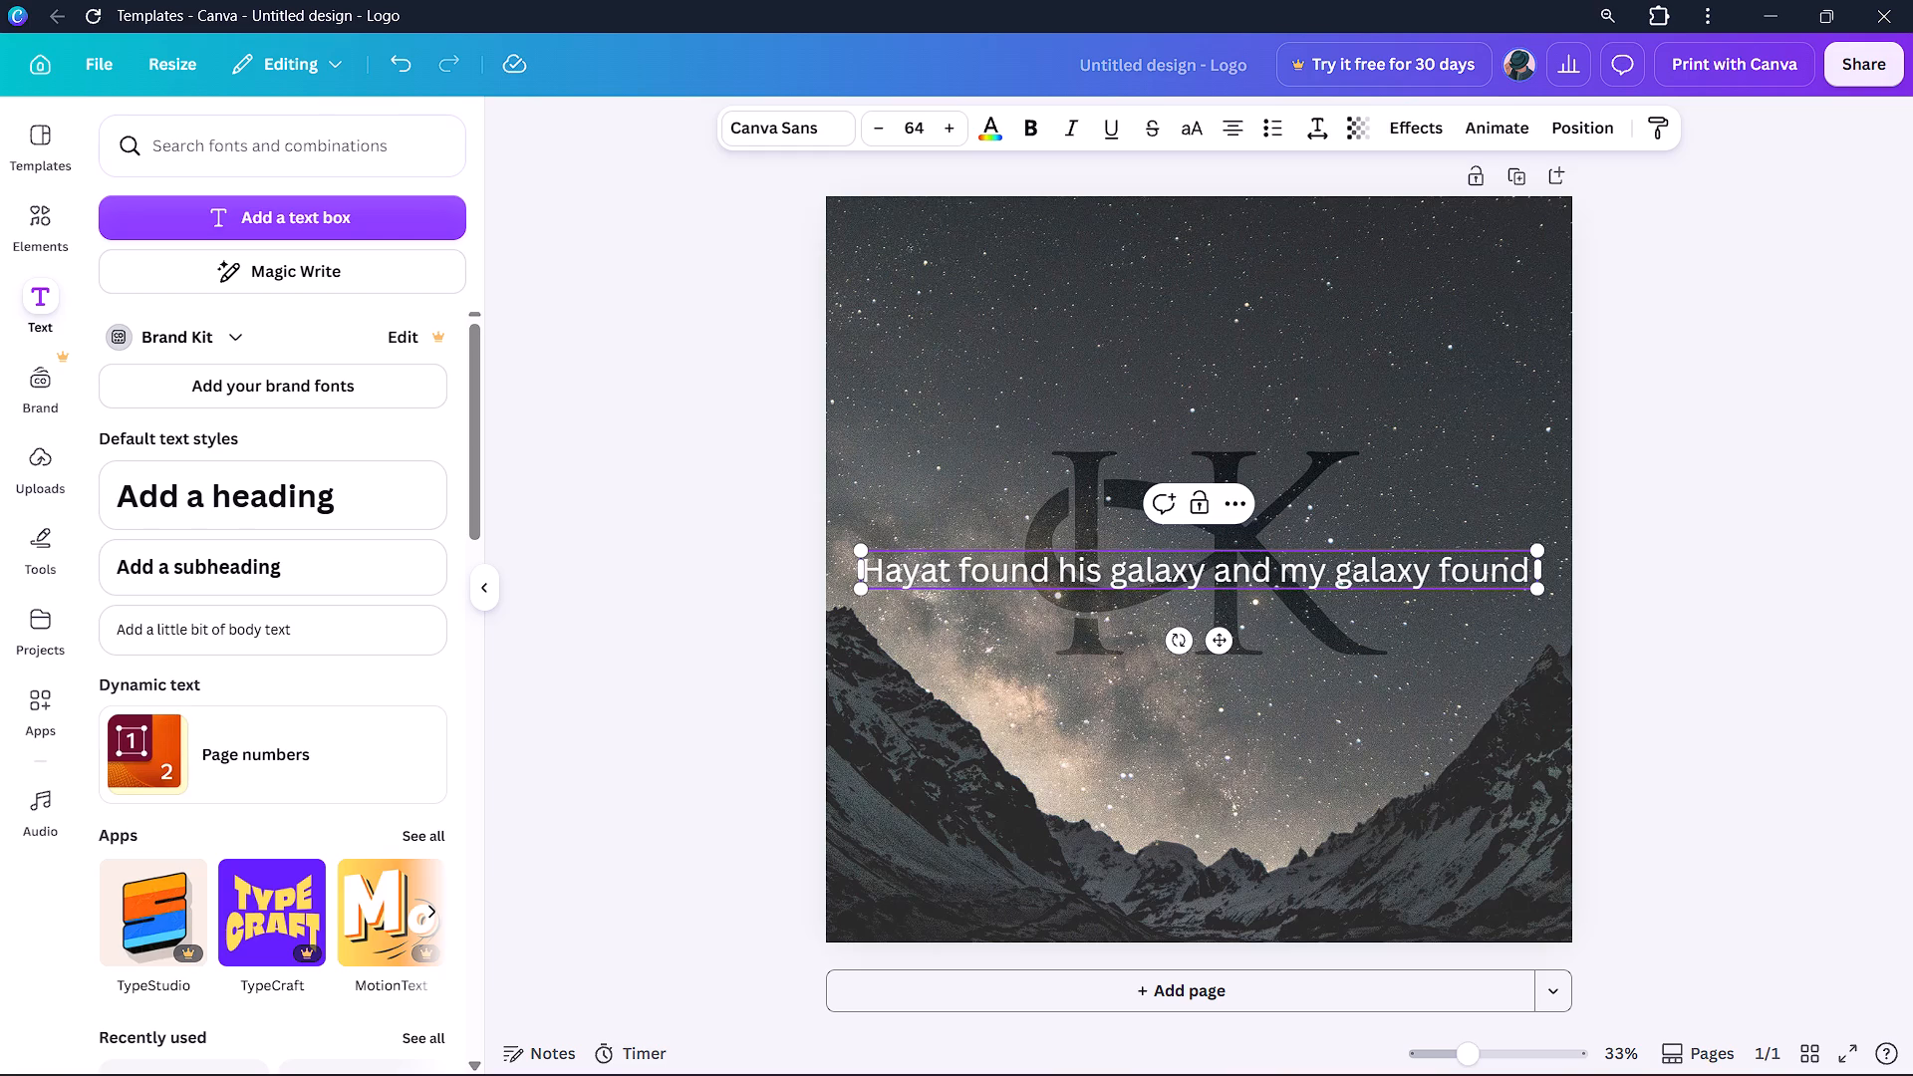
pyautogui.write('its hon')
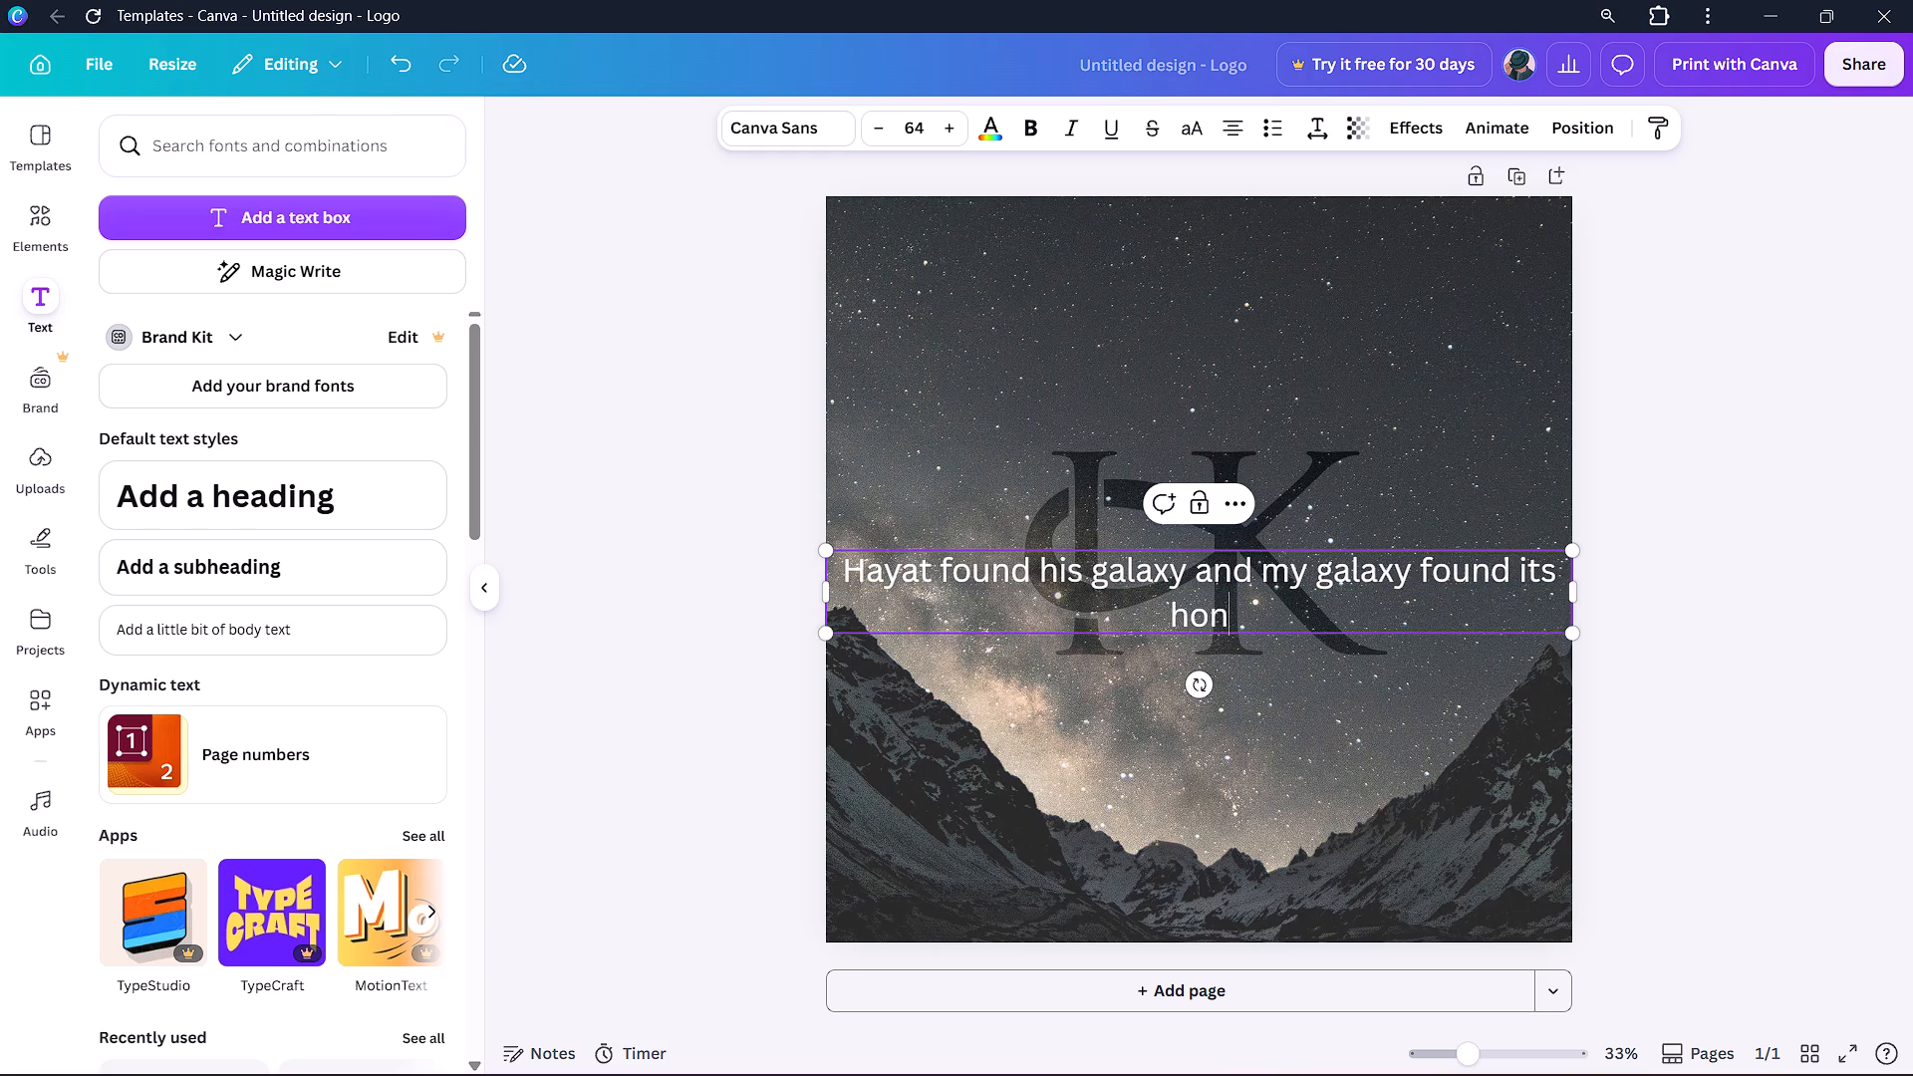
pyautogui.press('BackSpace')
pyautogui.write('me')
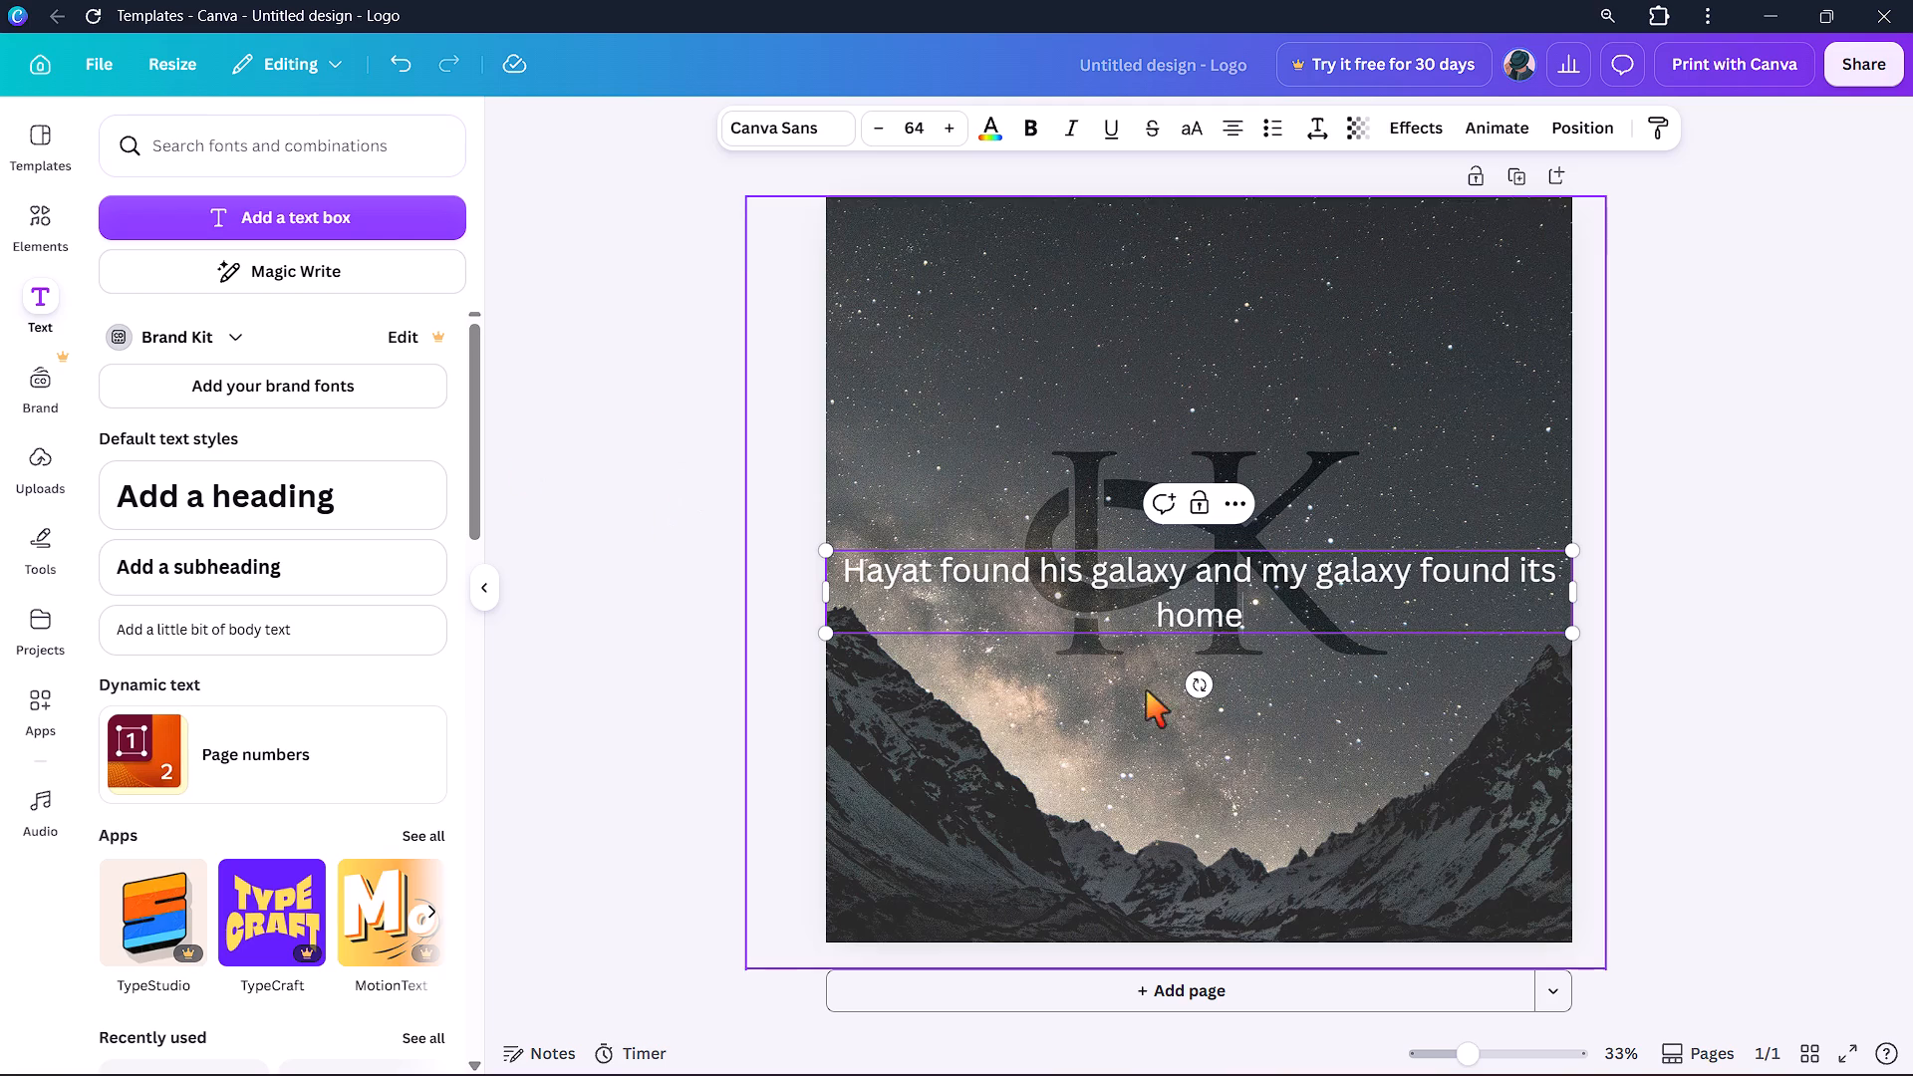
# Scale the tagline text box down to a font size of about 39.8.
pyautogui.moveTo(1208, 575); pyautogui.dragTo(1241, 610)
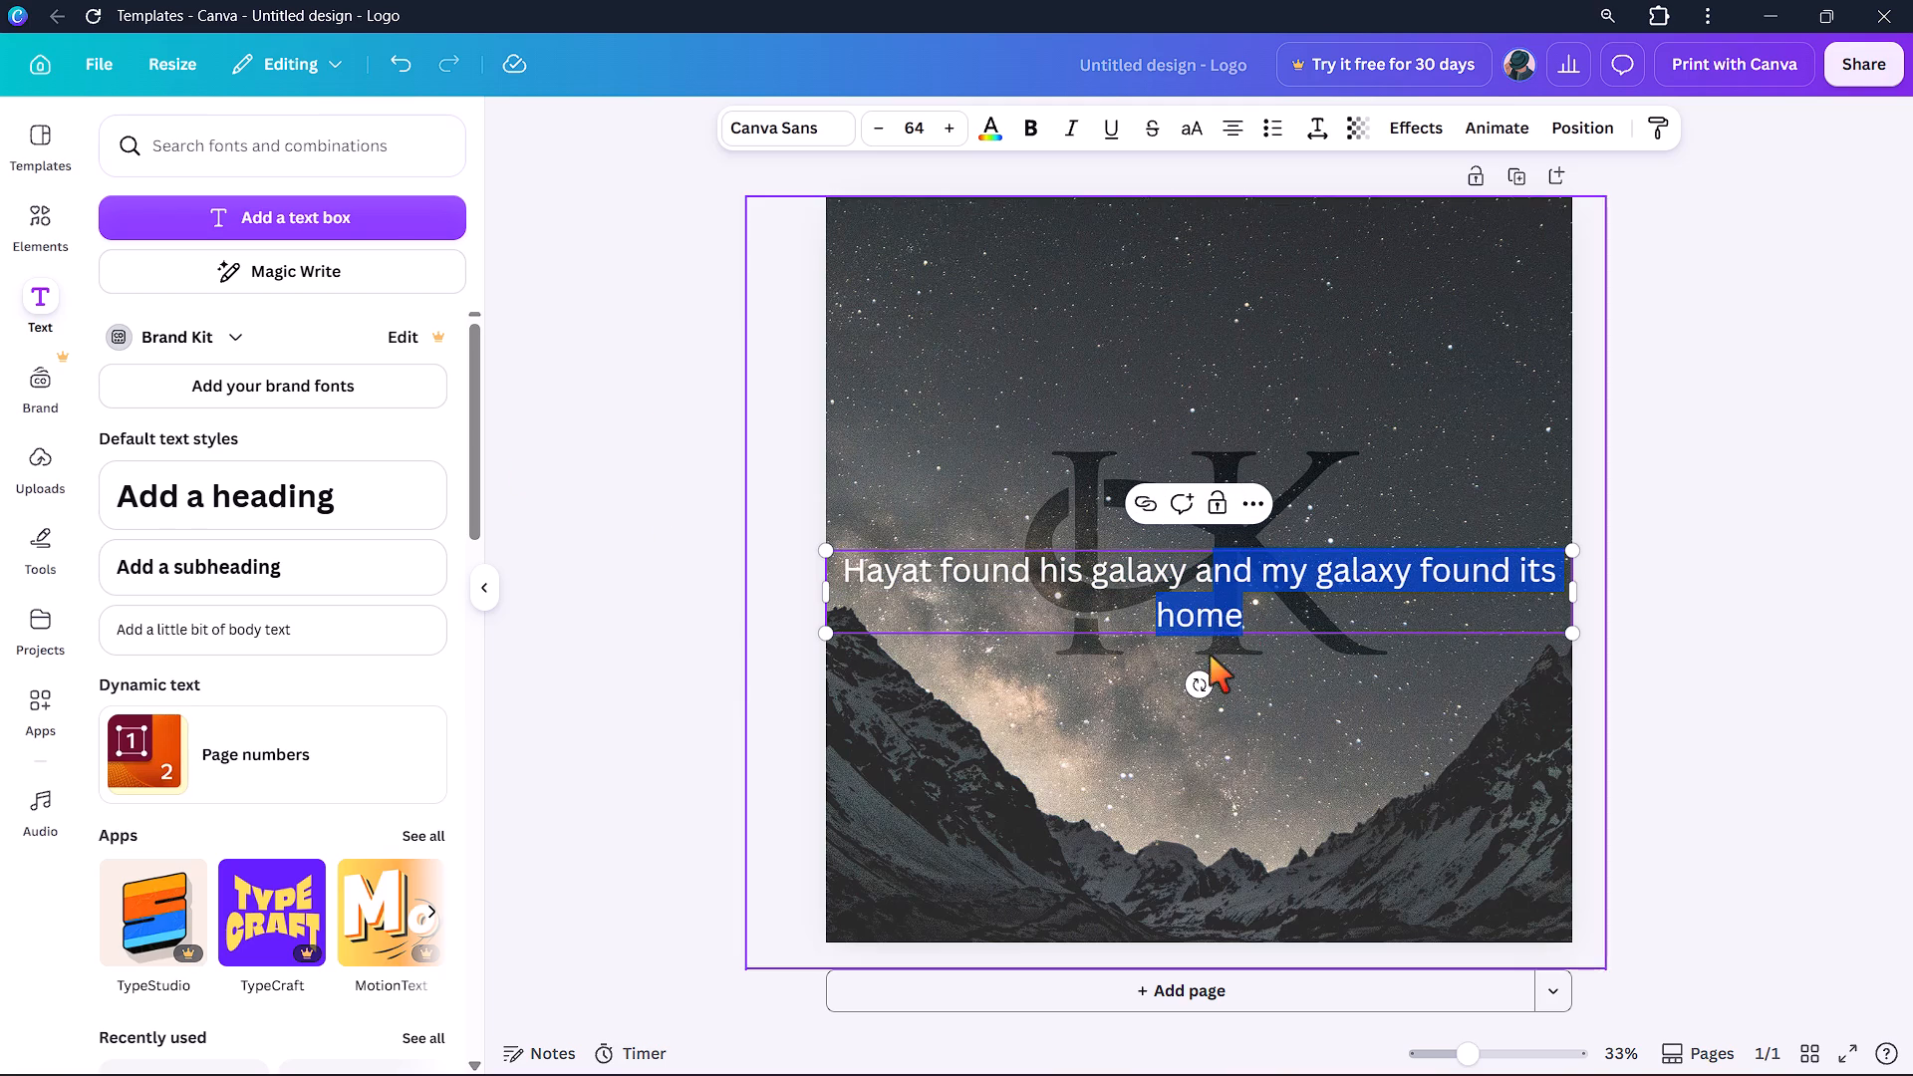
pyautogui.moveTo(1566, 549); pyautogui.dragTo(1279, 601)
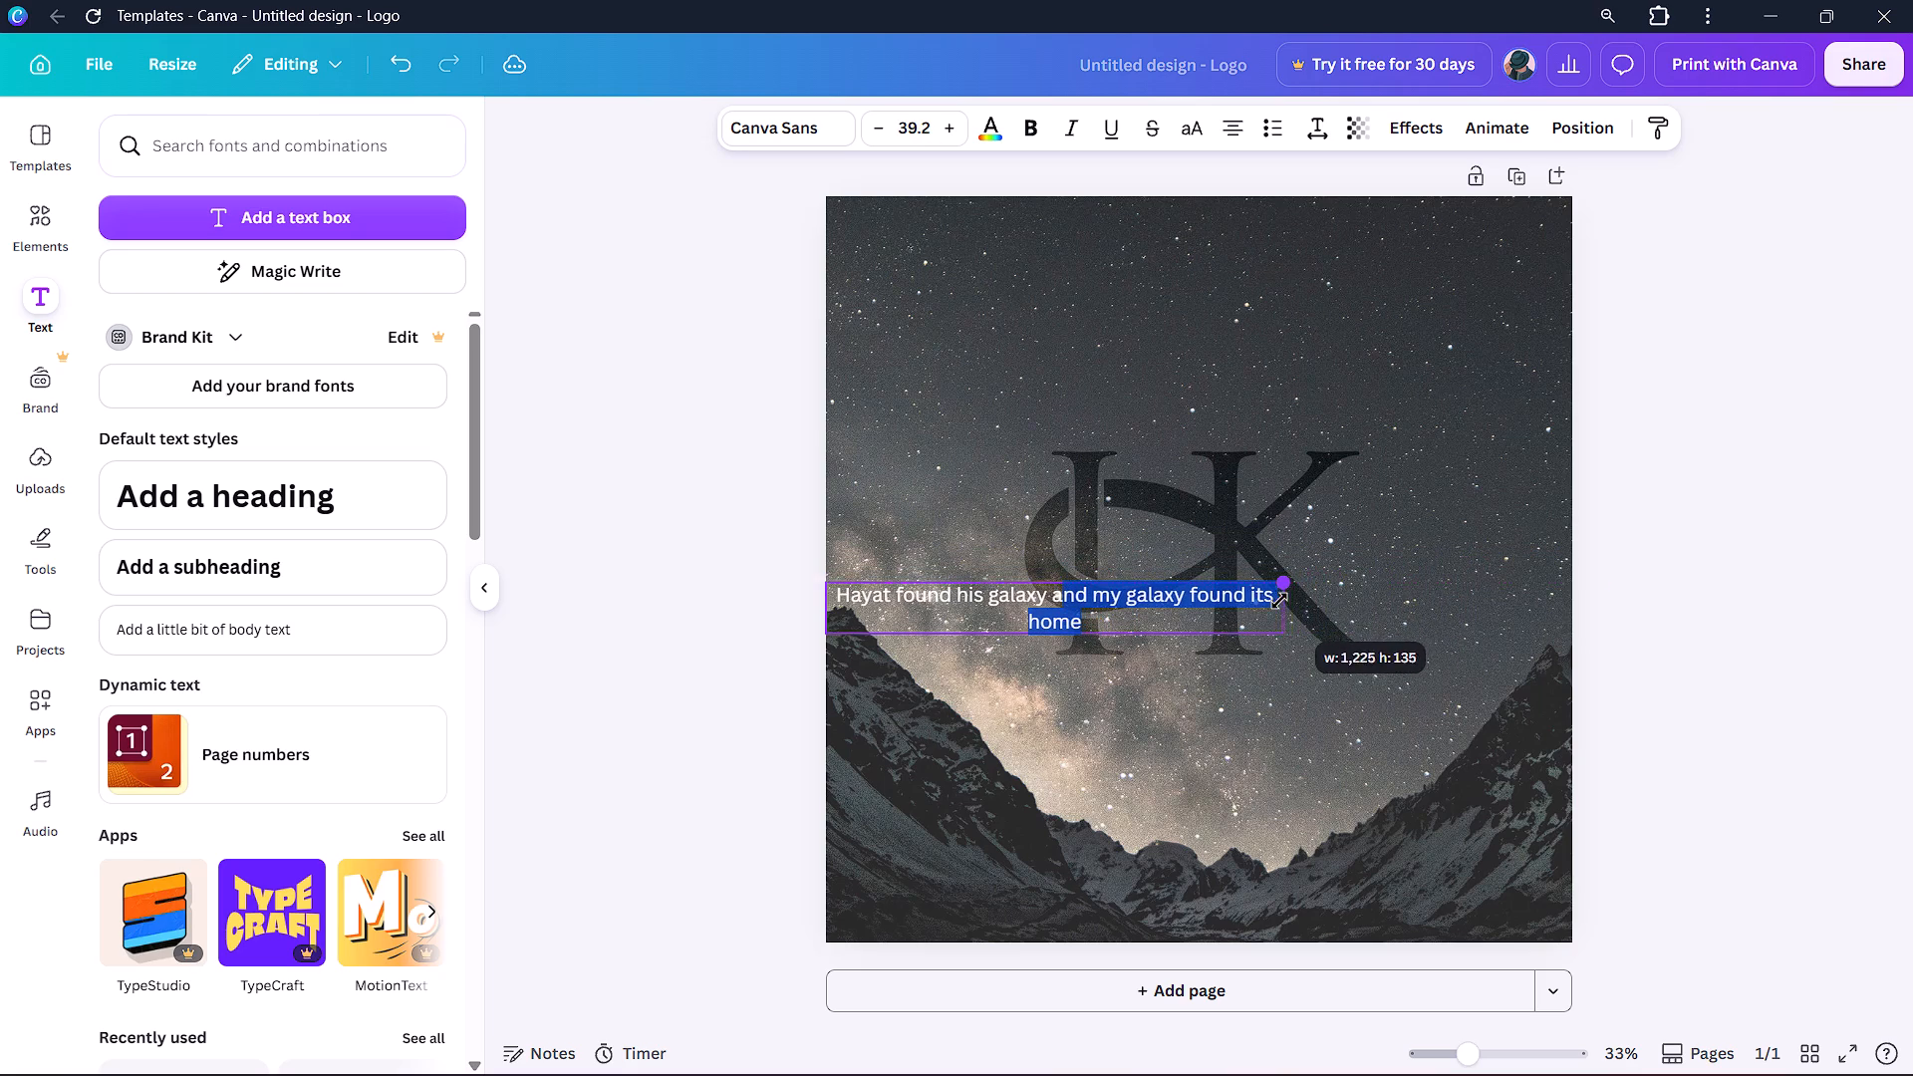
pyautogui.moveTo(1279, 601); pyautogui.dragTo(1277, 601)
pyautogui.click(1028, 590)
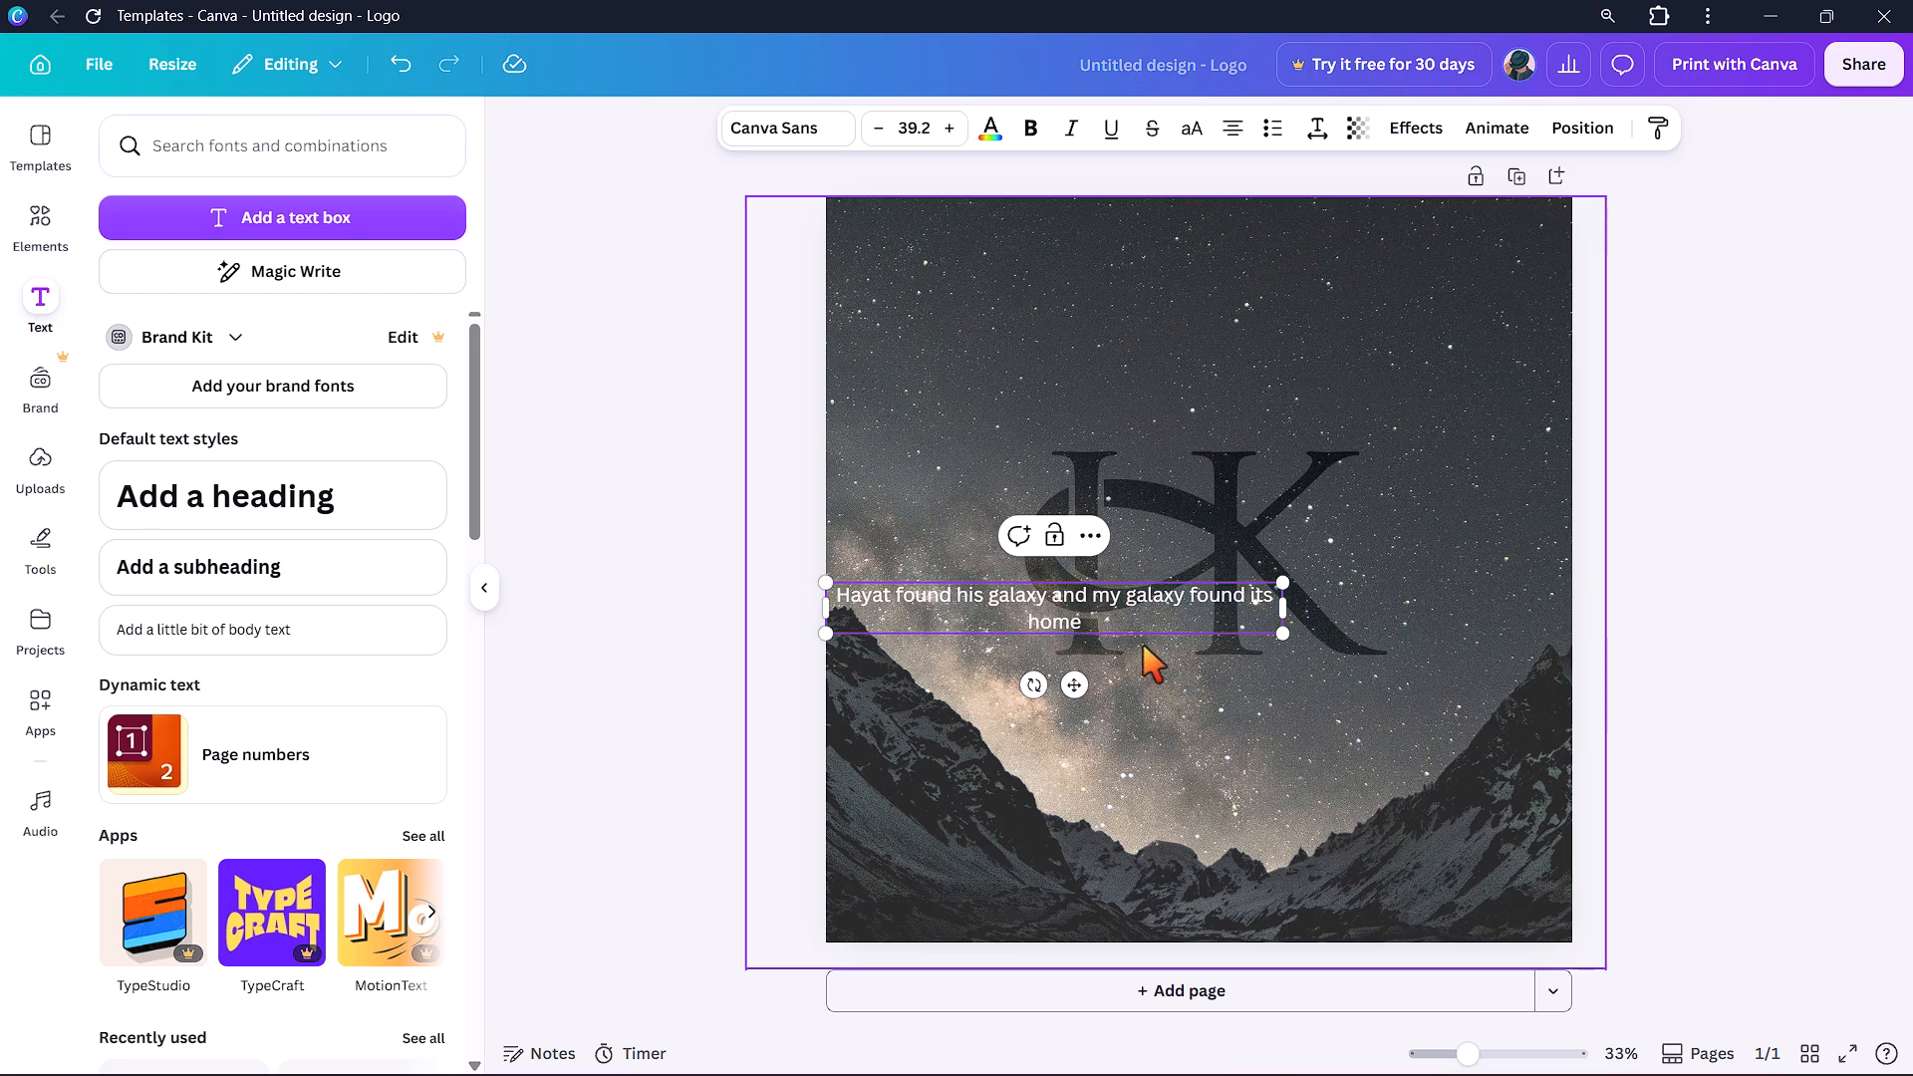
pyautogui.moveTo(1135, 629); pyautogui.dragTo(1173, 594)
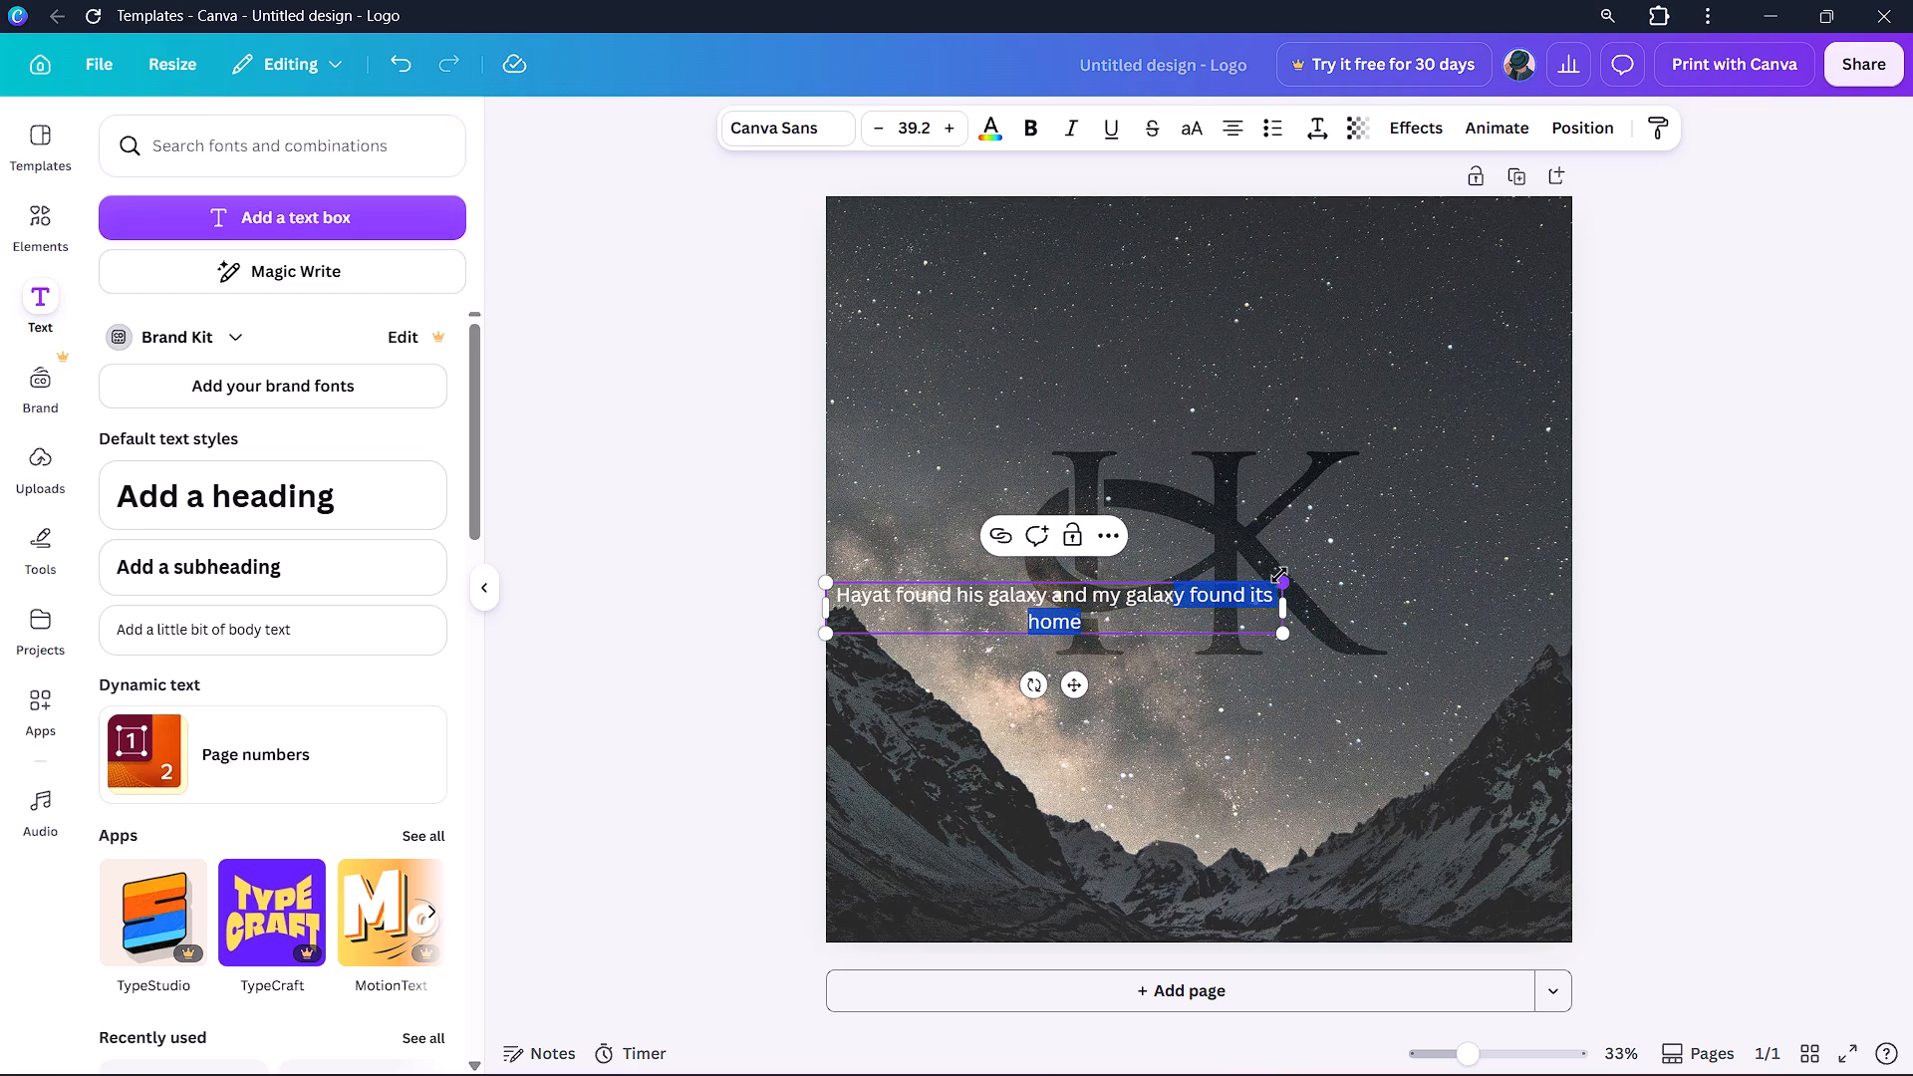
pyautogui.moveTo(1281, 583); pyautogui.dragTo(1279, 497)
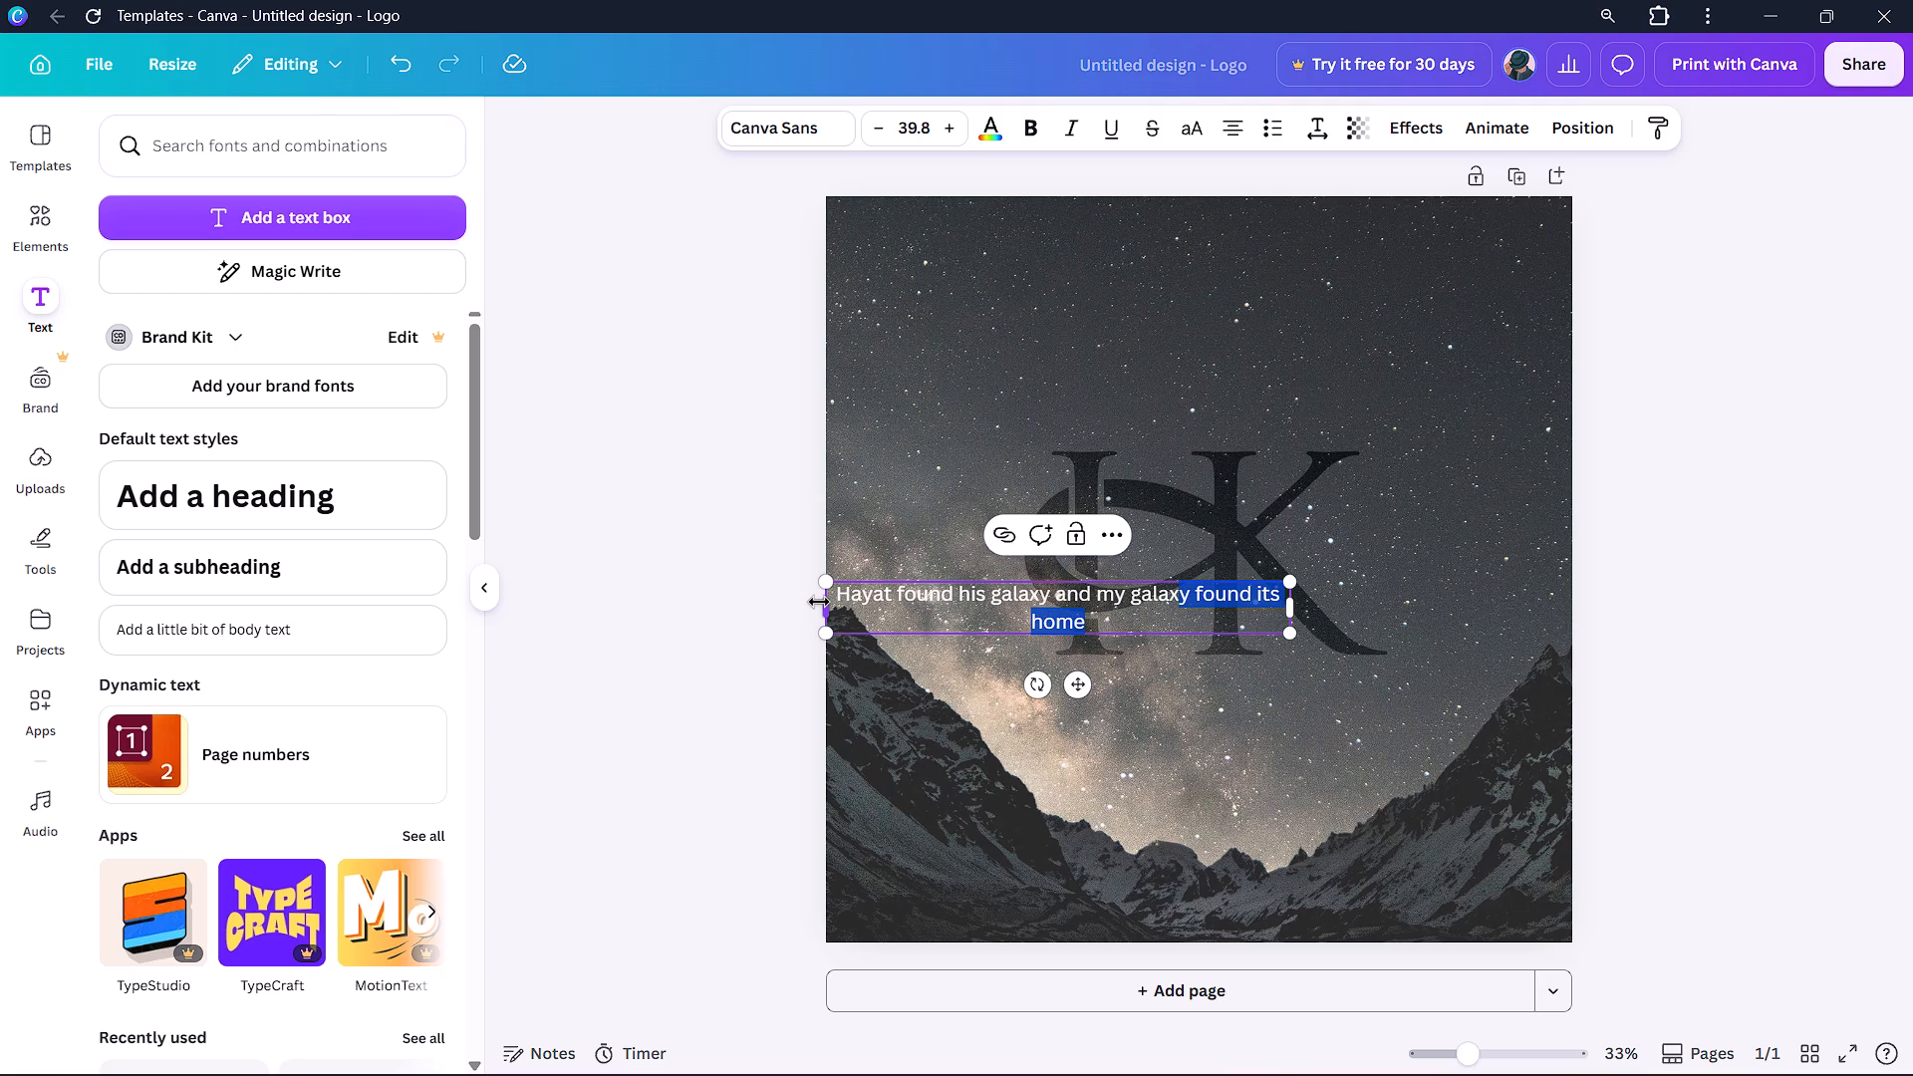
# Move the tagline above the HK monogram, roughly centred across the design.
pyautogui.moveTo(1070, 689); pyautogui.dragTo(1146, 470)
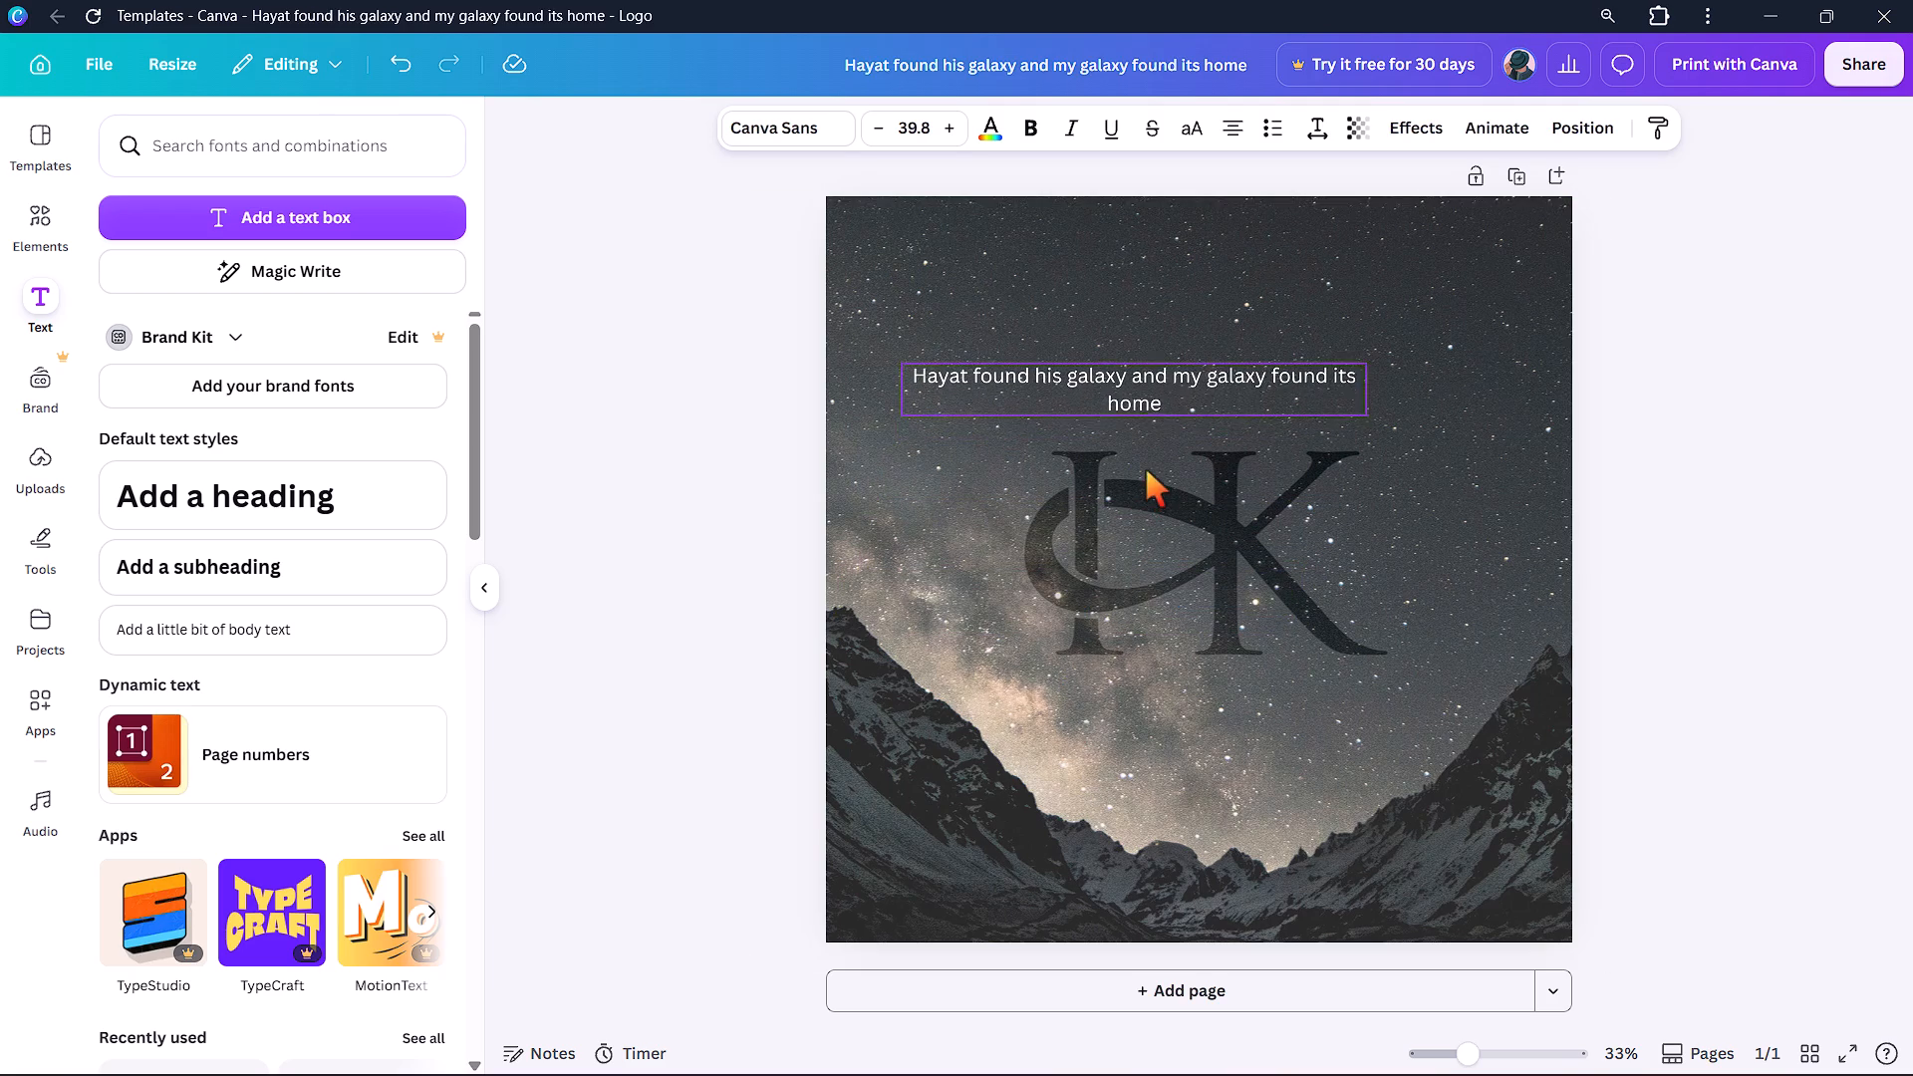
pyautogui.moveTo(1146, 470); pyautogui.dragTo(1207, 470)
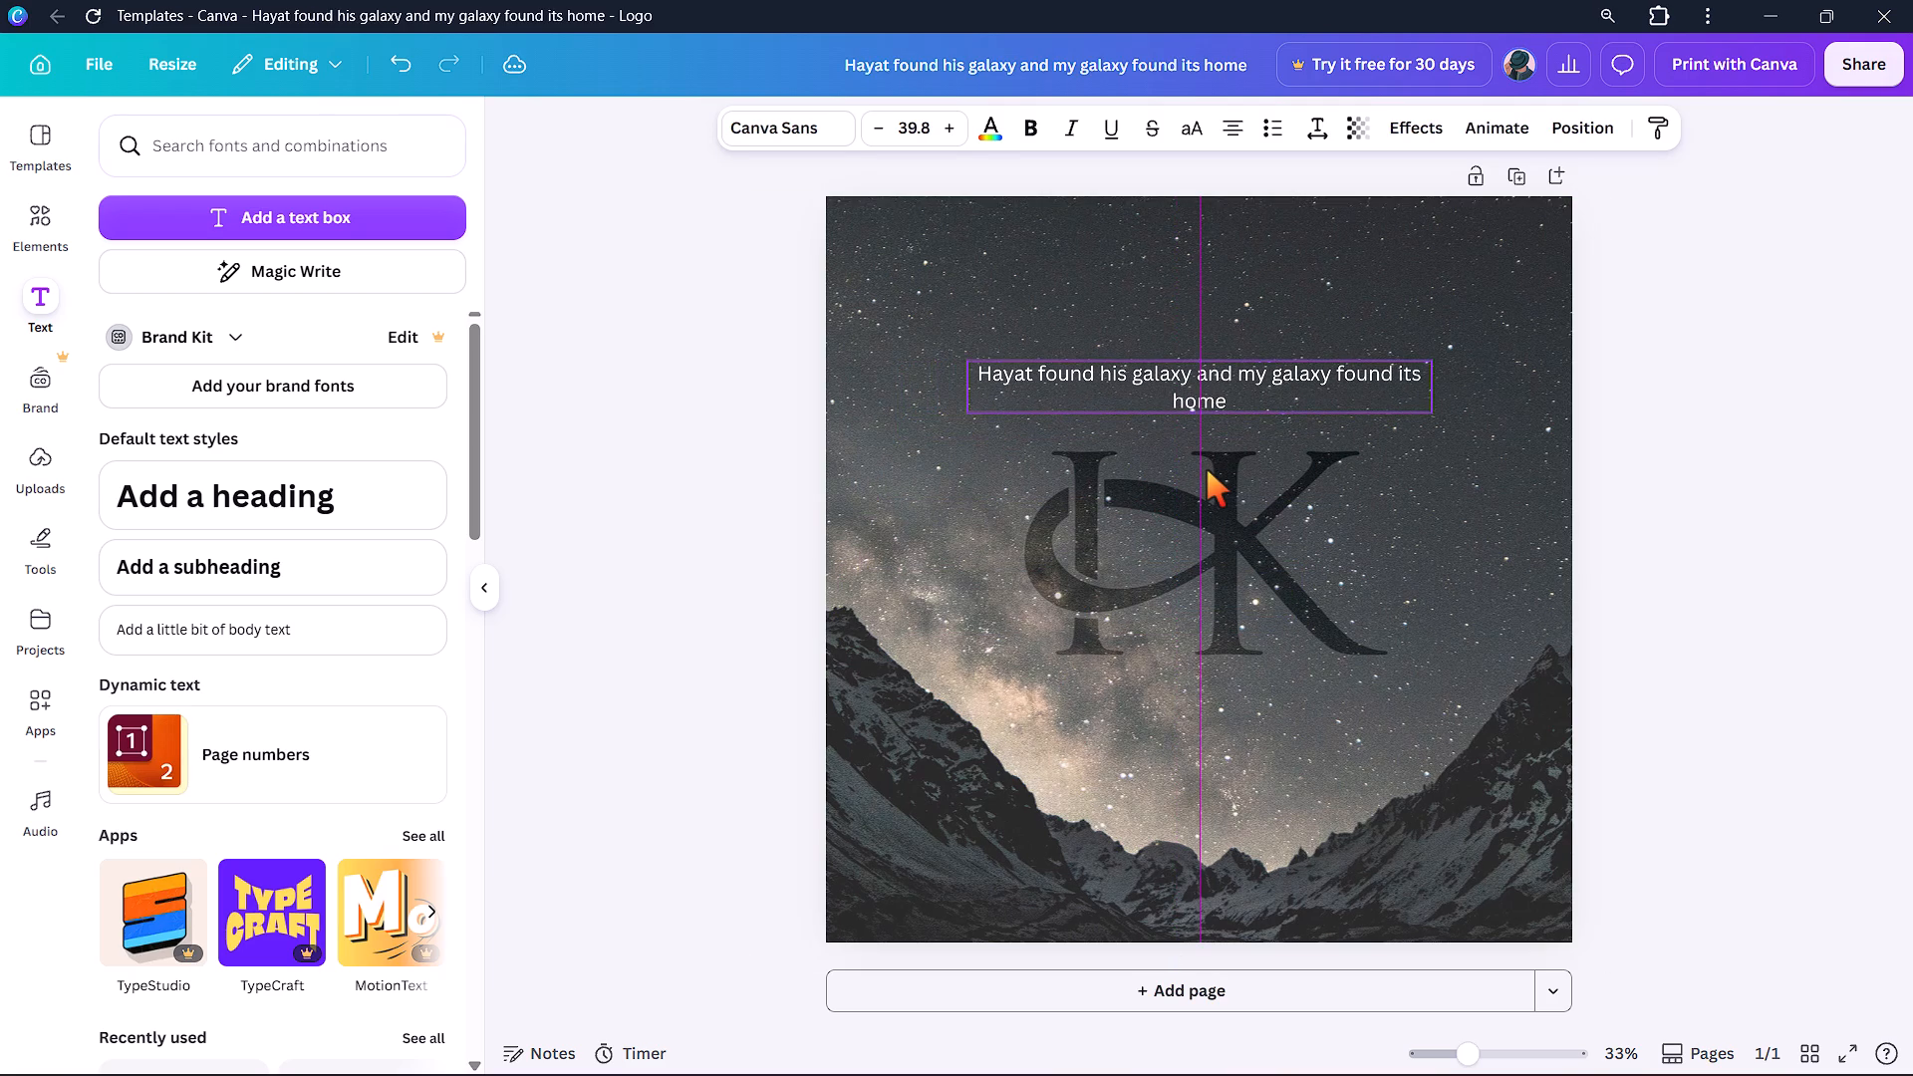
pyautogui.moveTo(1207, 470); pyautogui.dragTo(1199, 460)
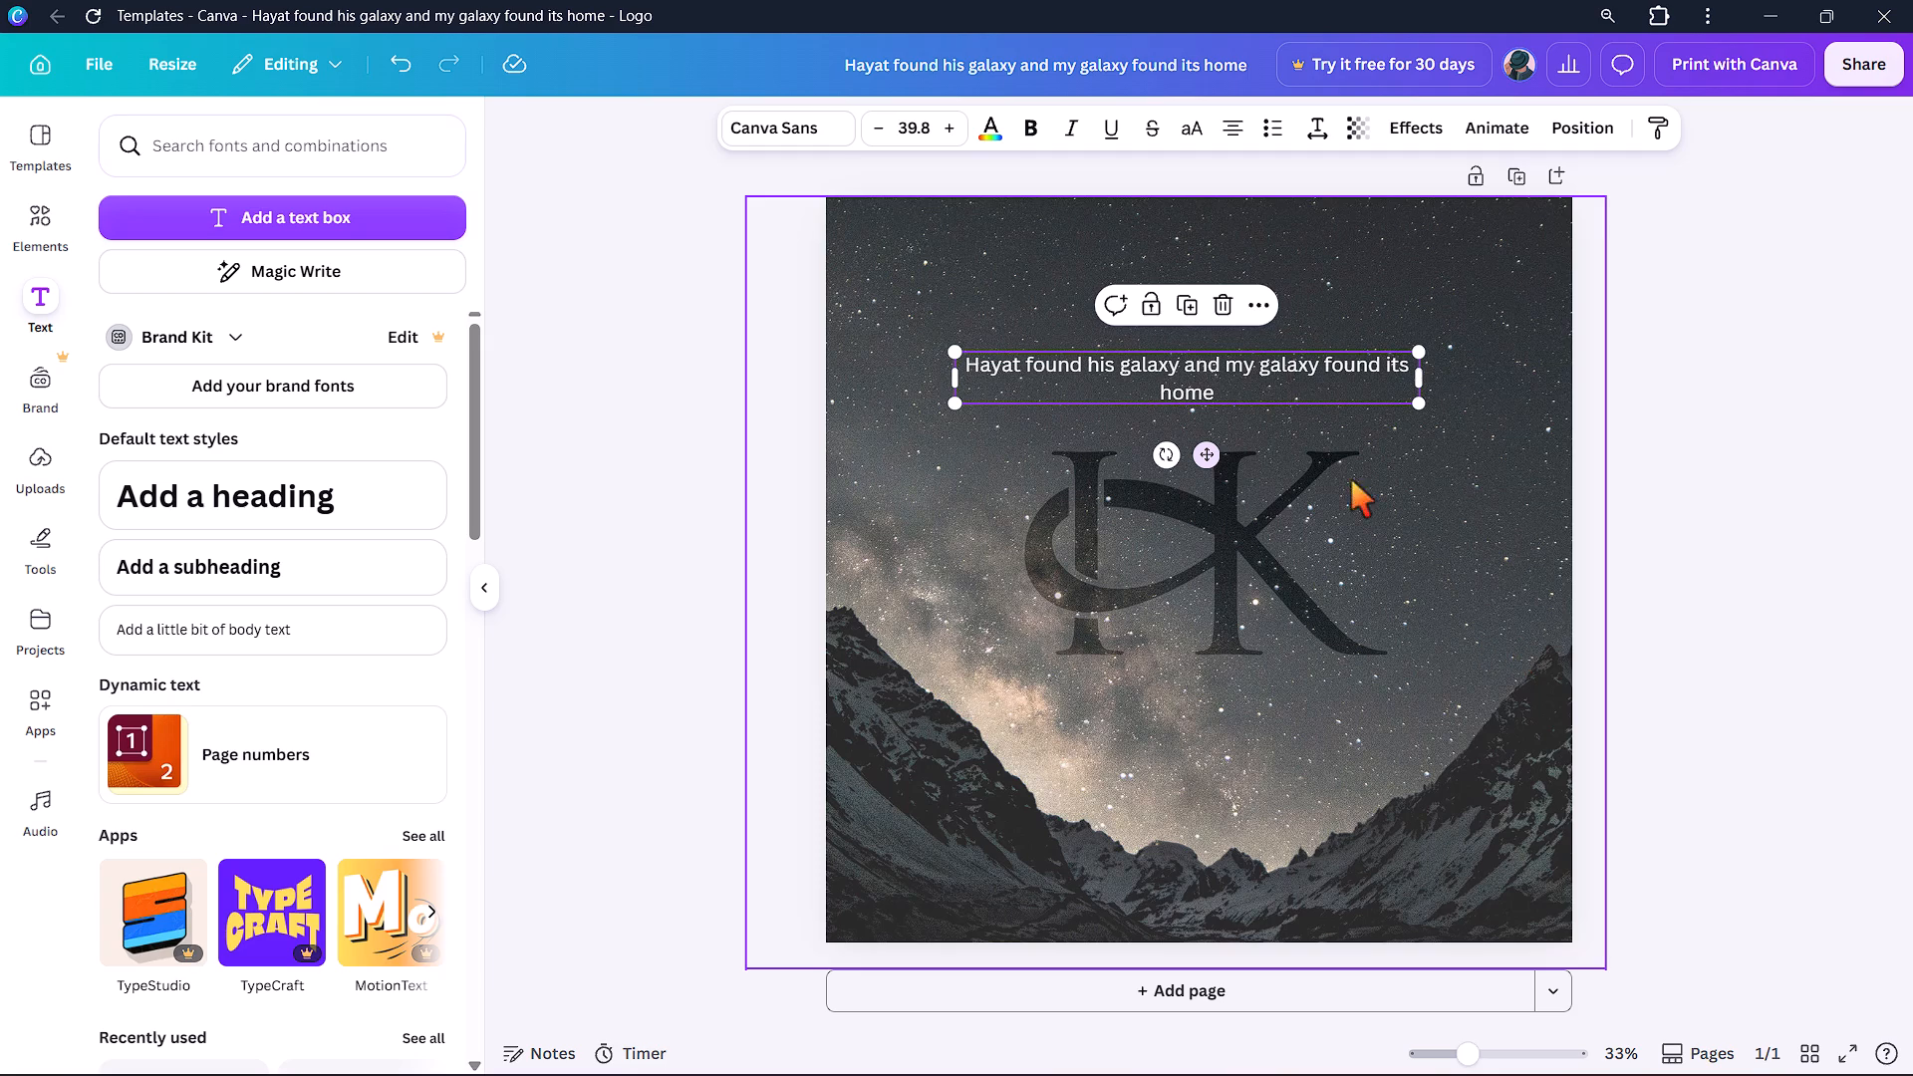
# Replace the tagline's last word "home" with "life".
pyautogui.click(1227, 390)
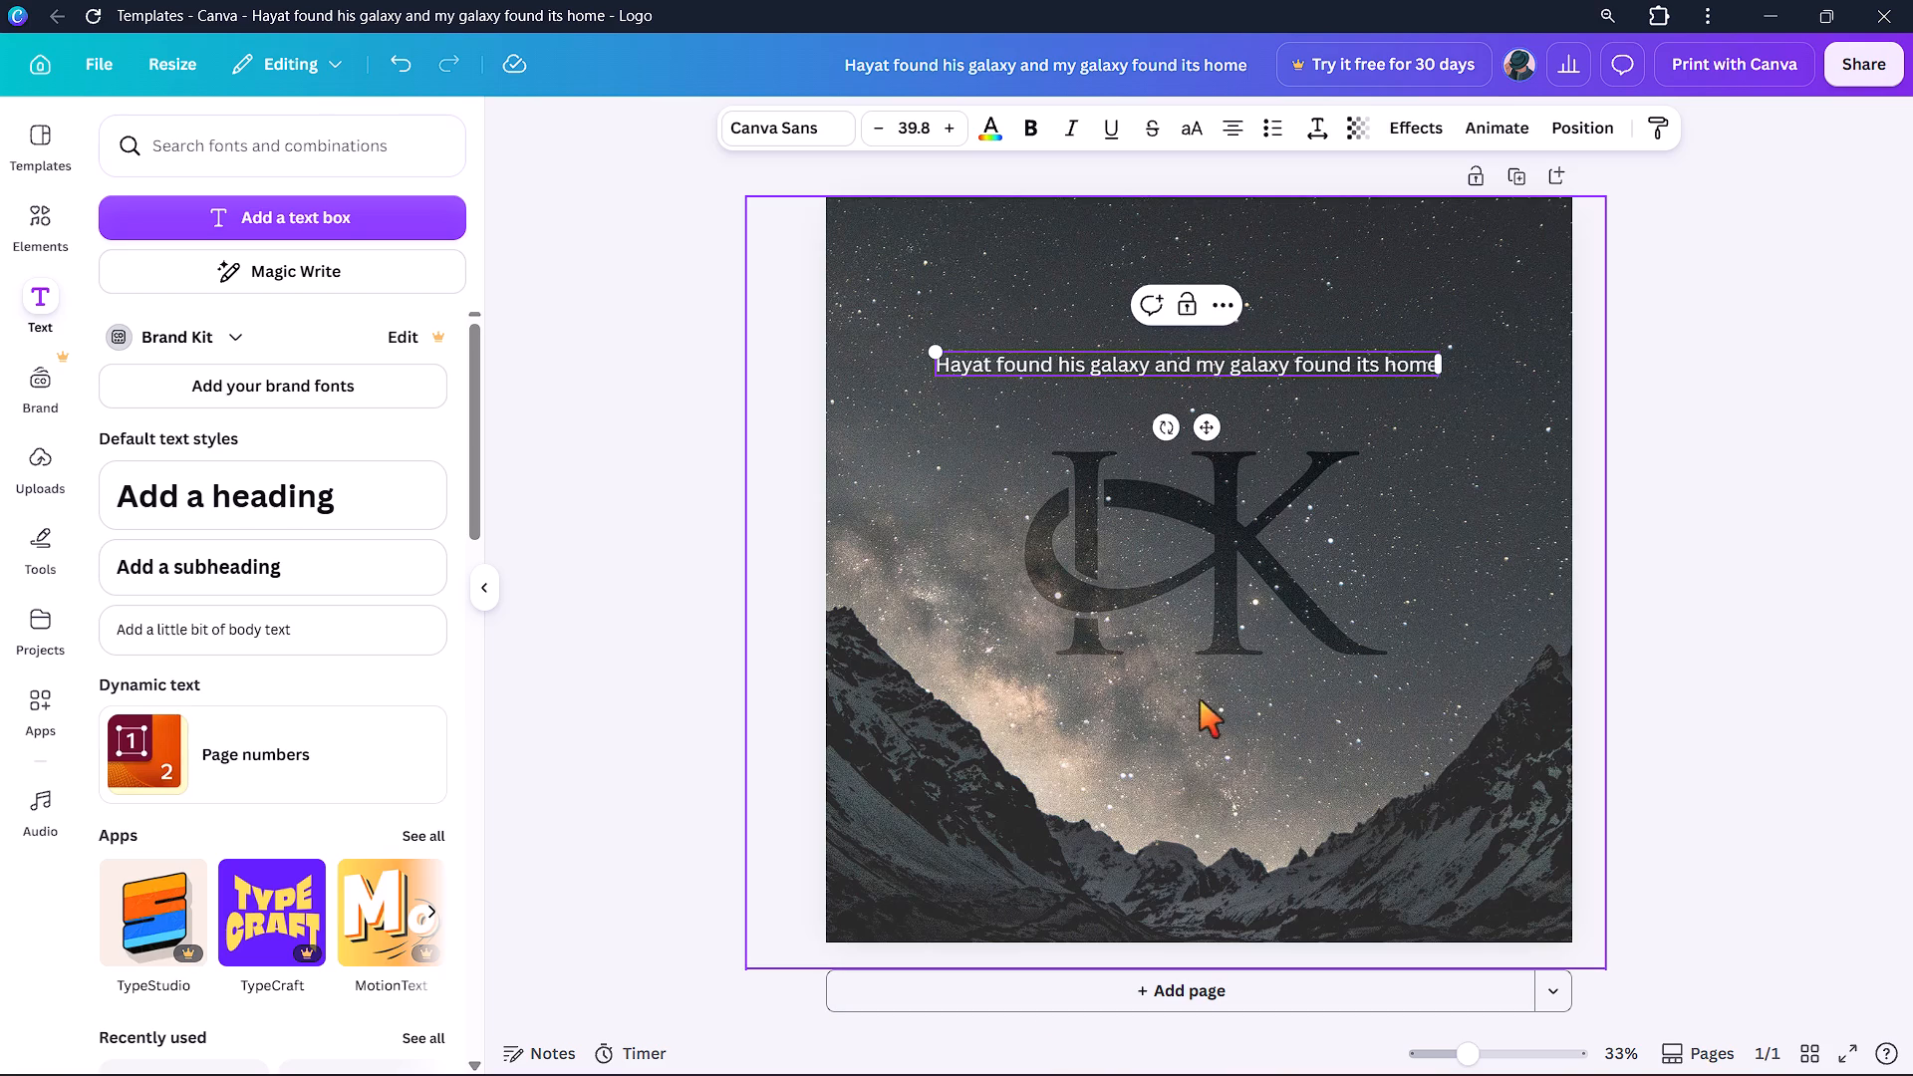
pyautogui.click(1434, 363)
pyautogui.doubleClick(1422, 363)
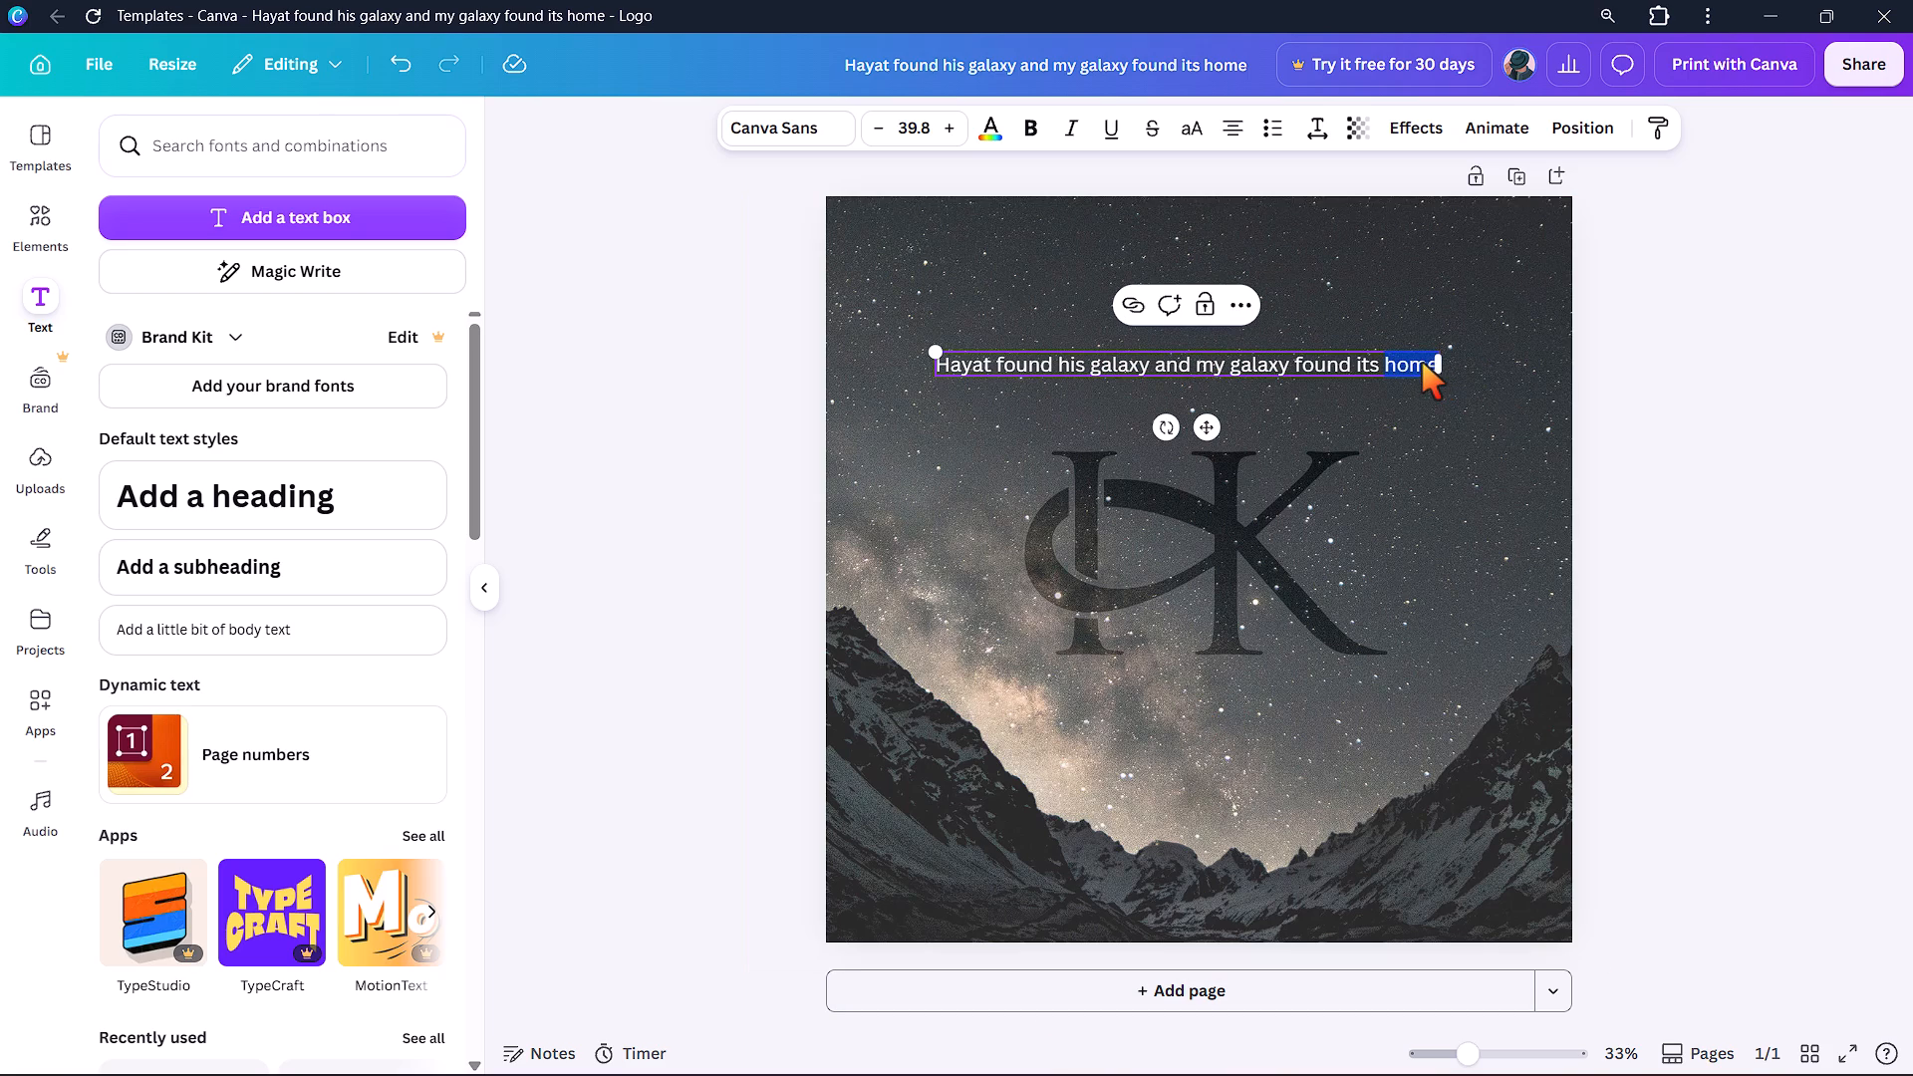
pyautogui.press('BackSpace')
pyautogui.write('life')
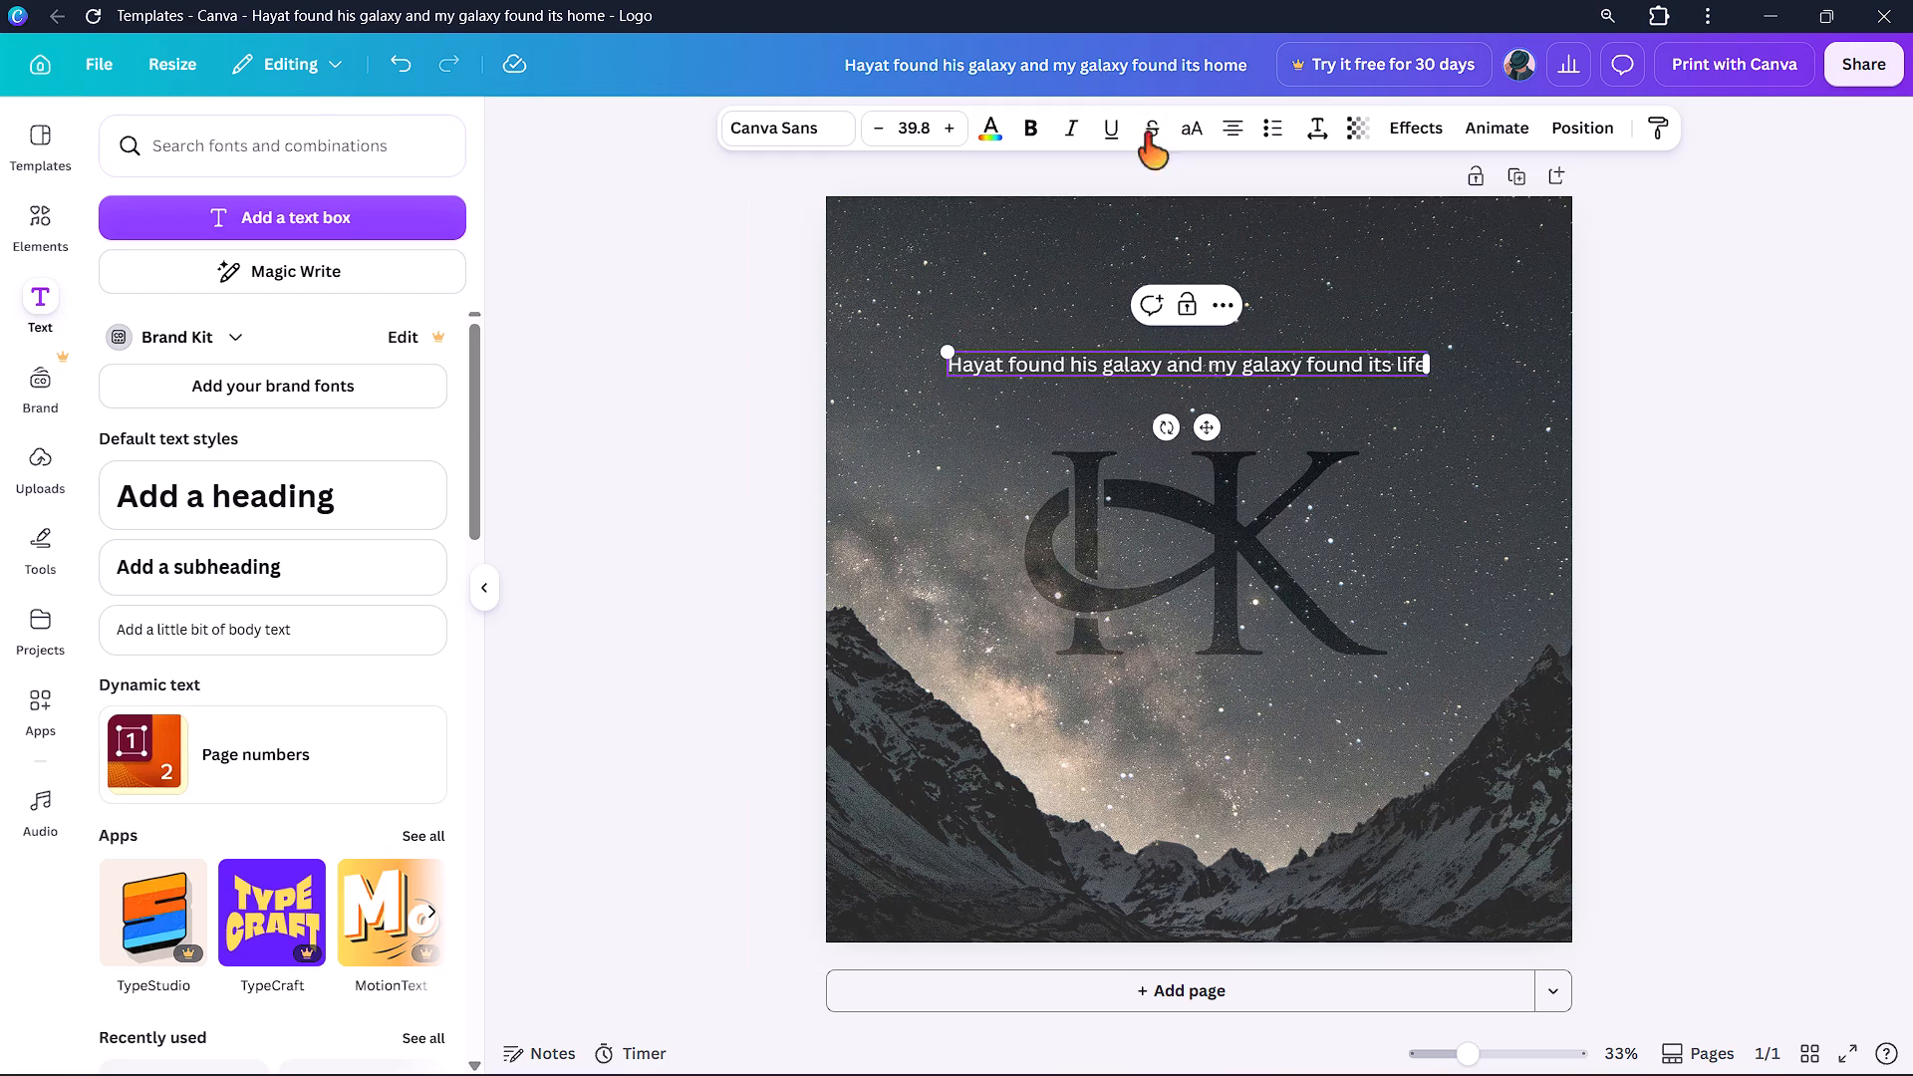
# Recolour the entire tagline text to black (#000000).
pyautogui.click(992, 129)
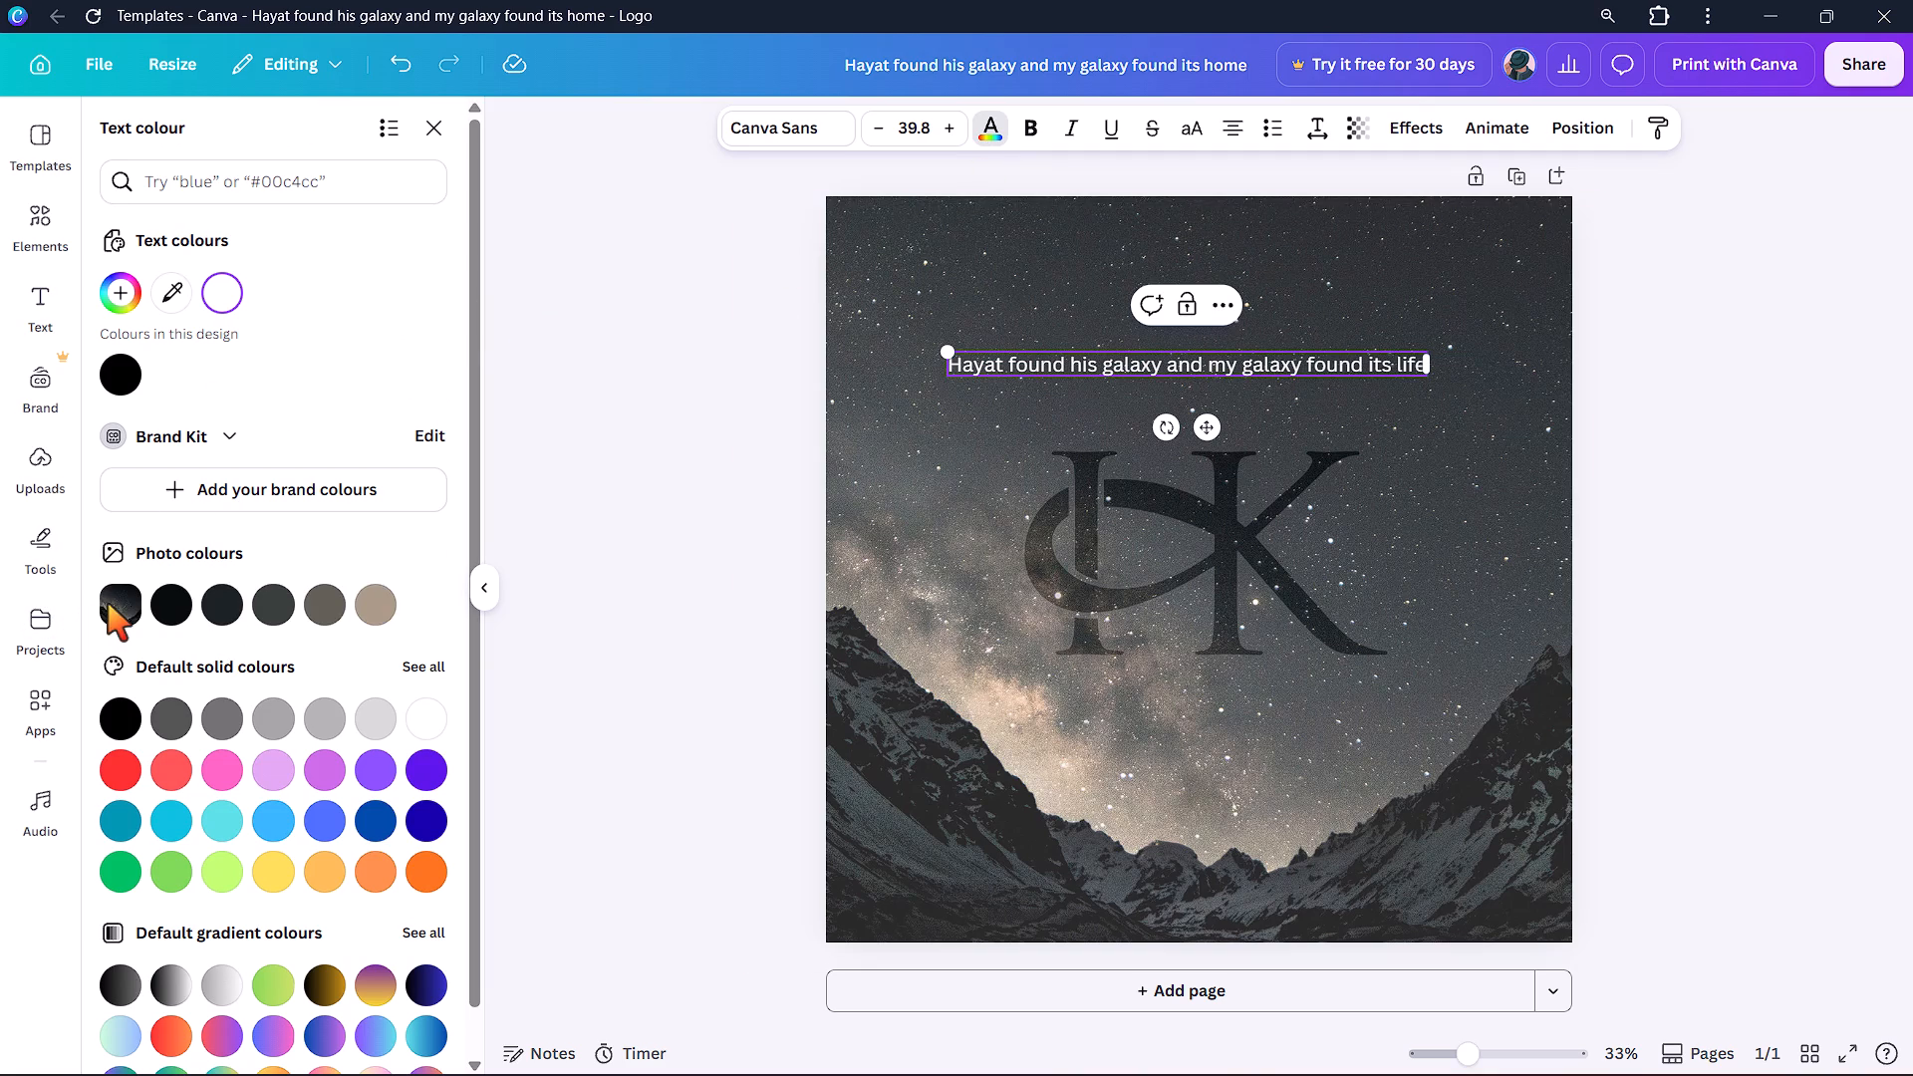
pyautogui.click(107, 383)
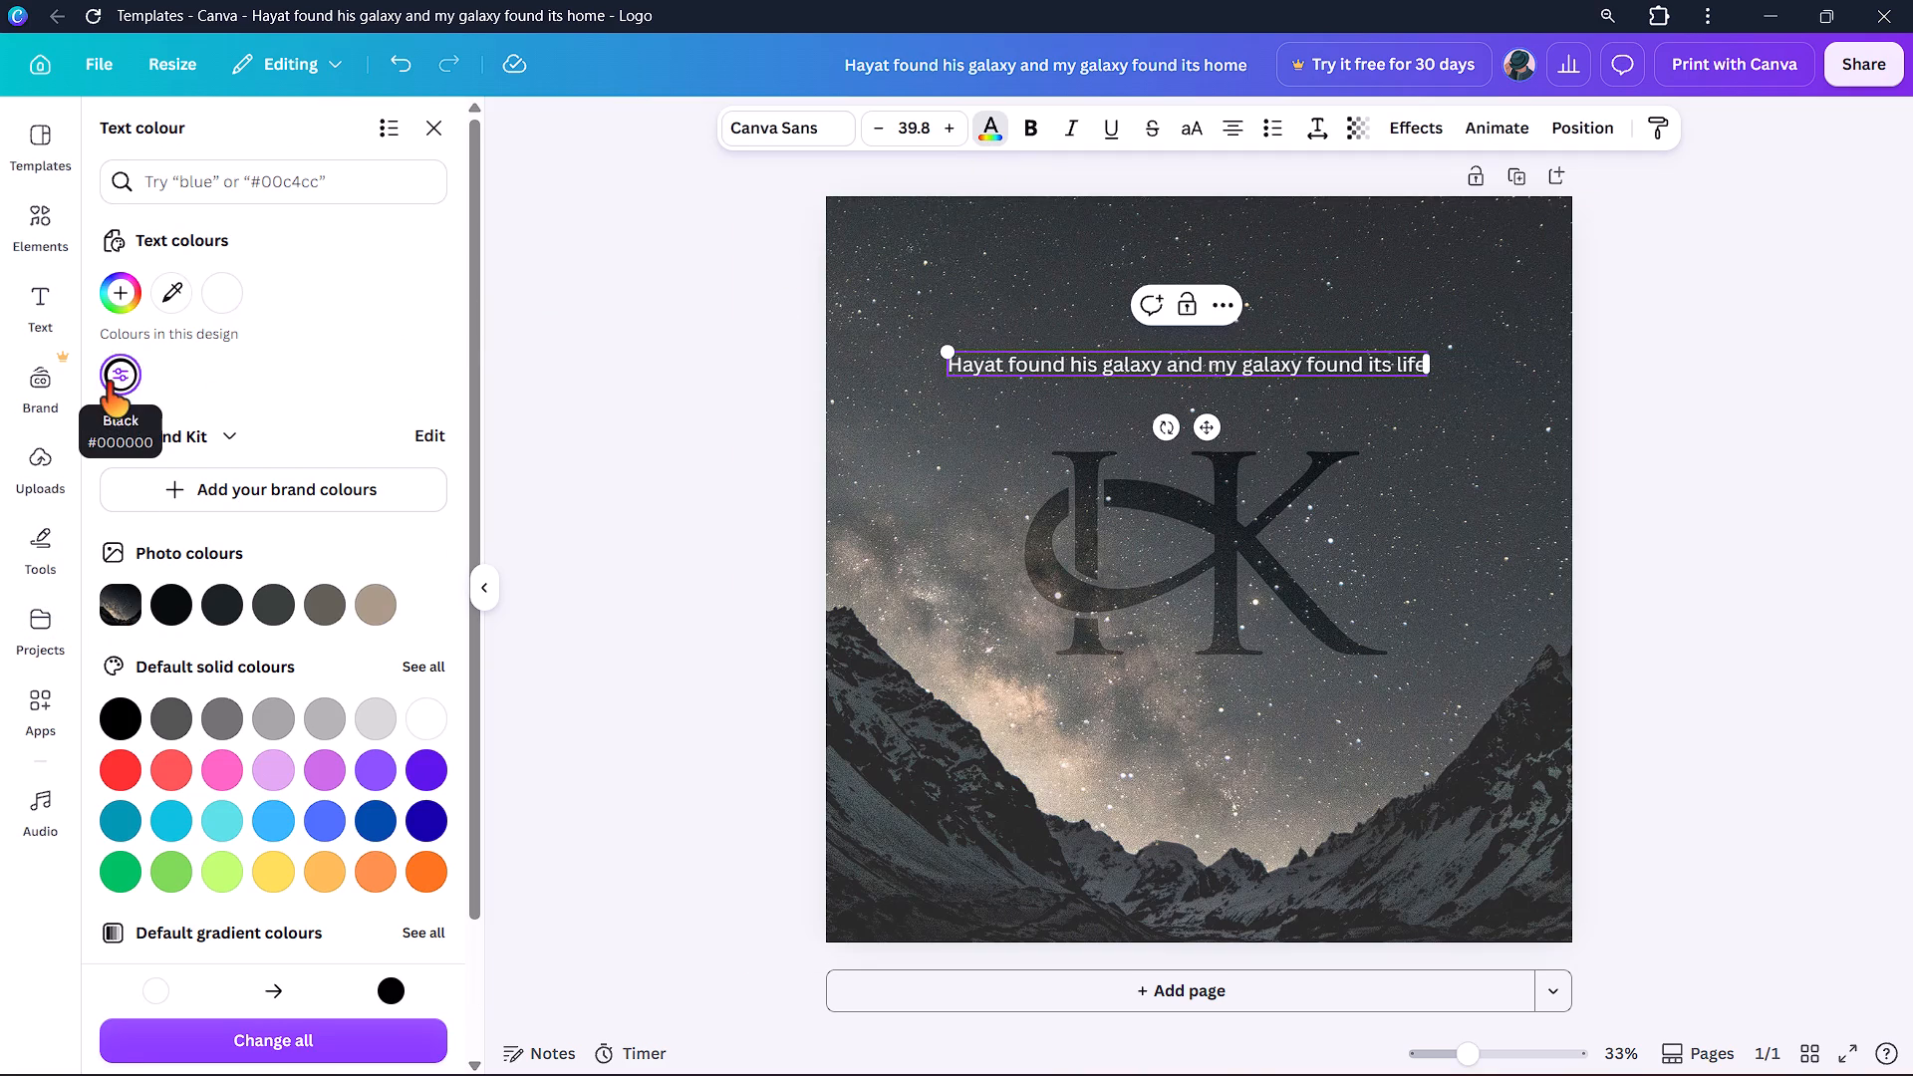
pyautogui.doubleClick(1000, 372)
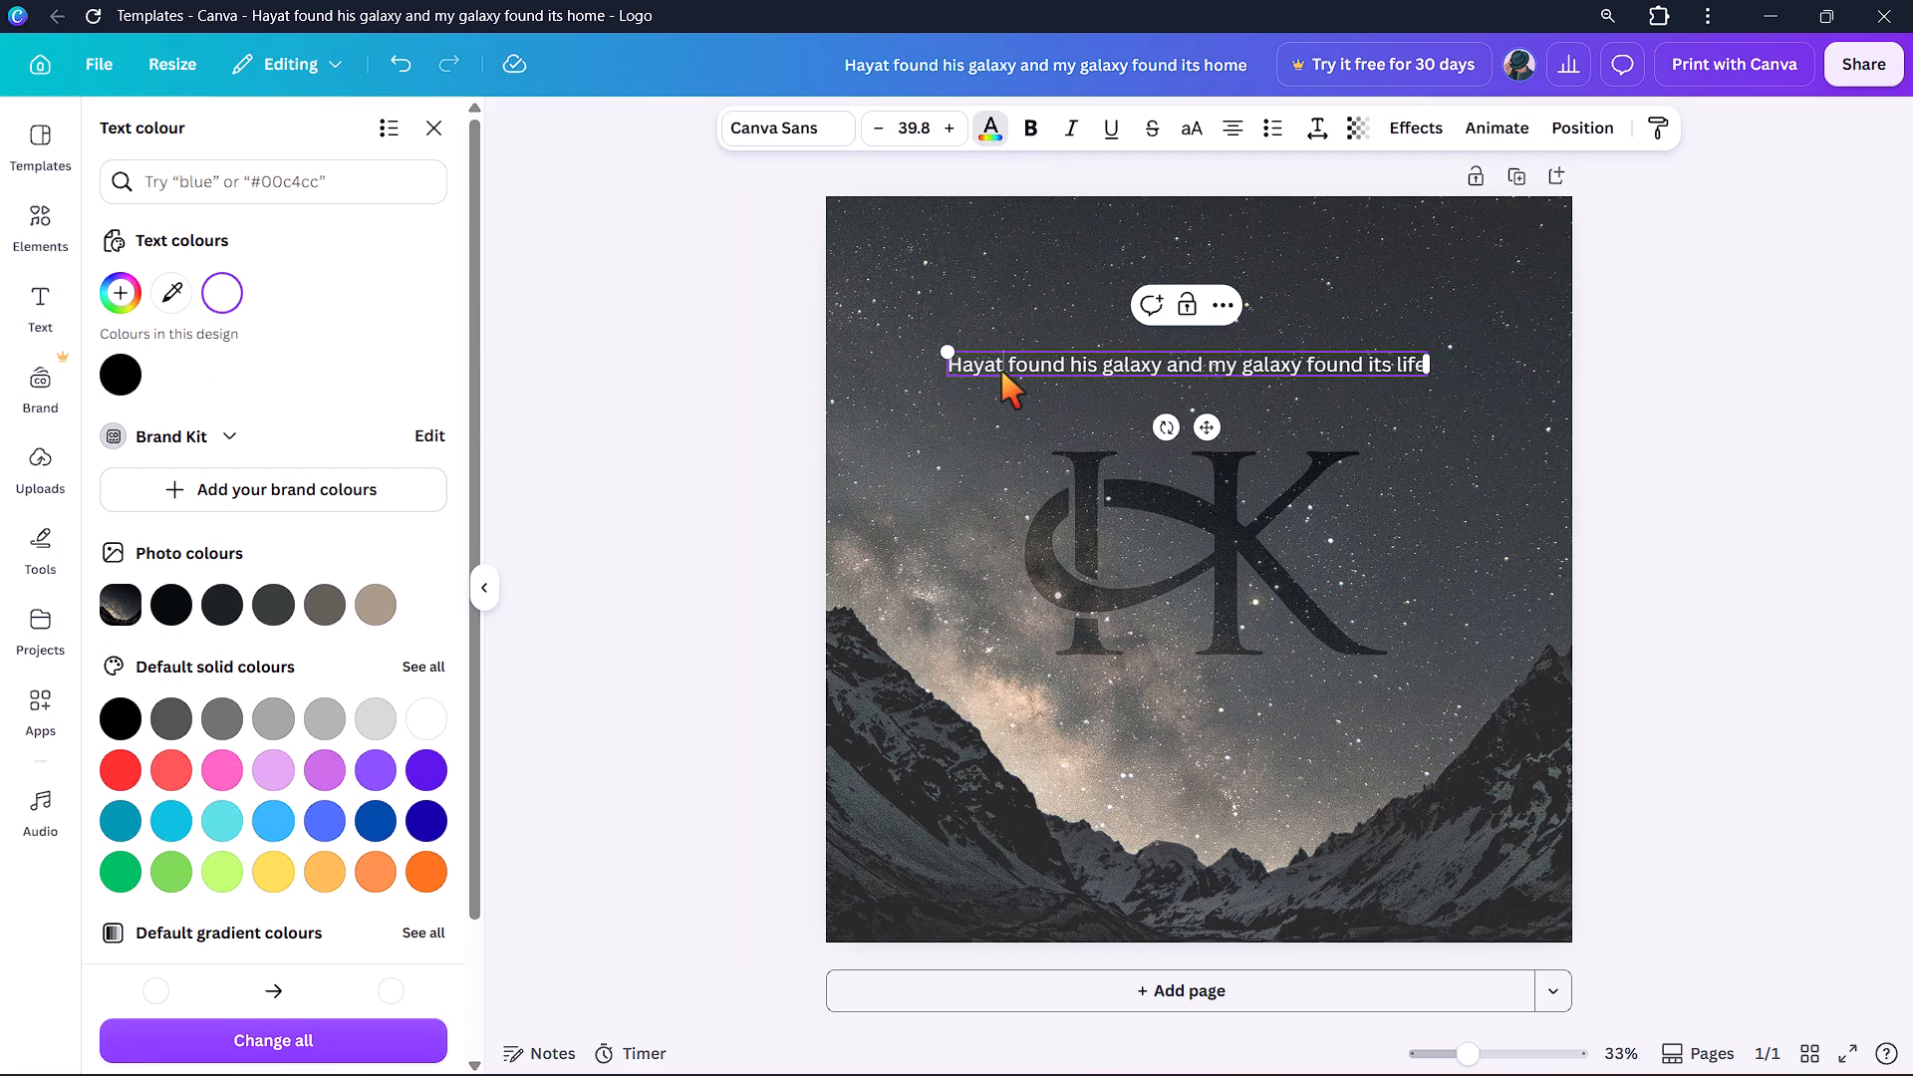
pyautogui.doubleClick(971, 363)
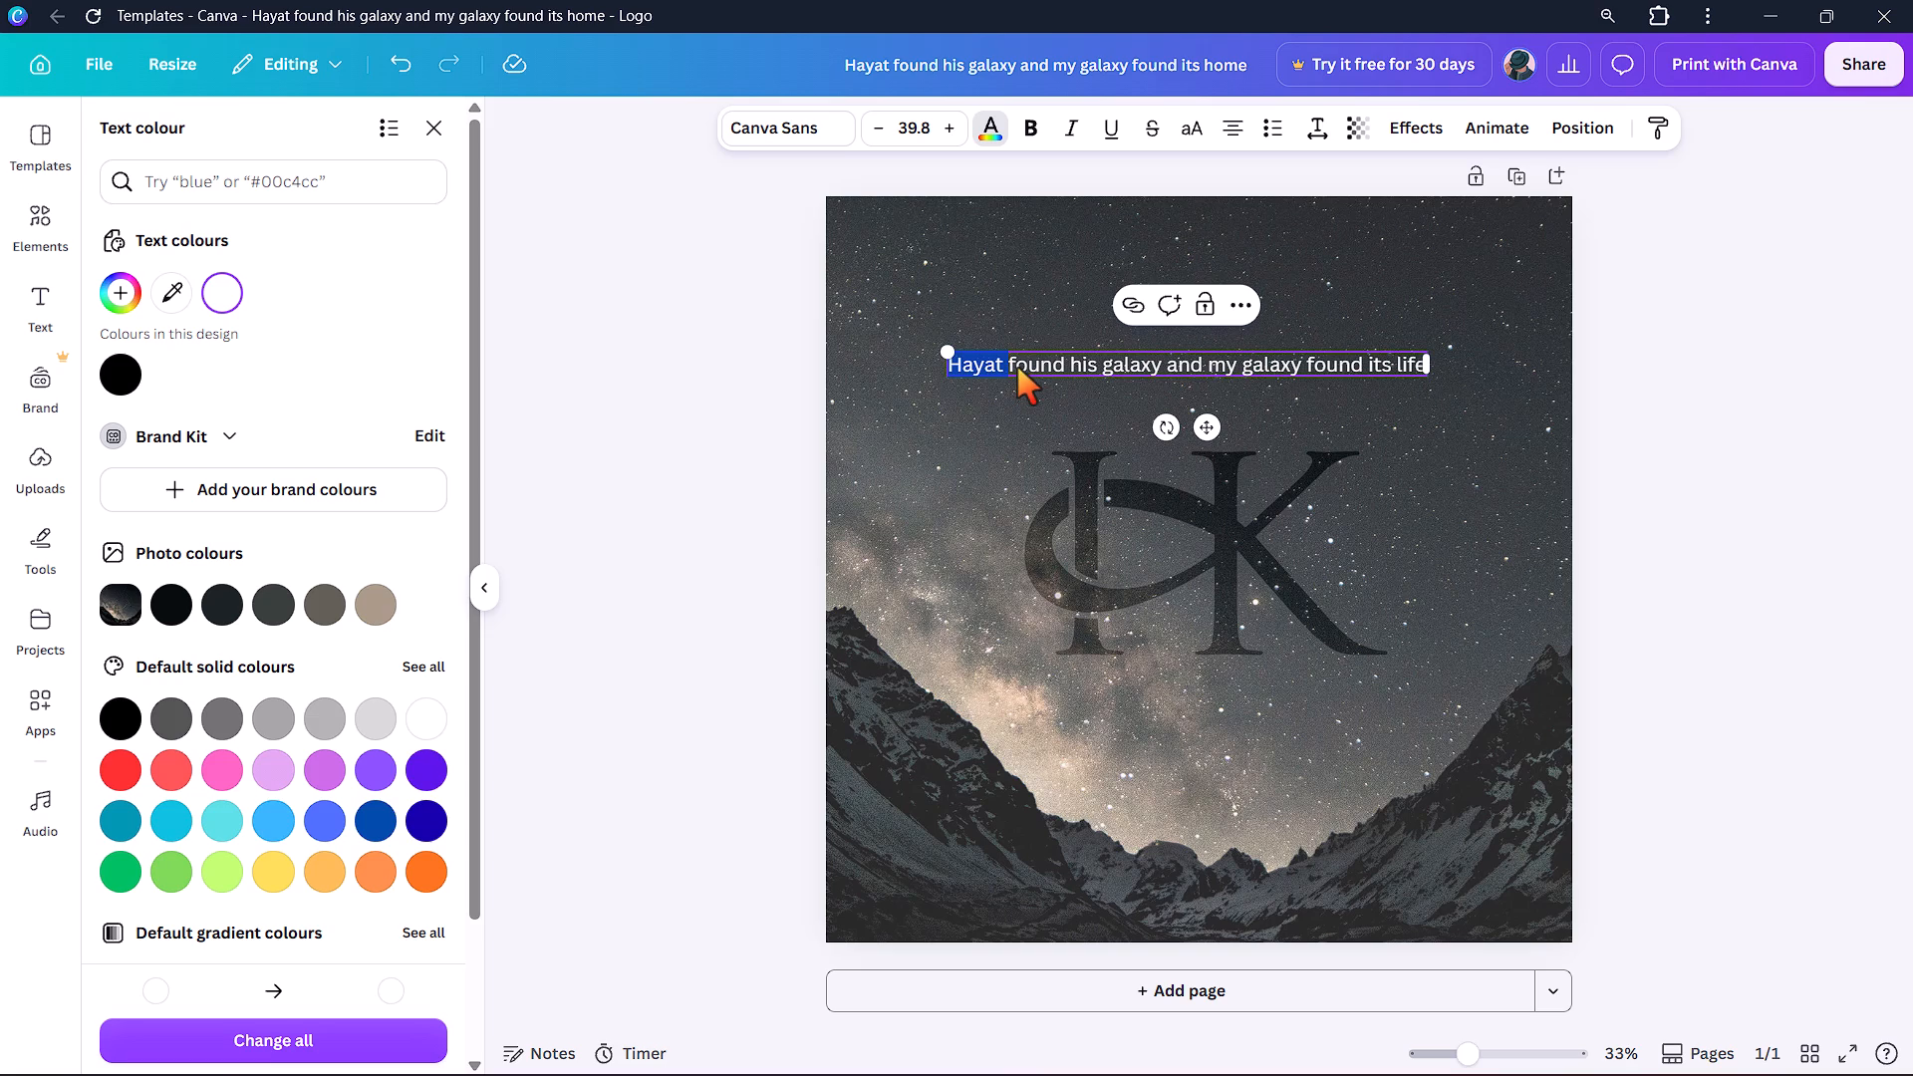
pyautogui.moveTo(1017, 368); pyautogui.dragTo(1410, 358)
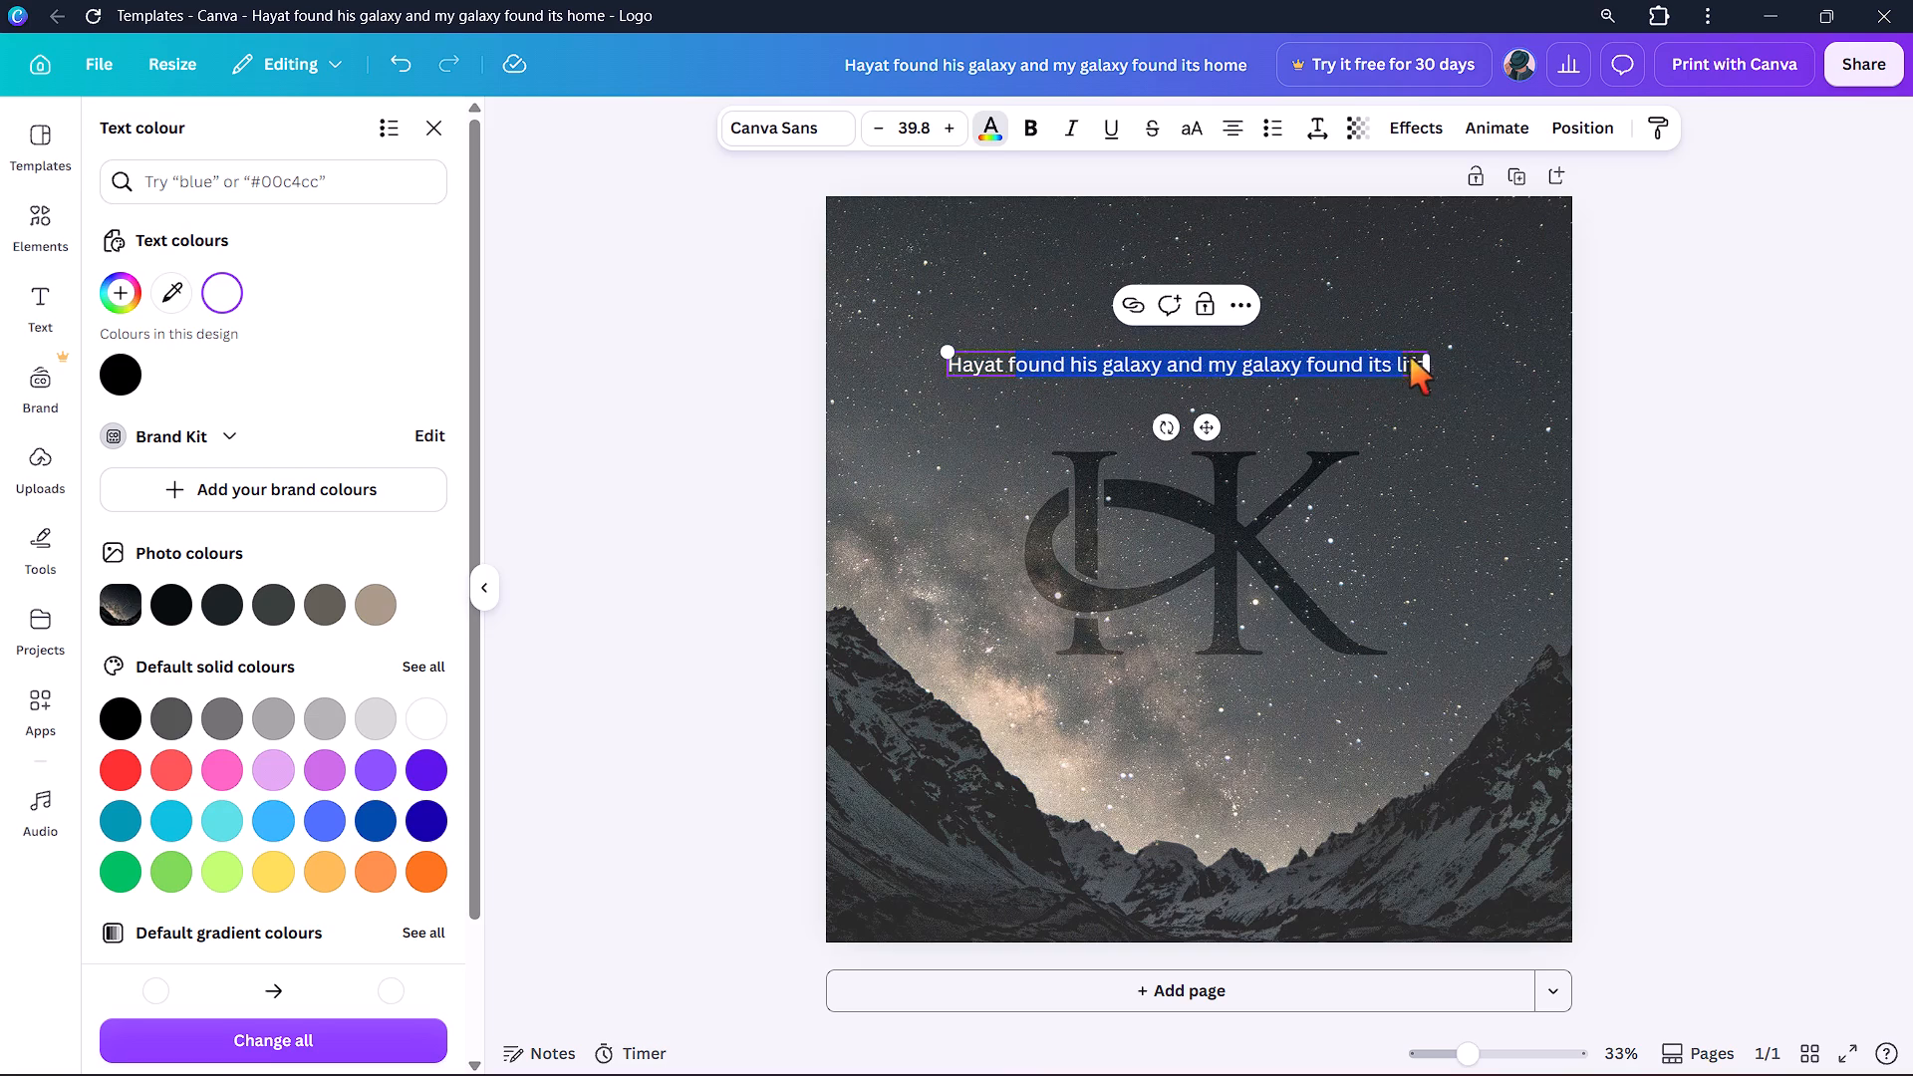
pyautogui.moveTo(1410, 358); pyautogui.dragTo(1418, 358)
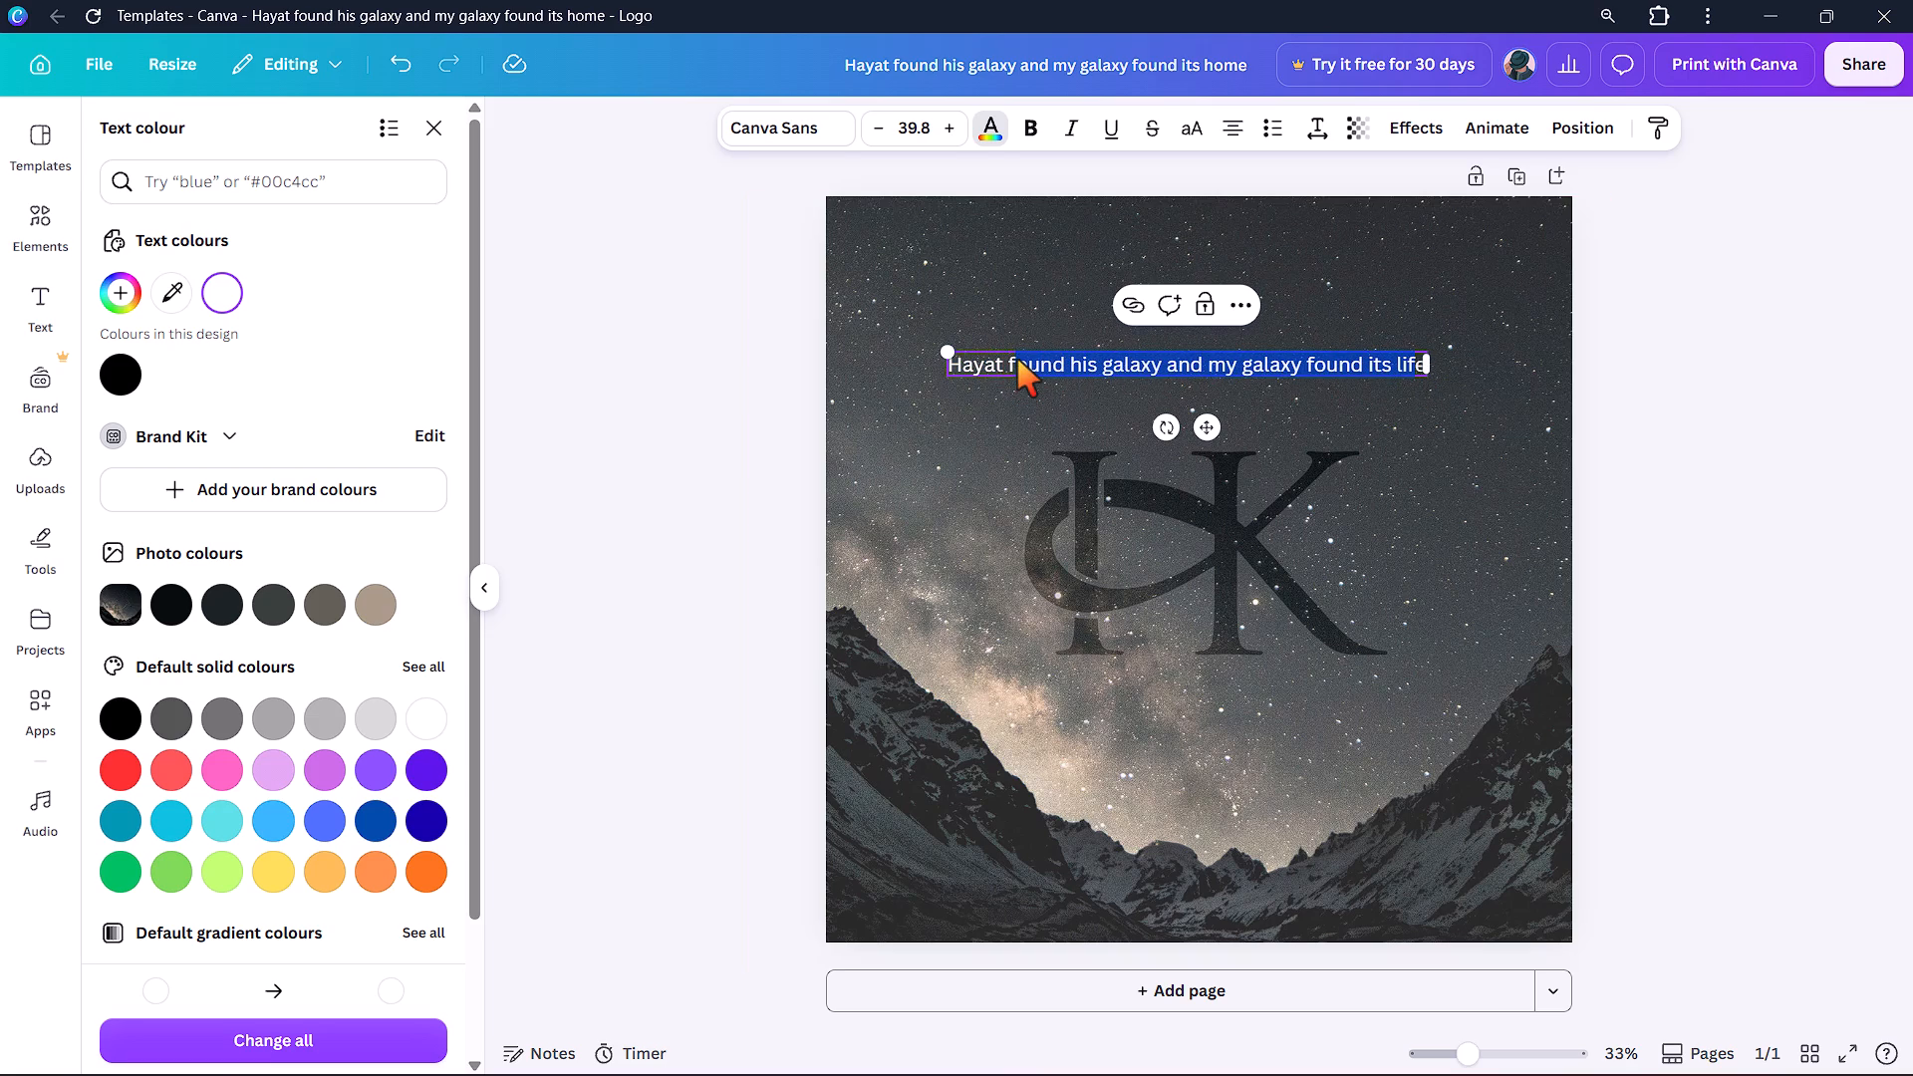
pyautogui.click(1017, 360)
pyautogui.moveTo(959, 359); pyautogui.dragTo(1368, 375)
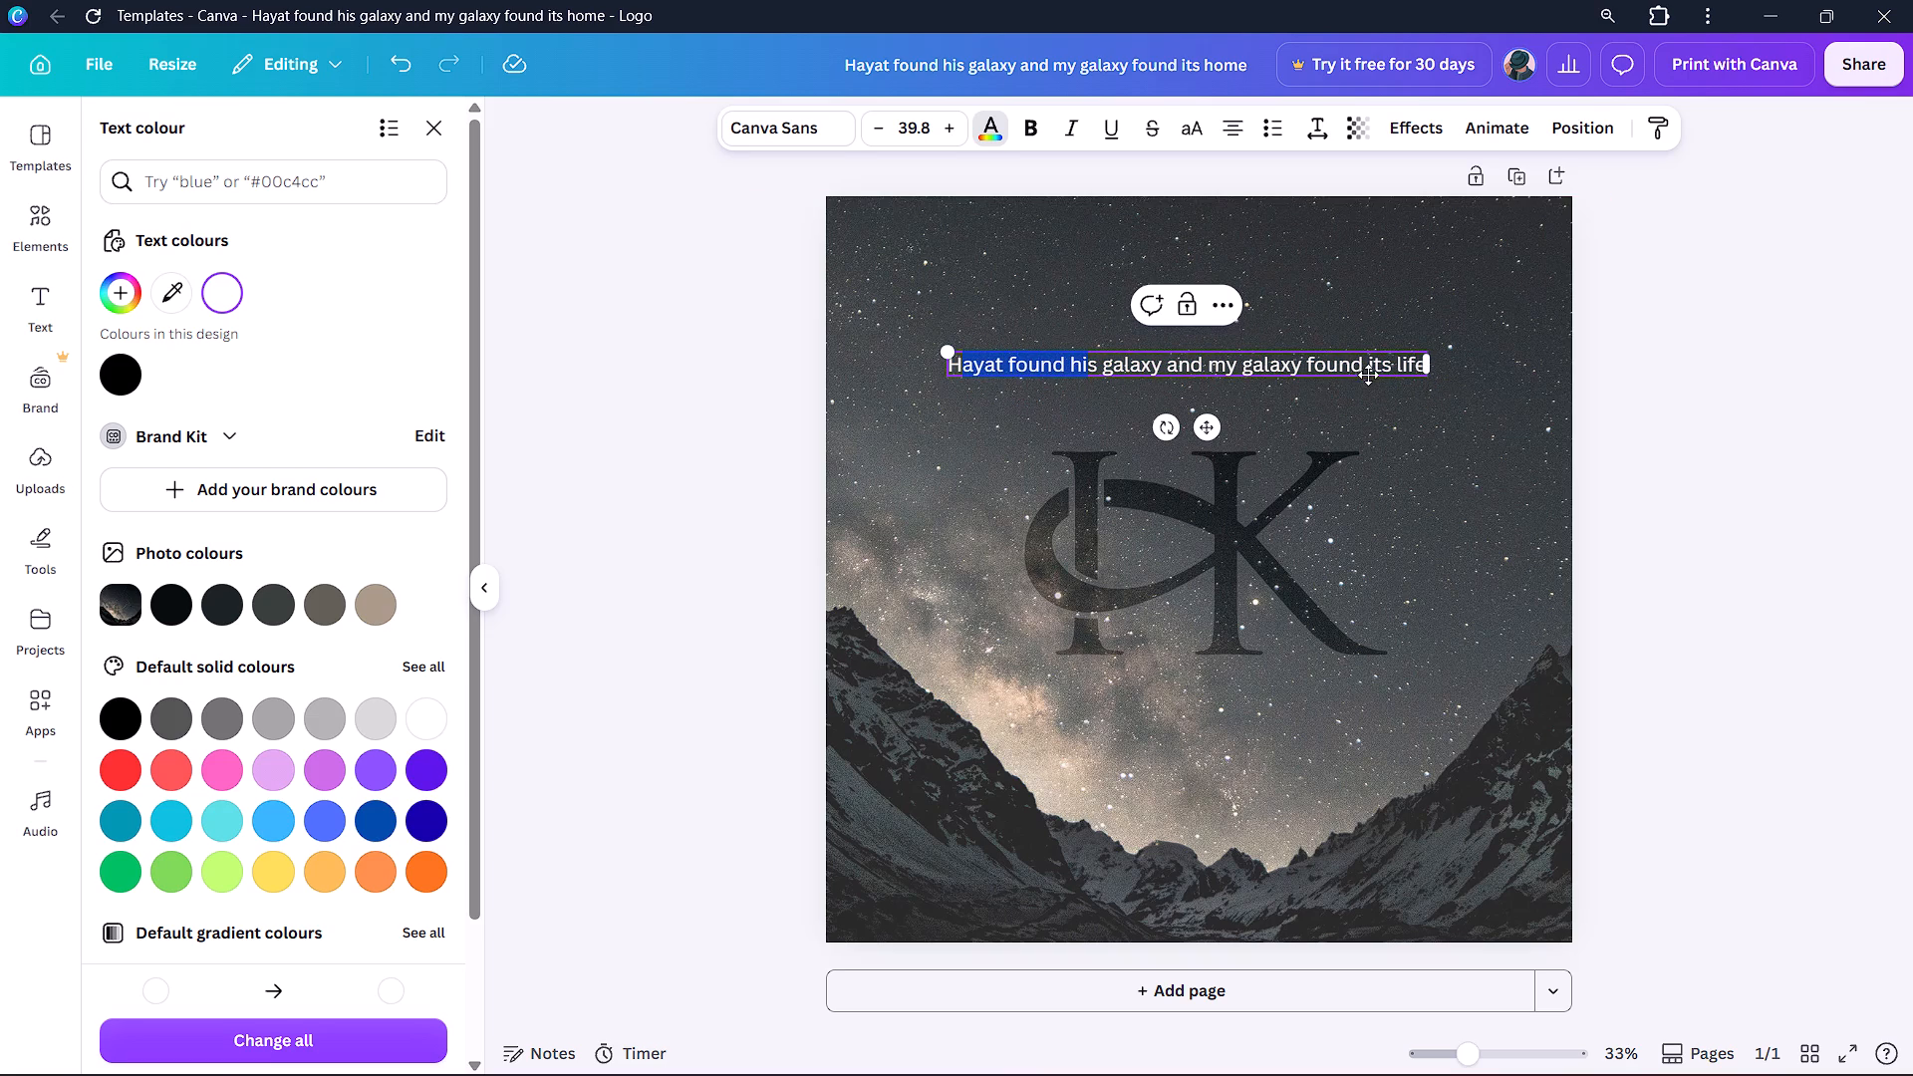
pyautogui.moveTo(1368, 375); pyautogui.dragTo(1421, 364)
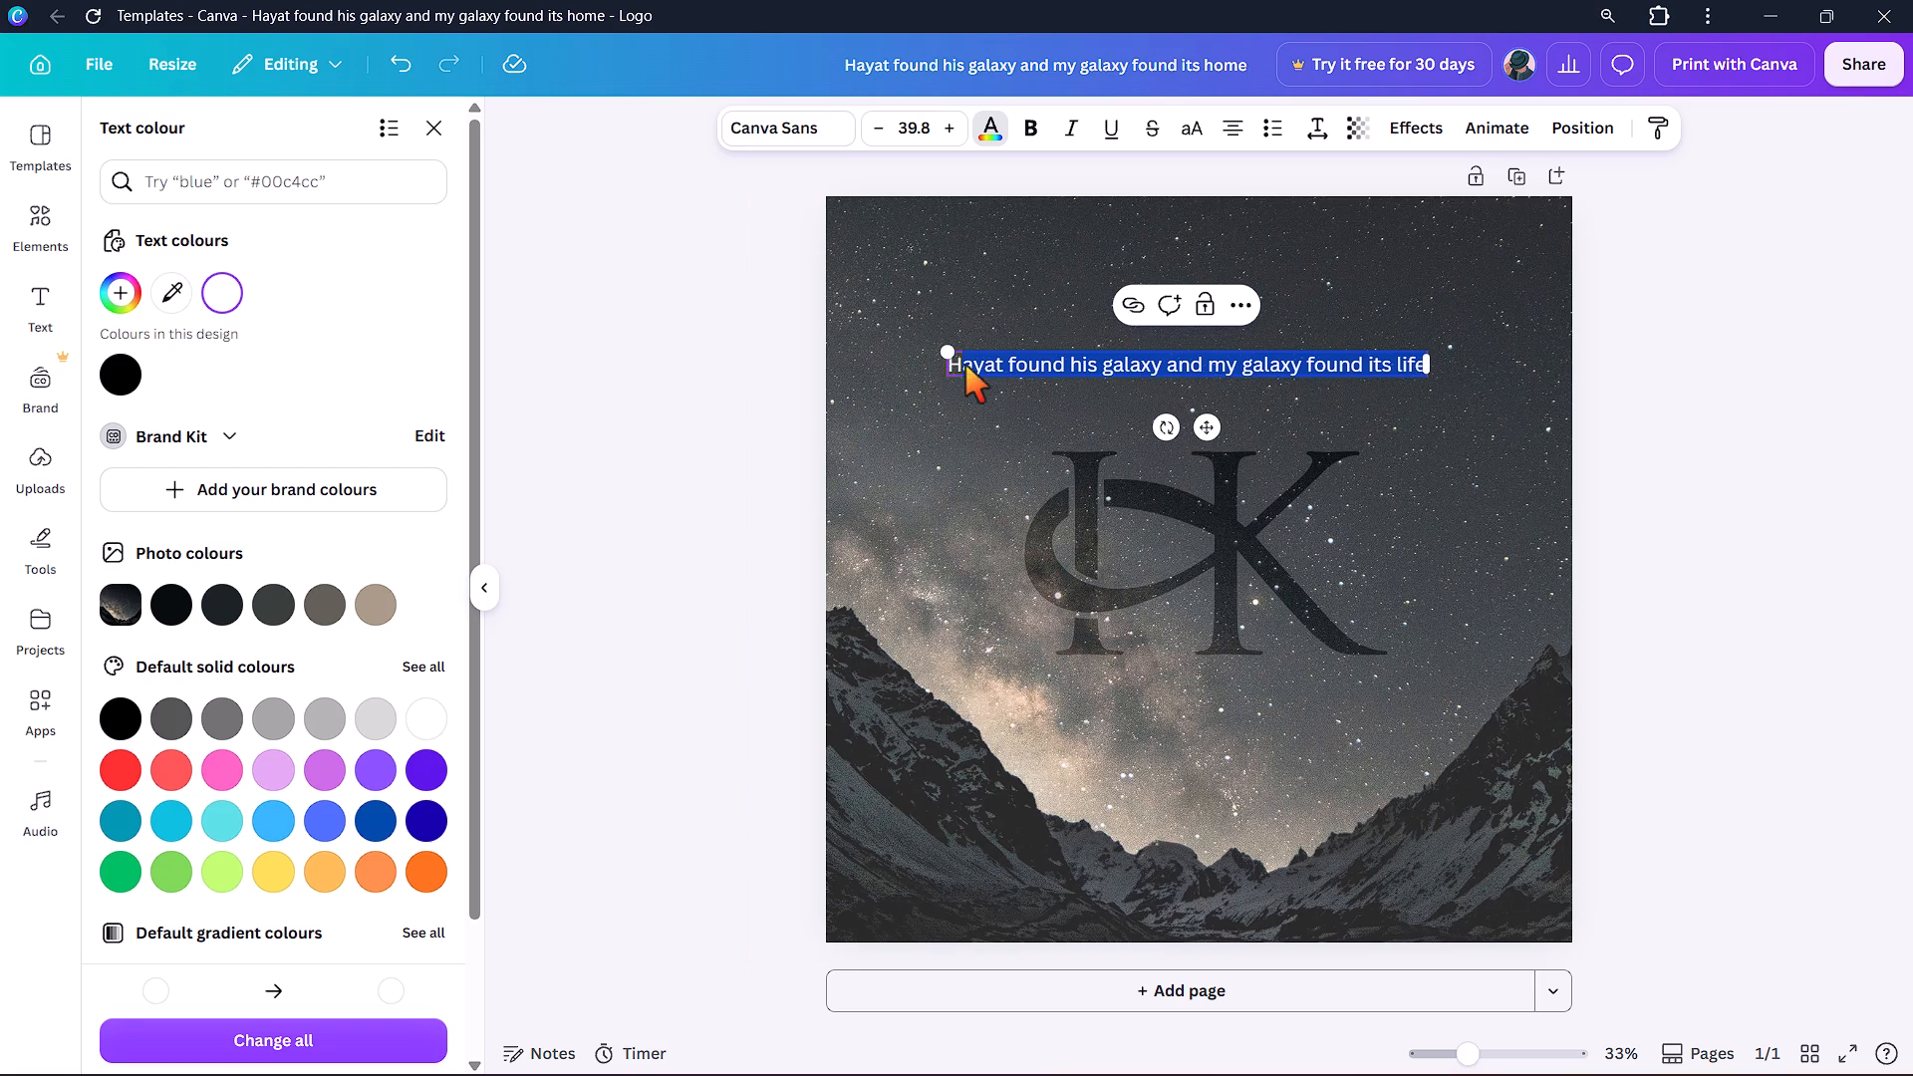
pyautogui.click(950, 367)
pyautogui.doubleClick(950, 367)
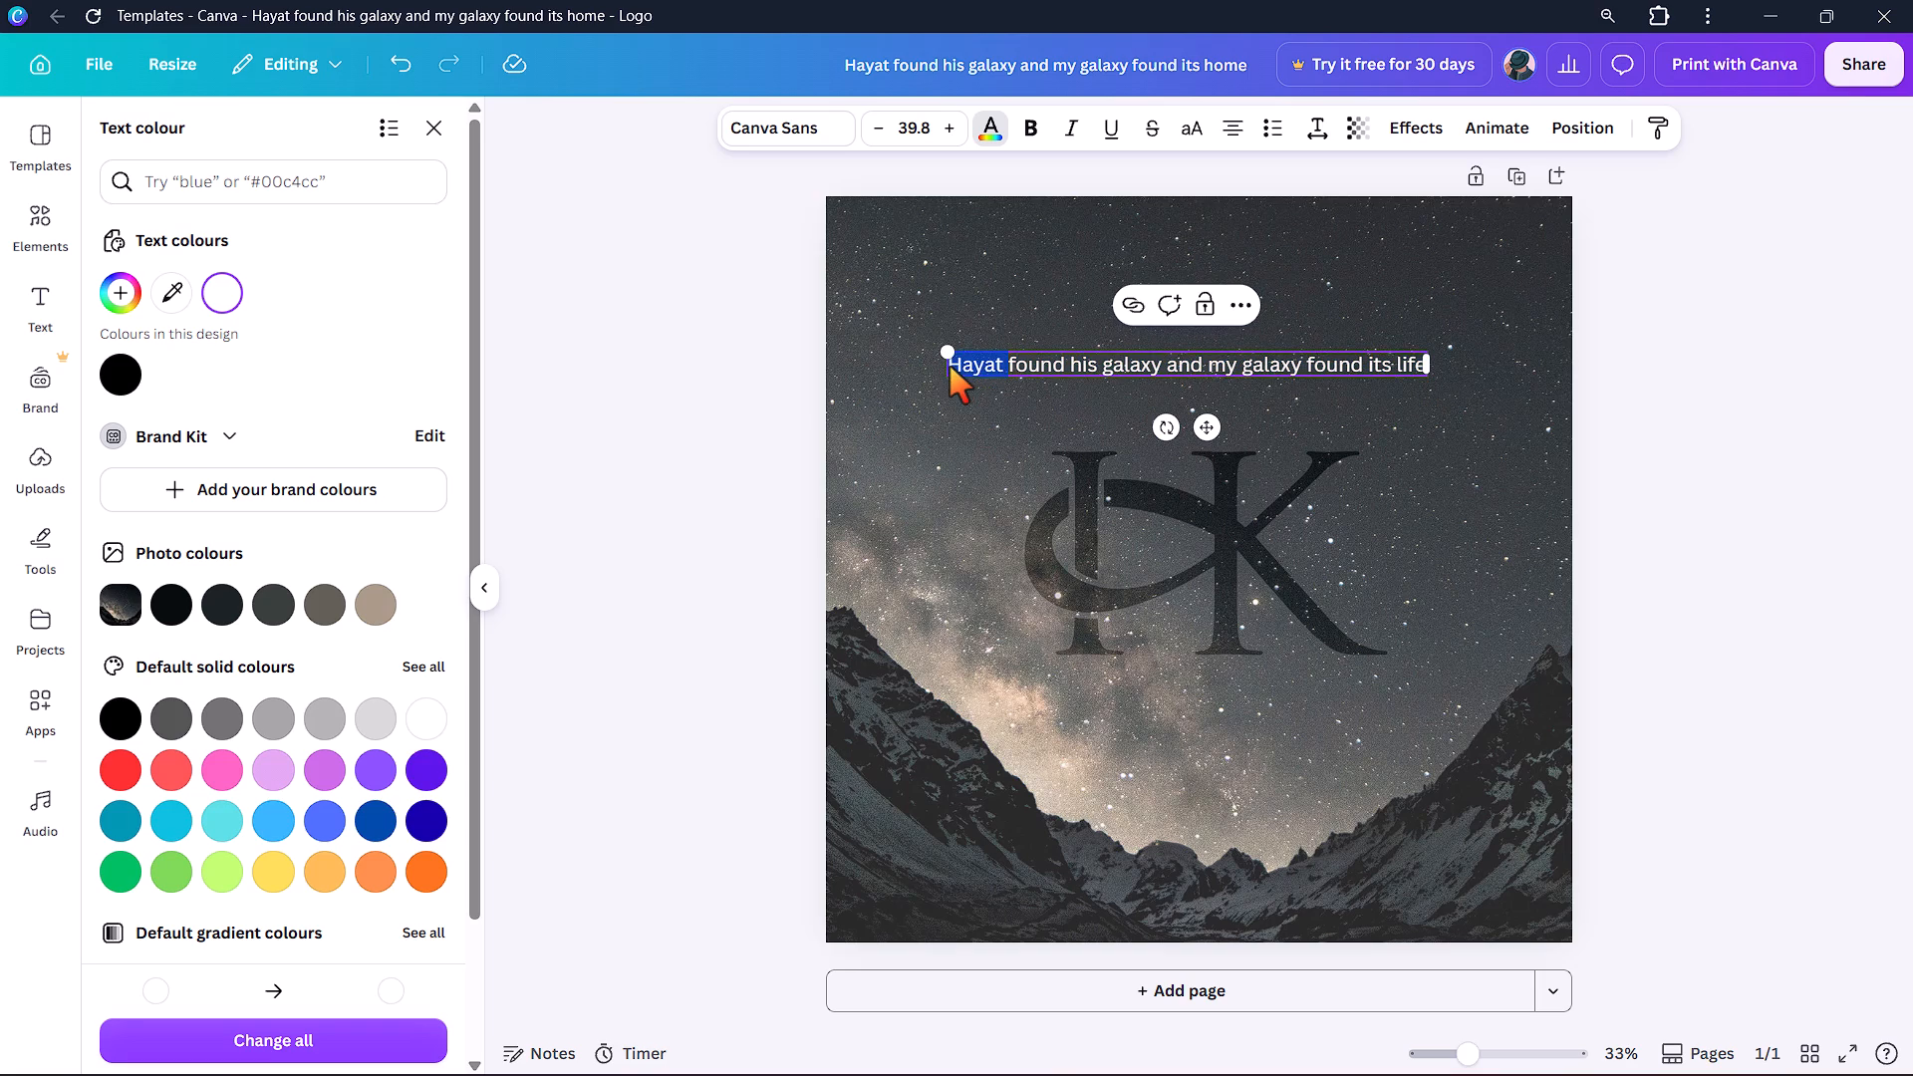
pyautogui.moveTo(1002, 374); pyautogui.dragTo(1167, 367)
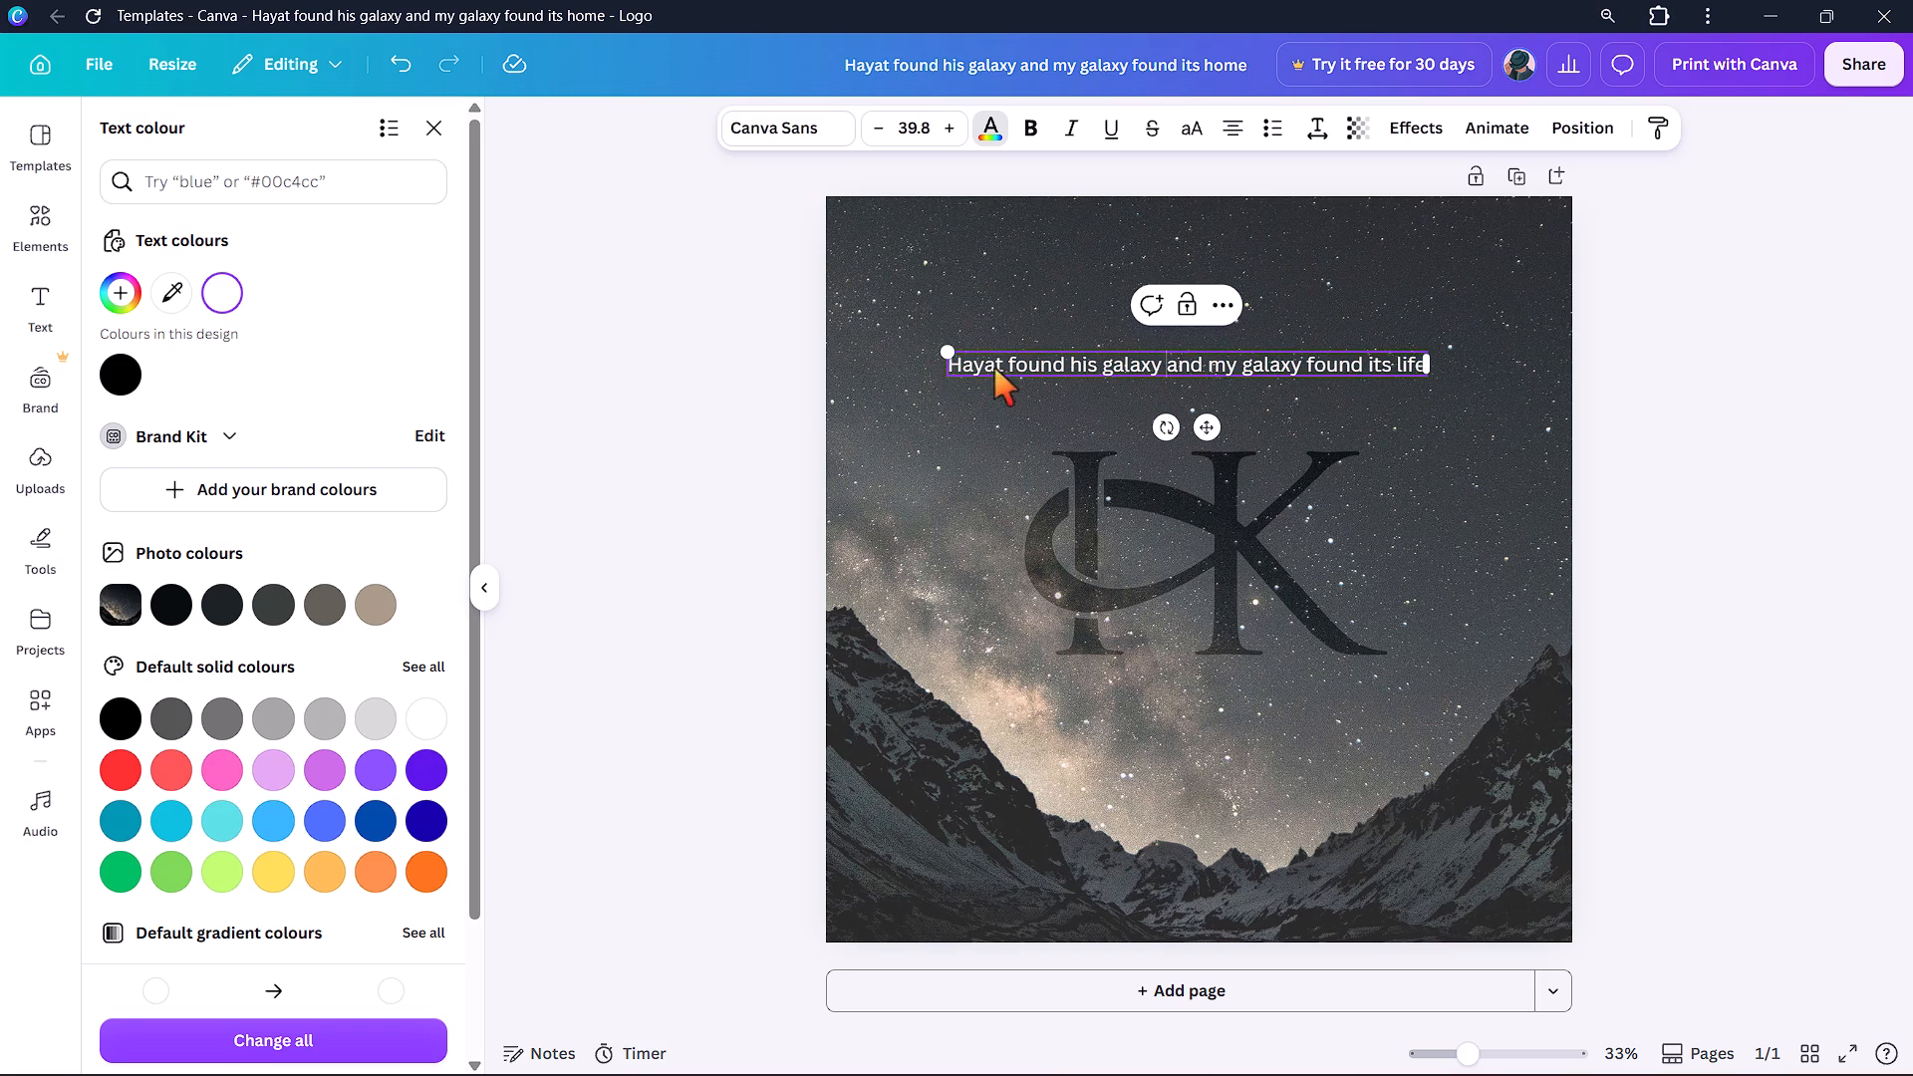
pyautogui.doubleClick(956, 370)
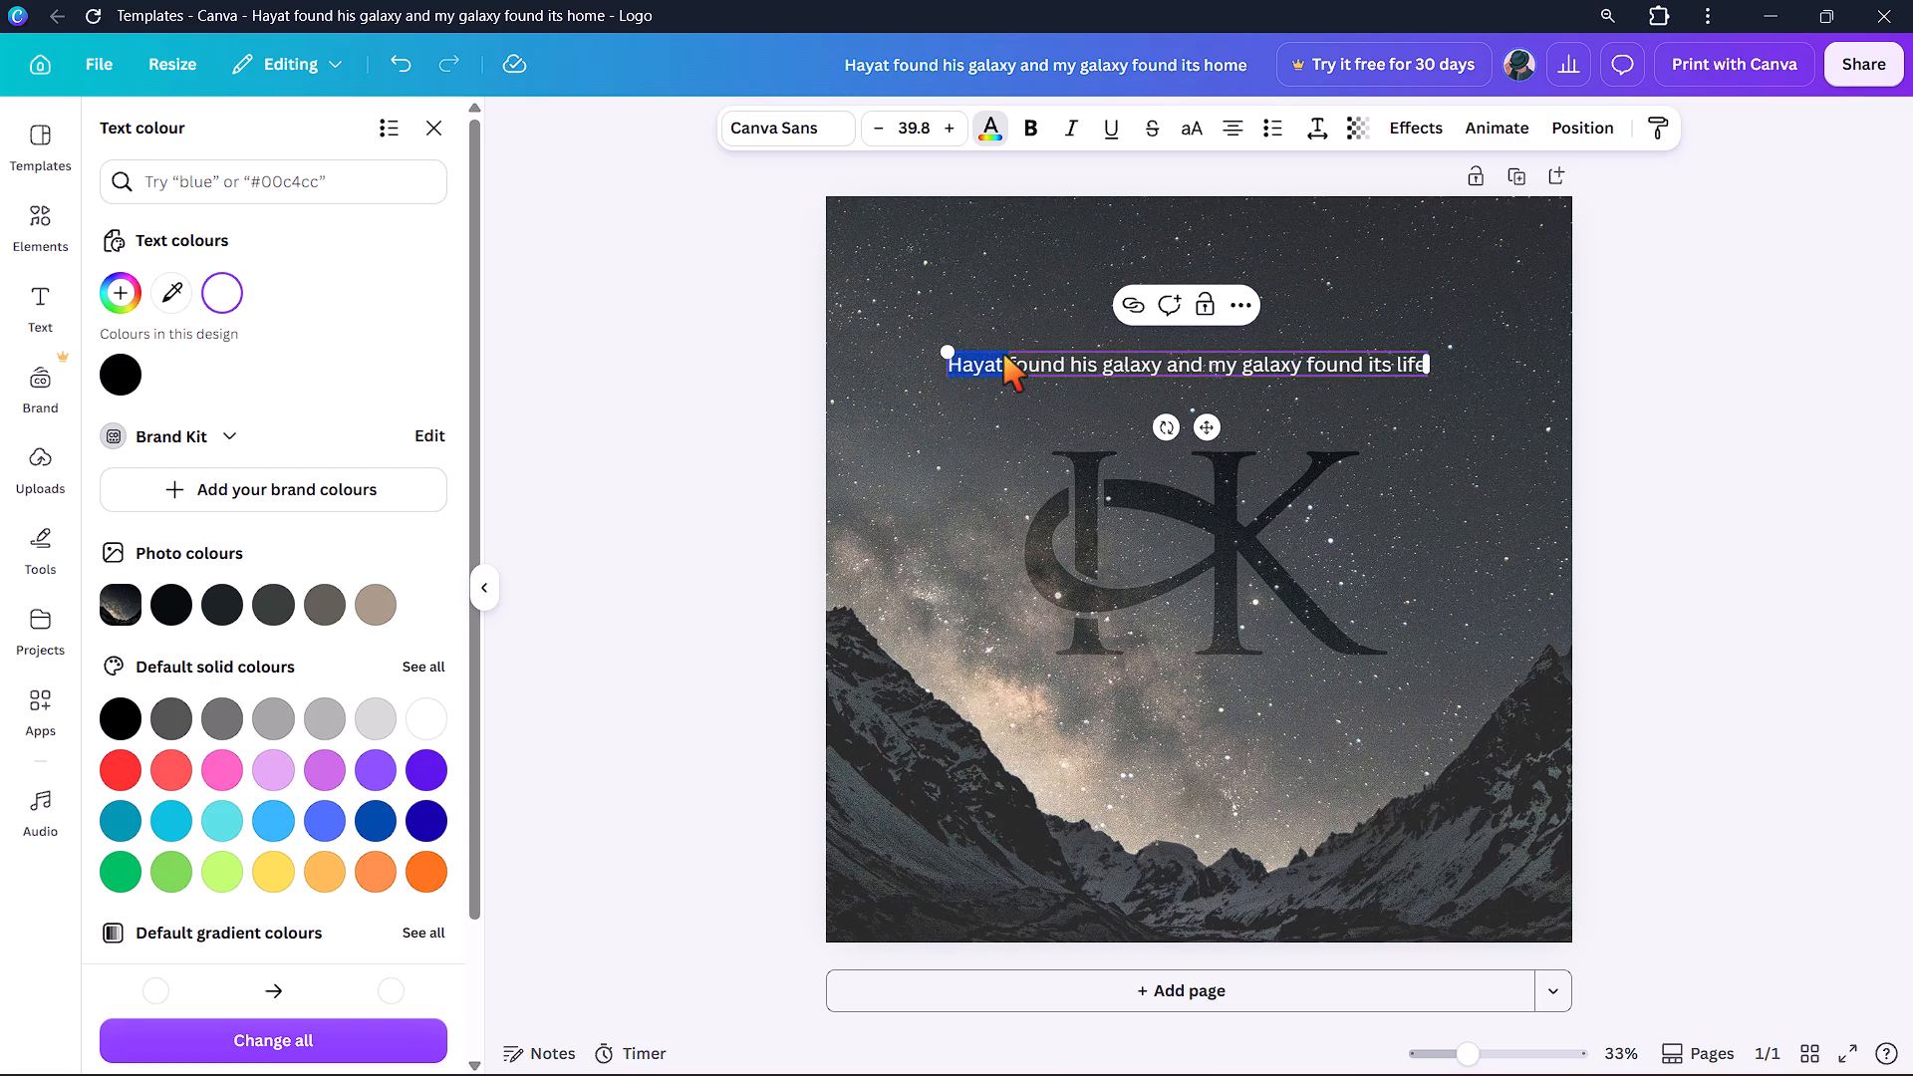
pyautogui.moveTo(1006, 354); pyautogui.dragTo(1116, 352)
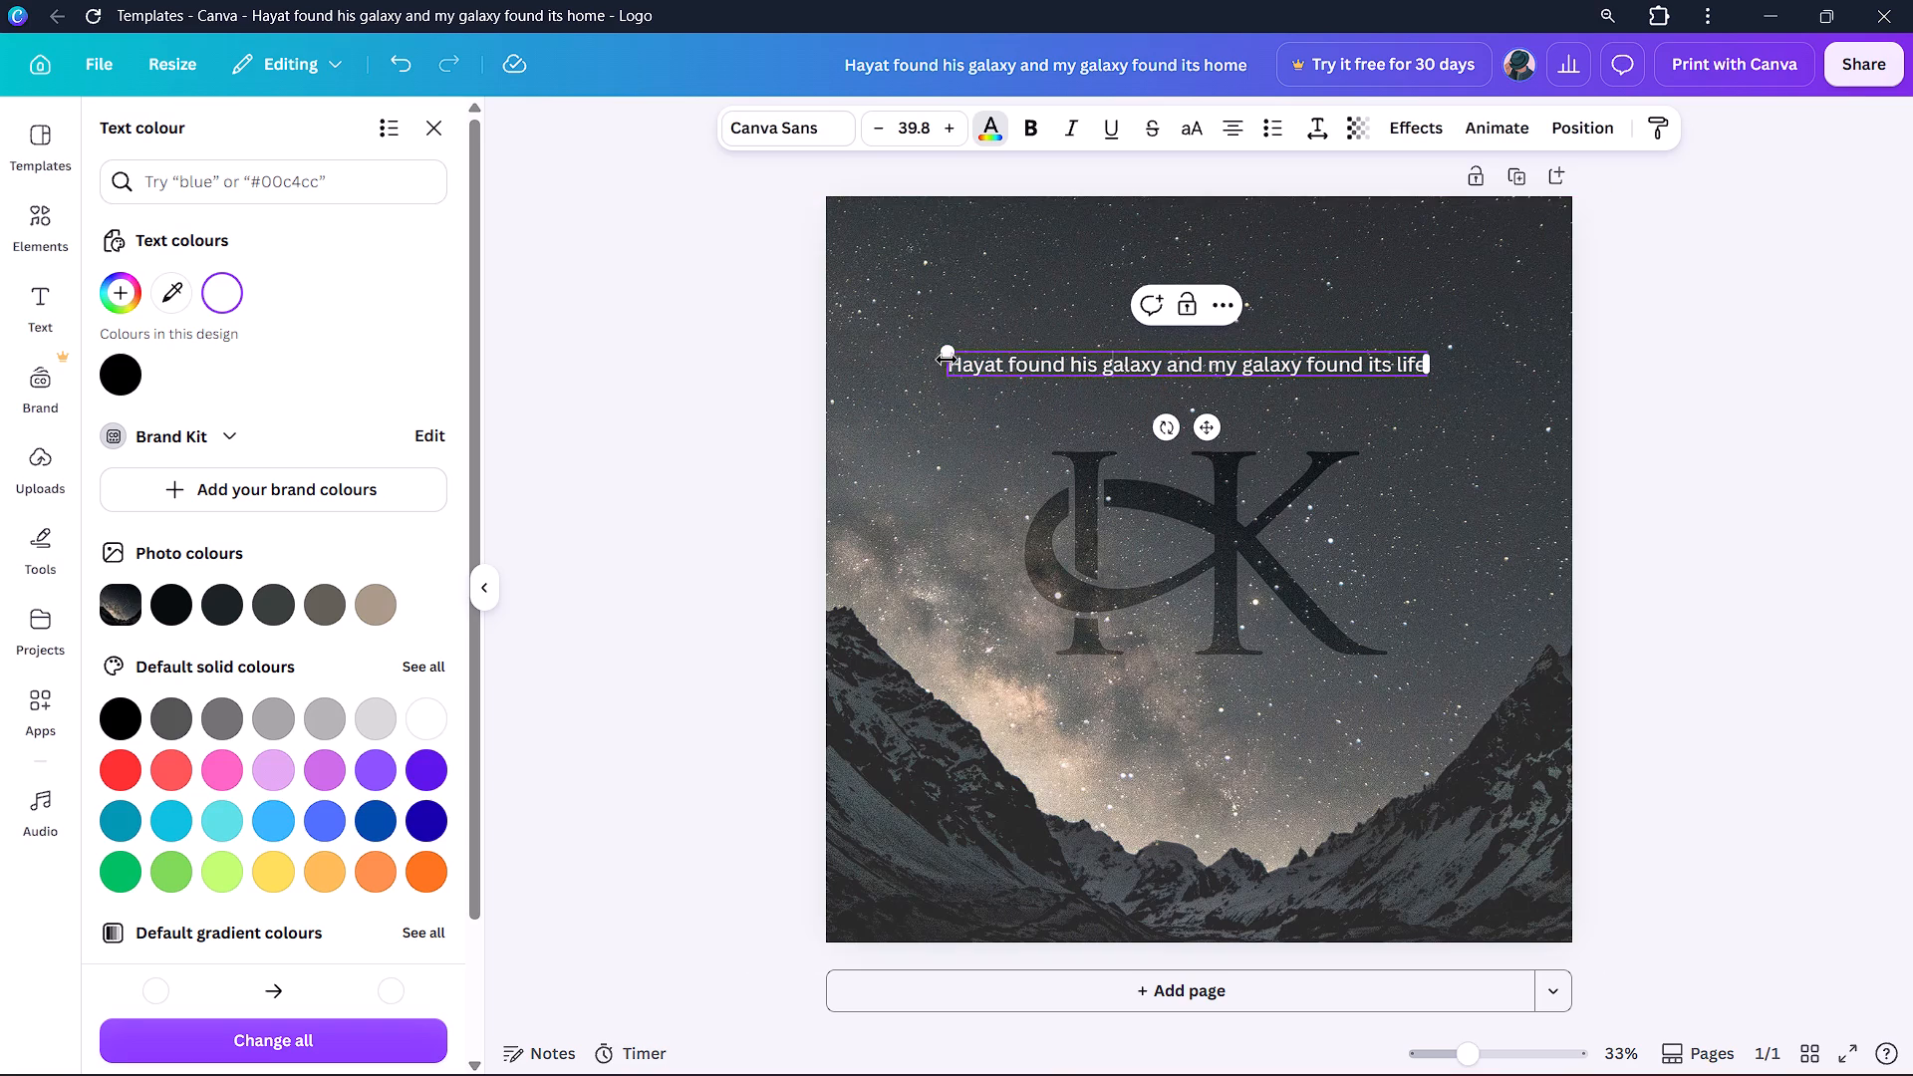
pyautogui.tripleClick(952, 371)
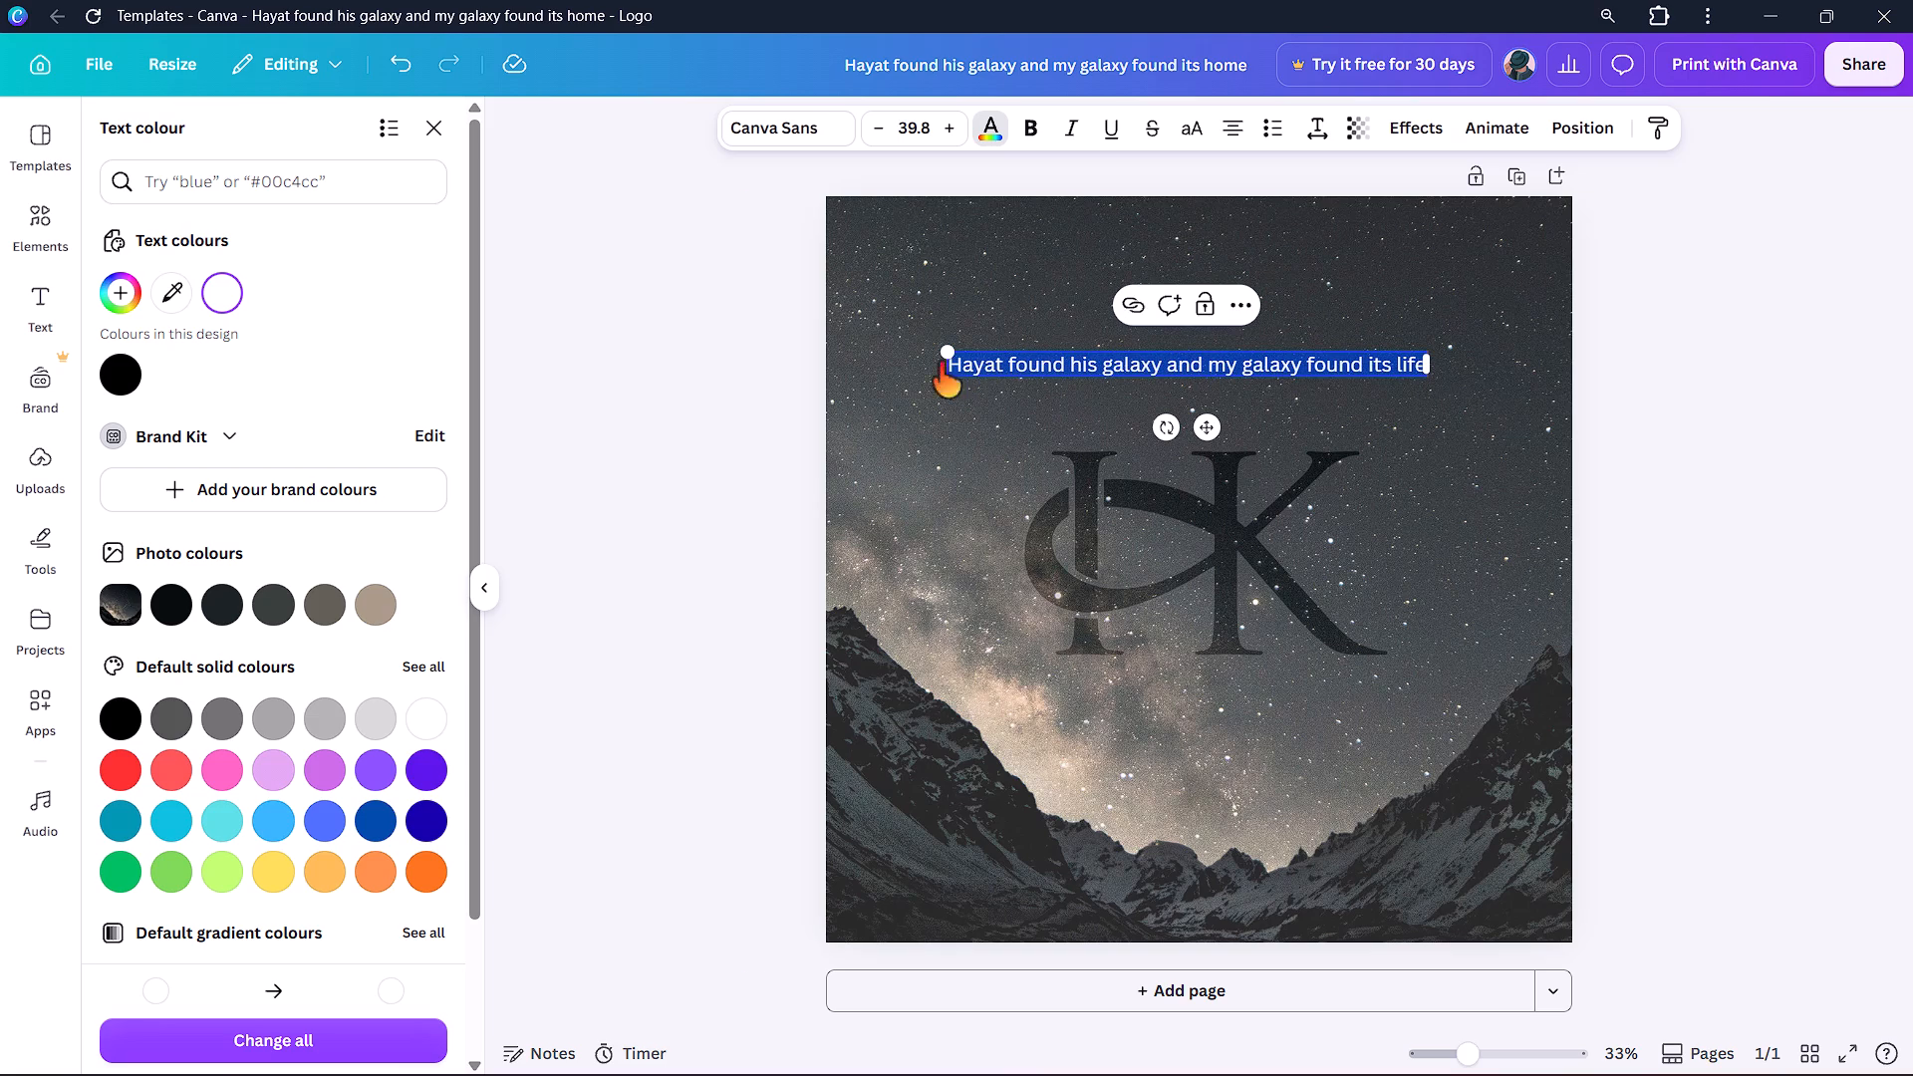
pyautogui.click(110, 362)
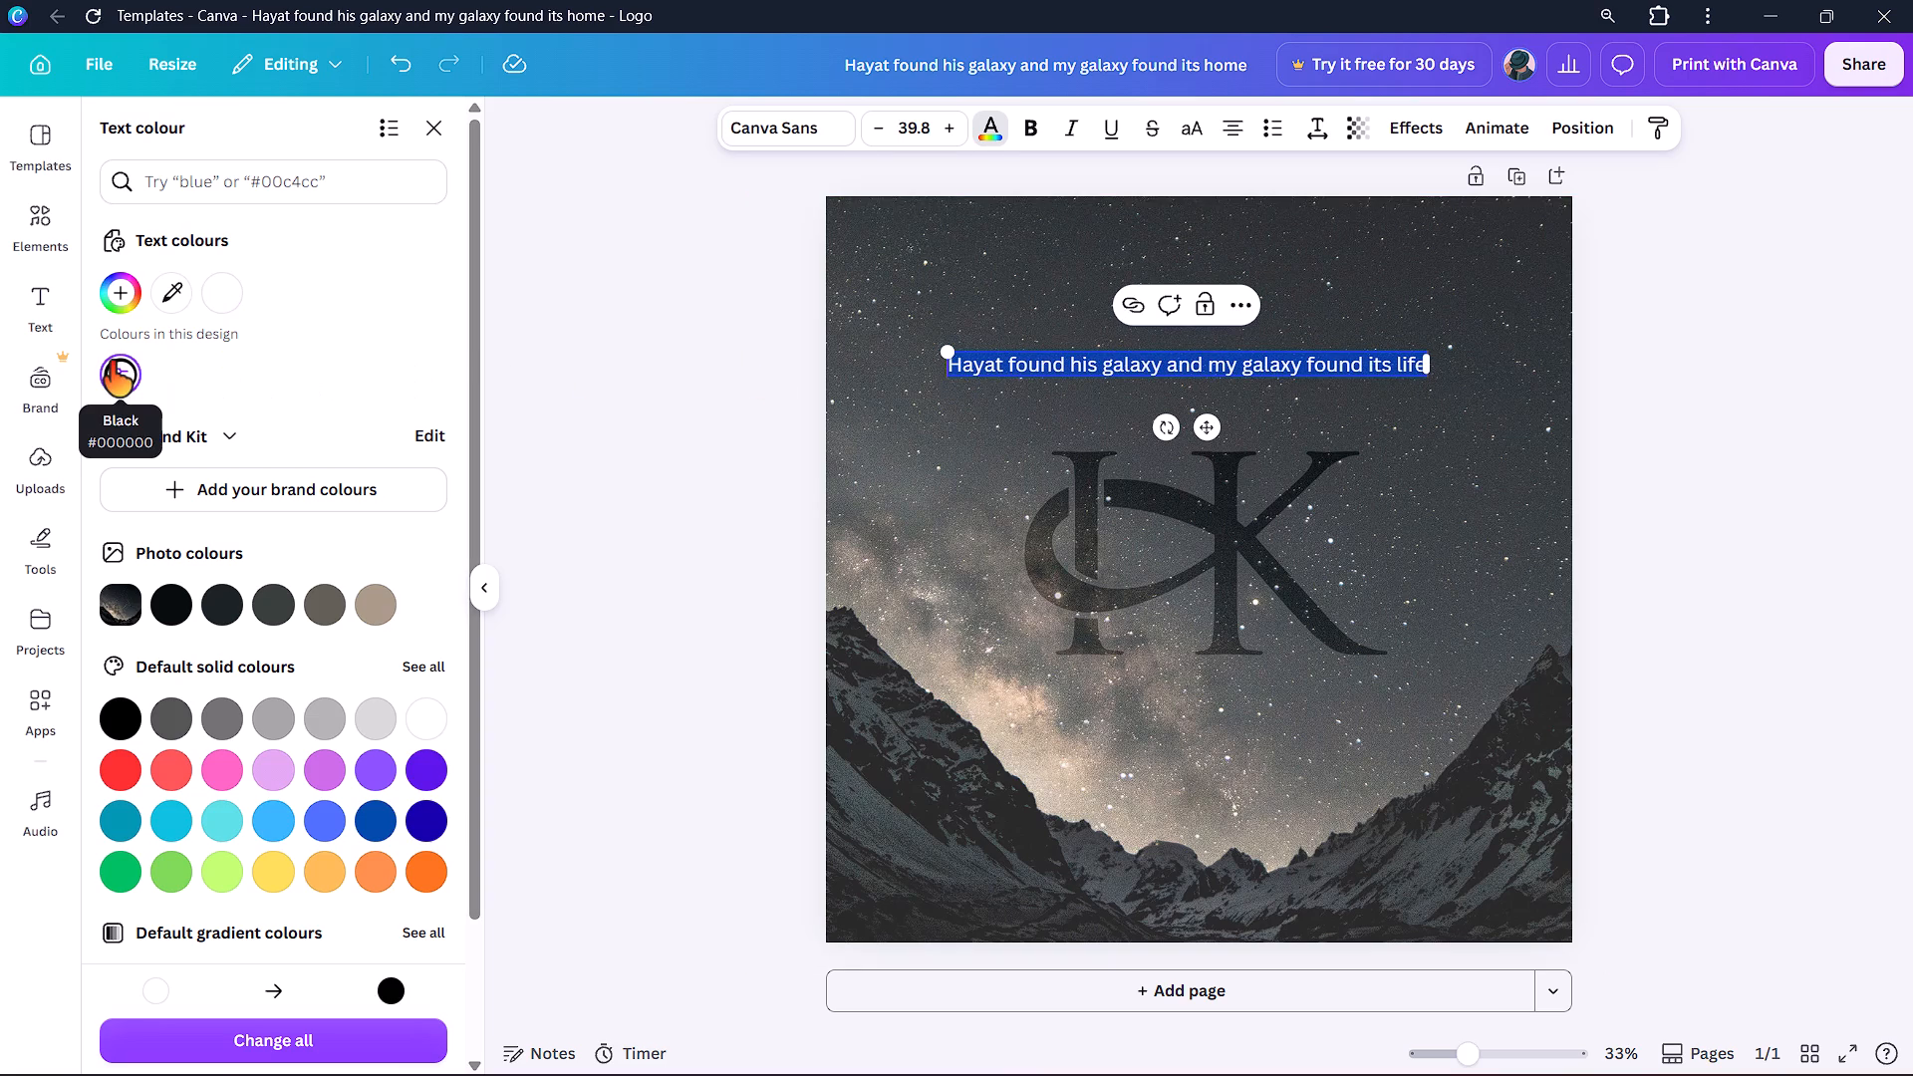
pyautogui.click(945, 476)
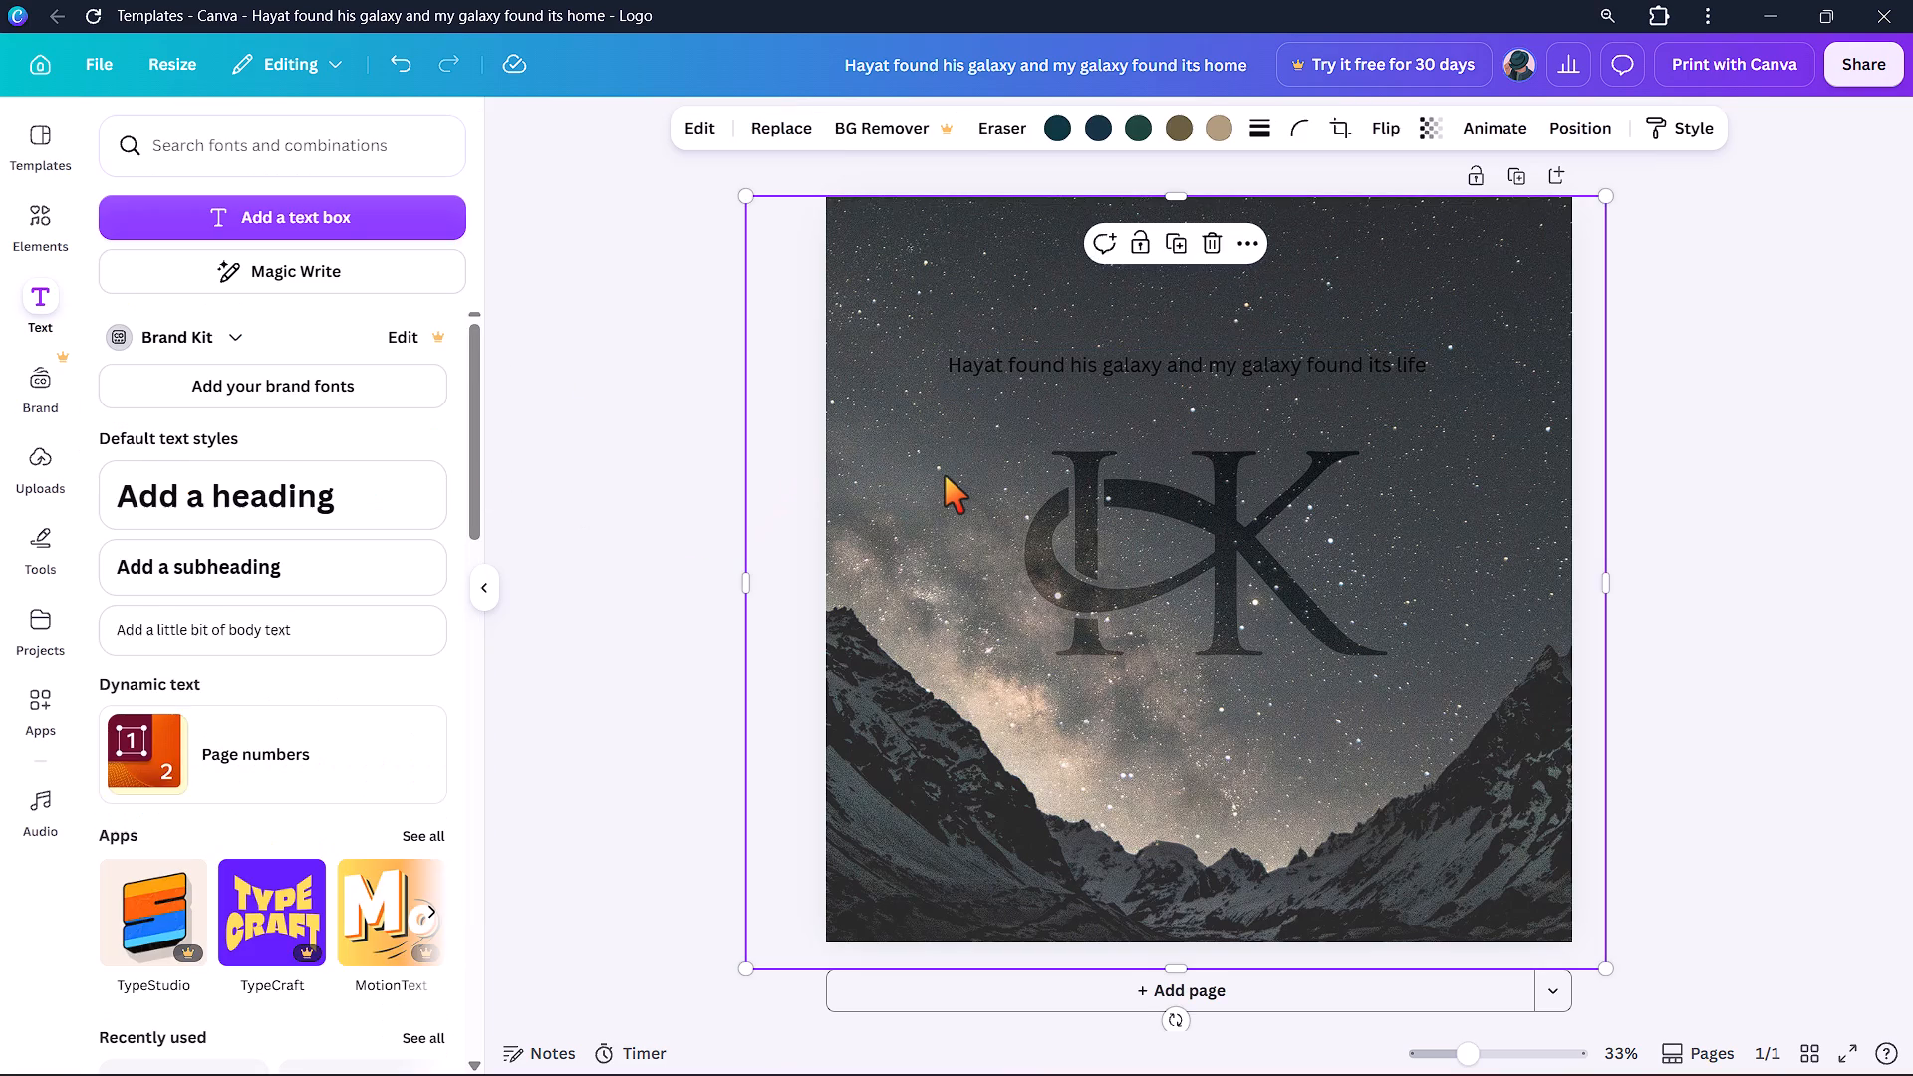
# Move the tagline down to sit just above the HK monogram, centred horizontally on the page.
pyautogui.moveTo(1148, 362); pyautogui.dragTo(1171, 399)
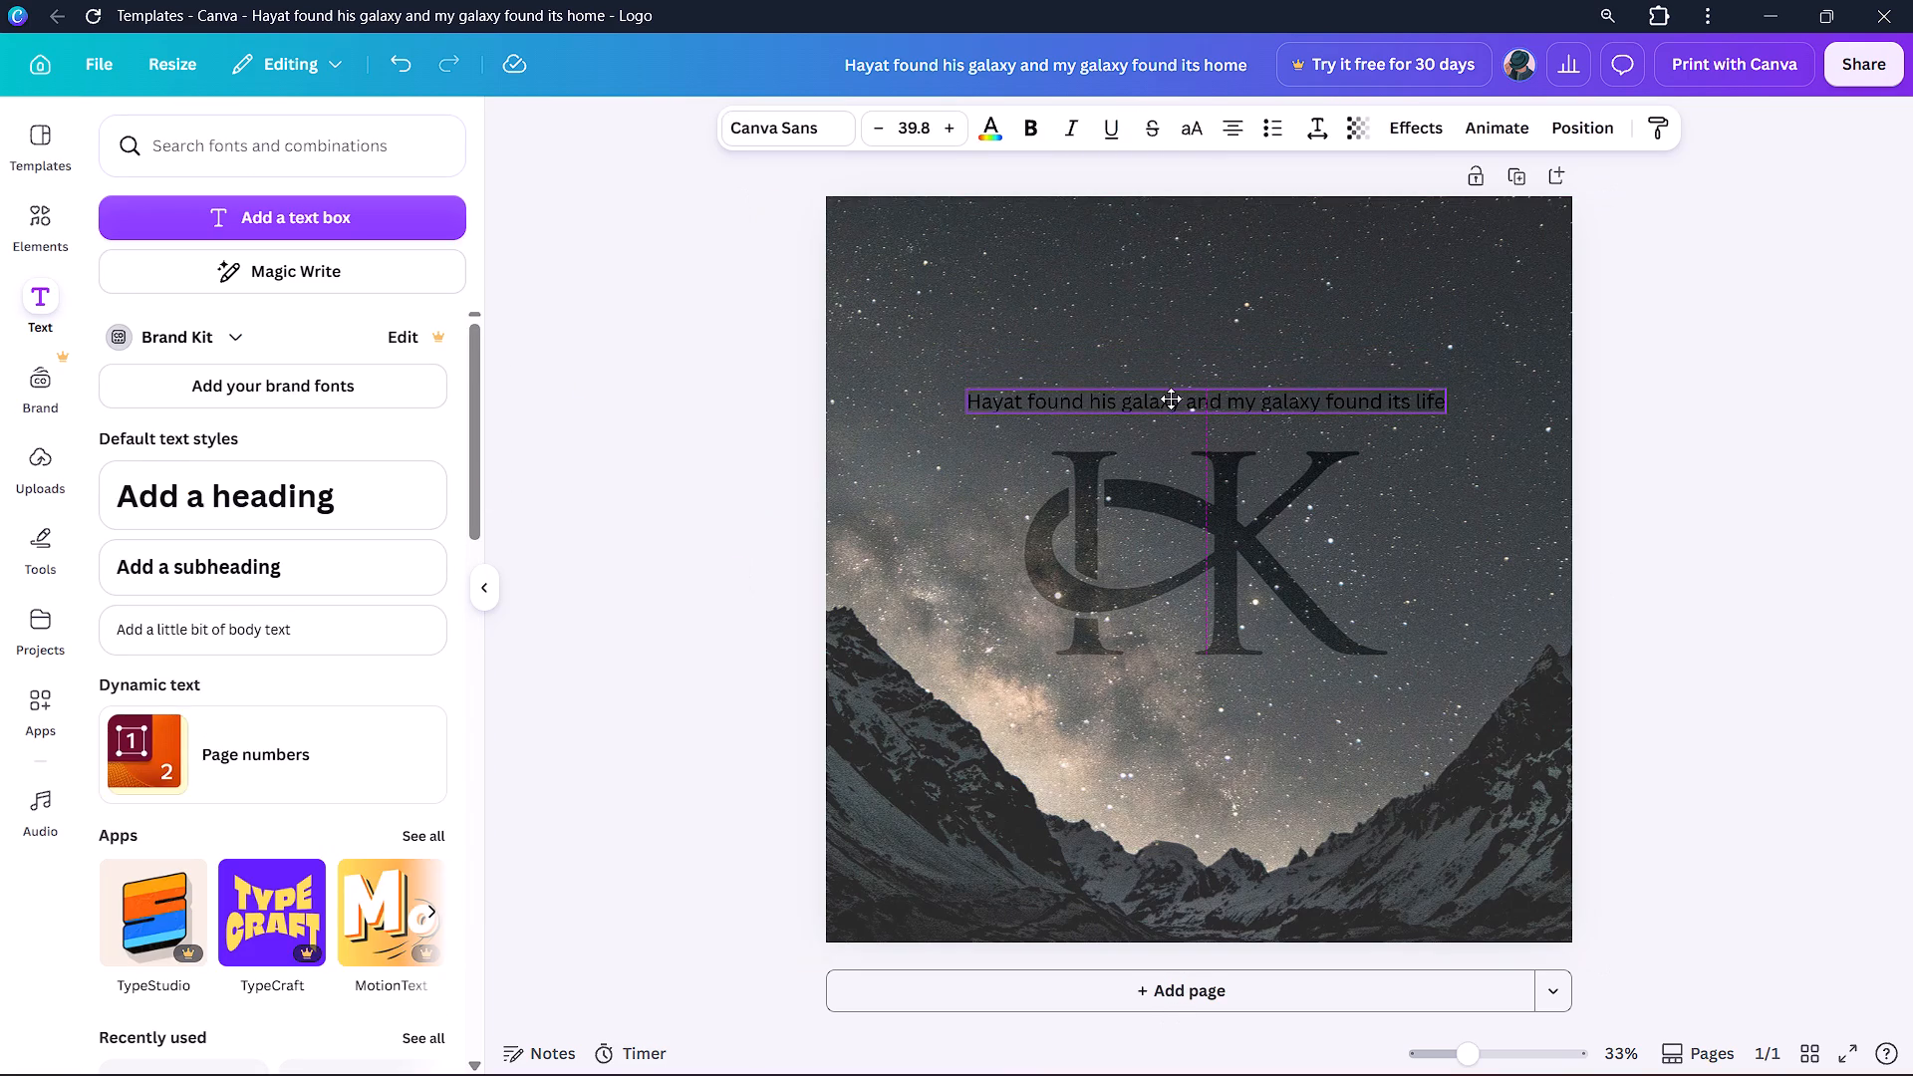
pyautogui.moveTo(1171, 399); pyautogui.dragTo(1166, 391)
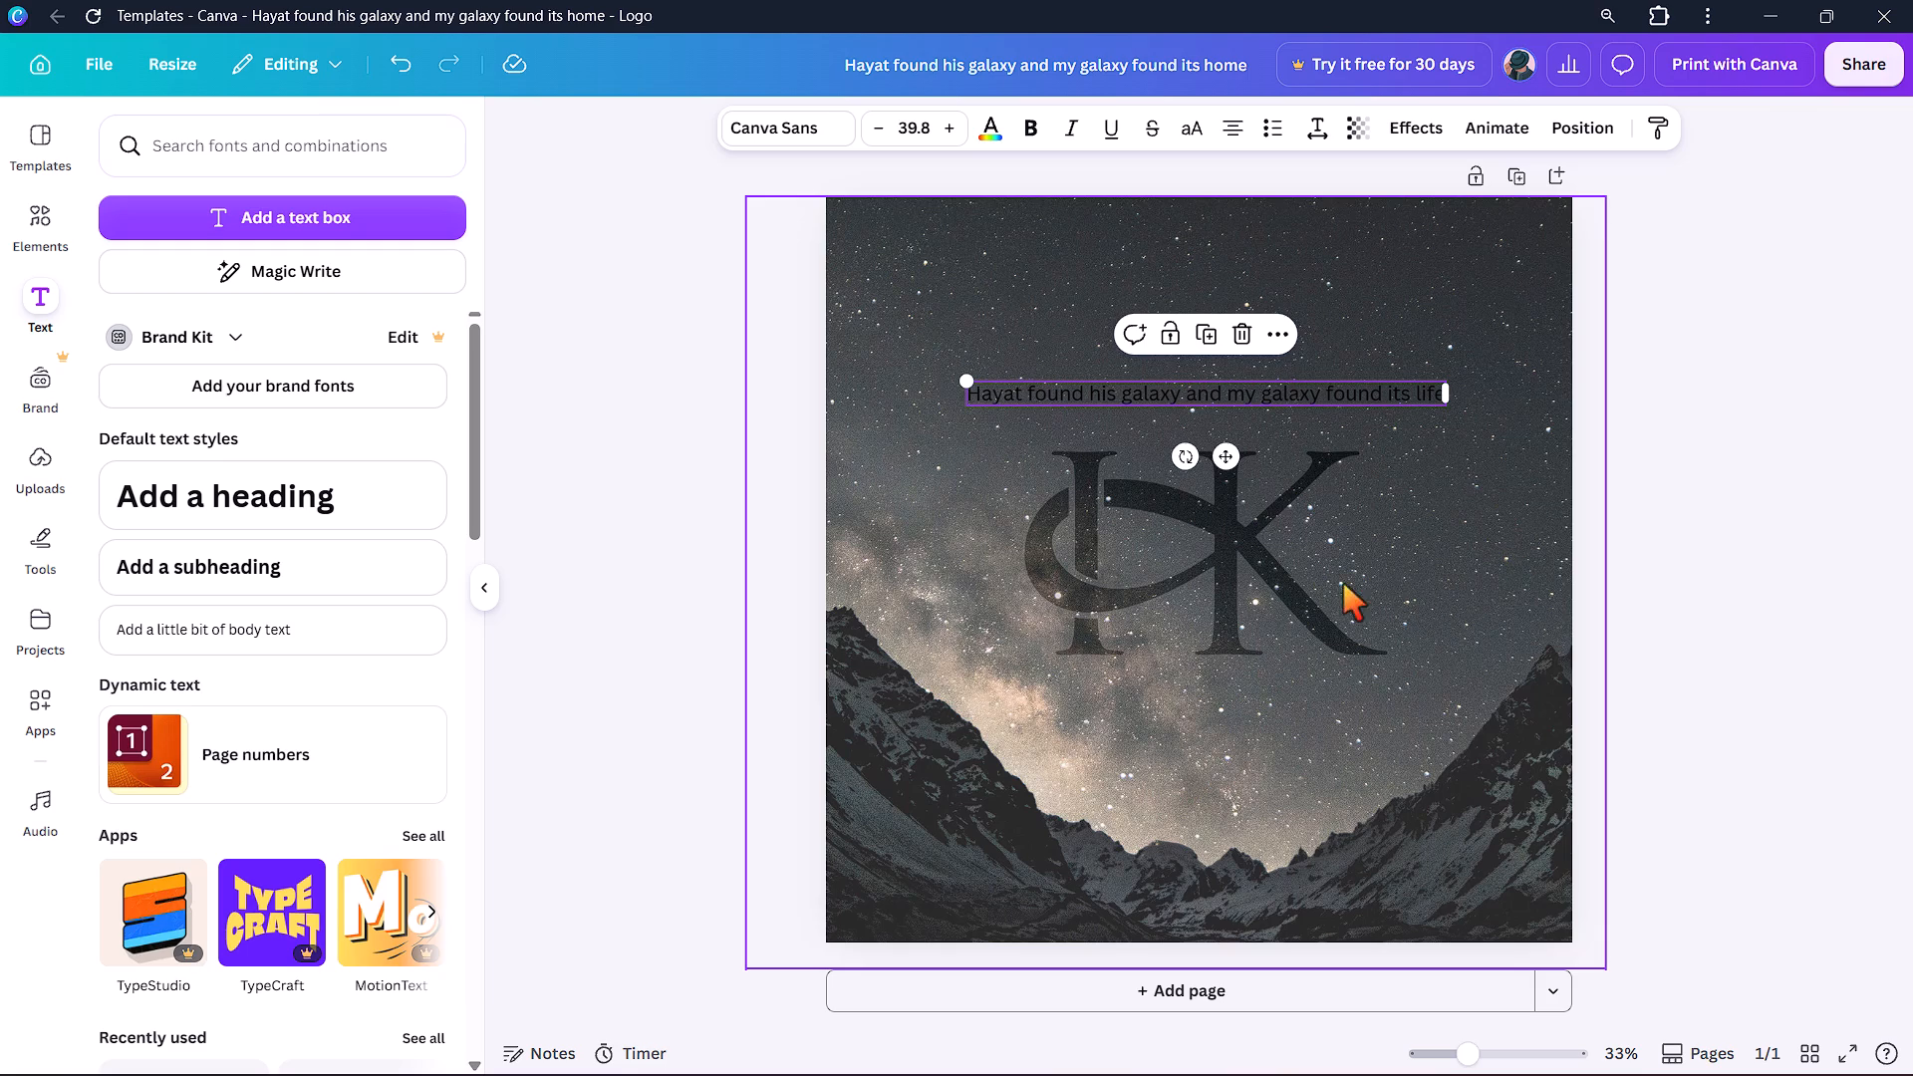
pyautogui.moveTo(1270, 384); pyautogui.dragTo(1254, 389)
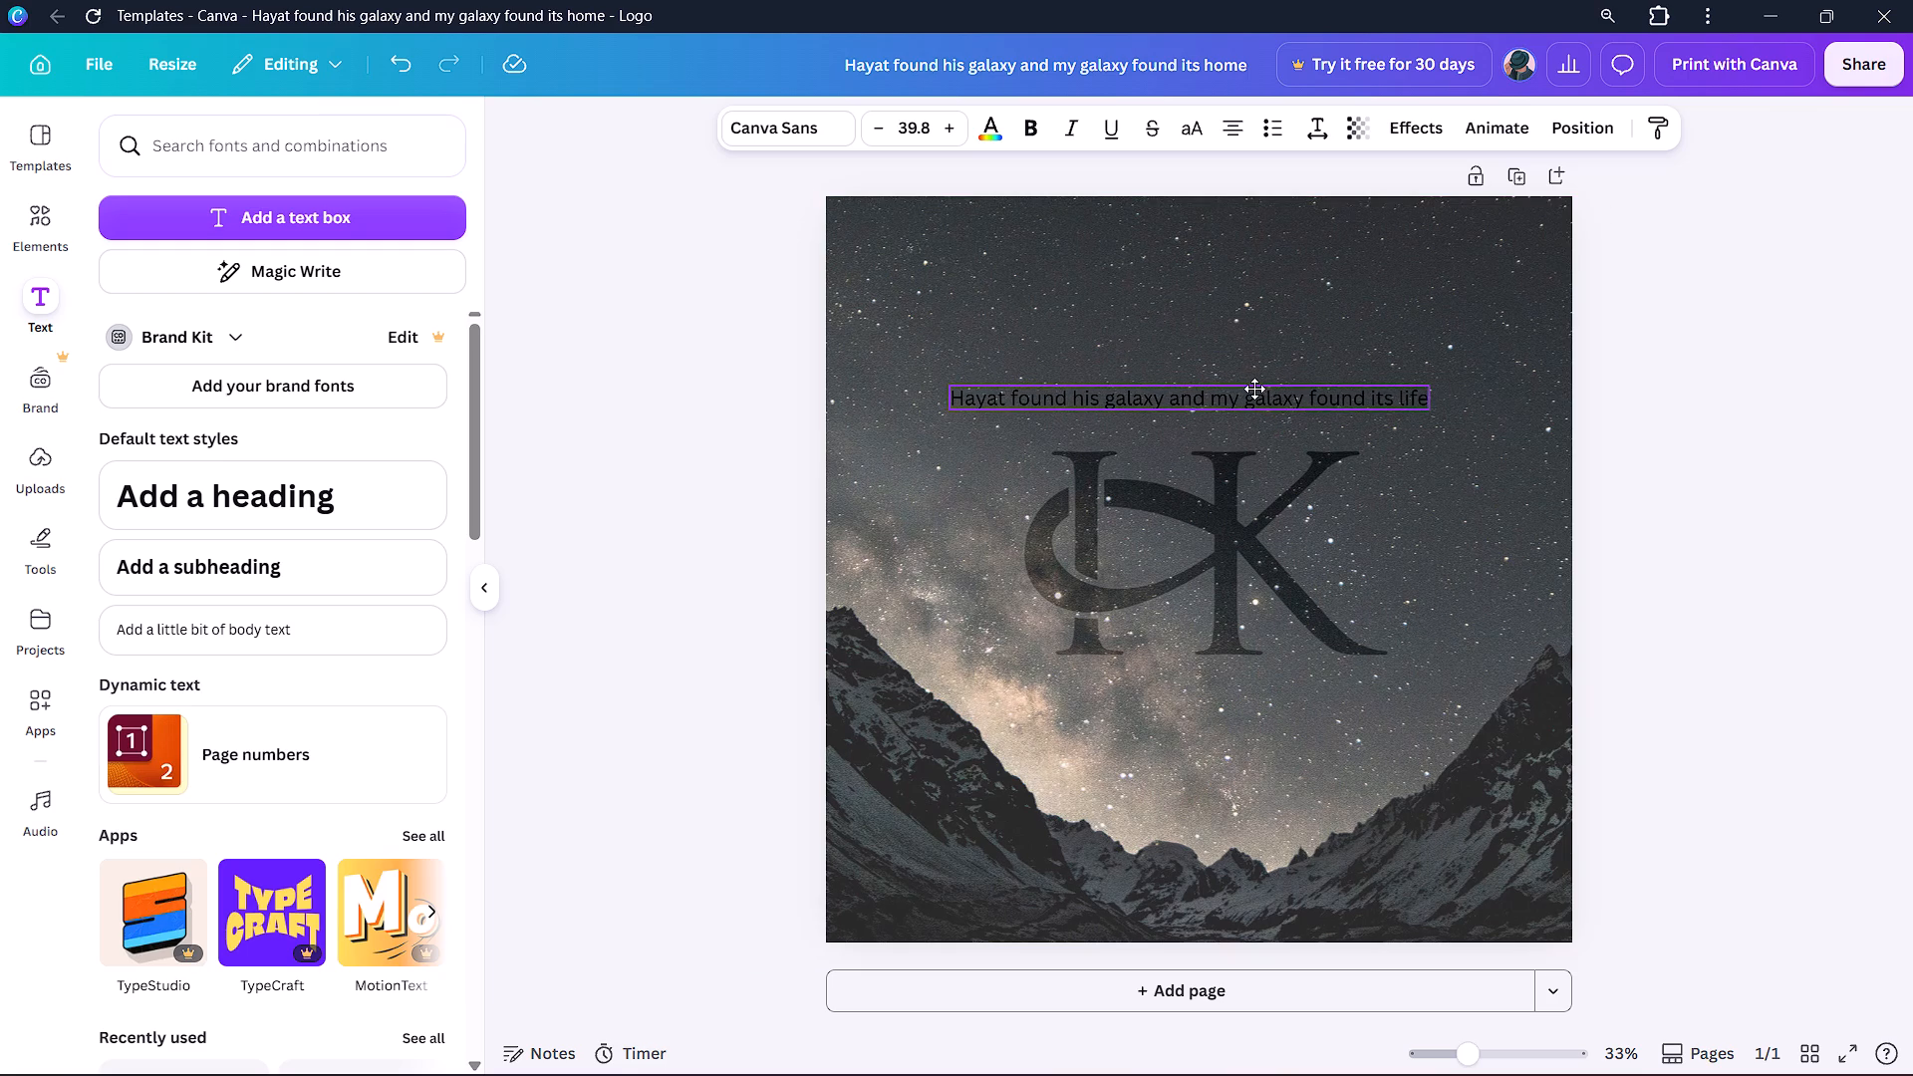
pyautogui.moveTo(1254, 389); pyautogui.dragTo(1243, 390)
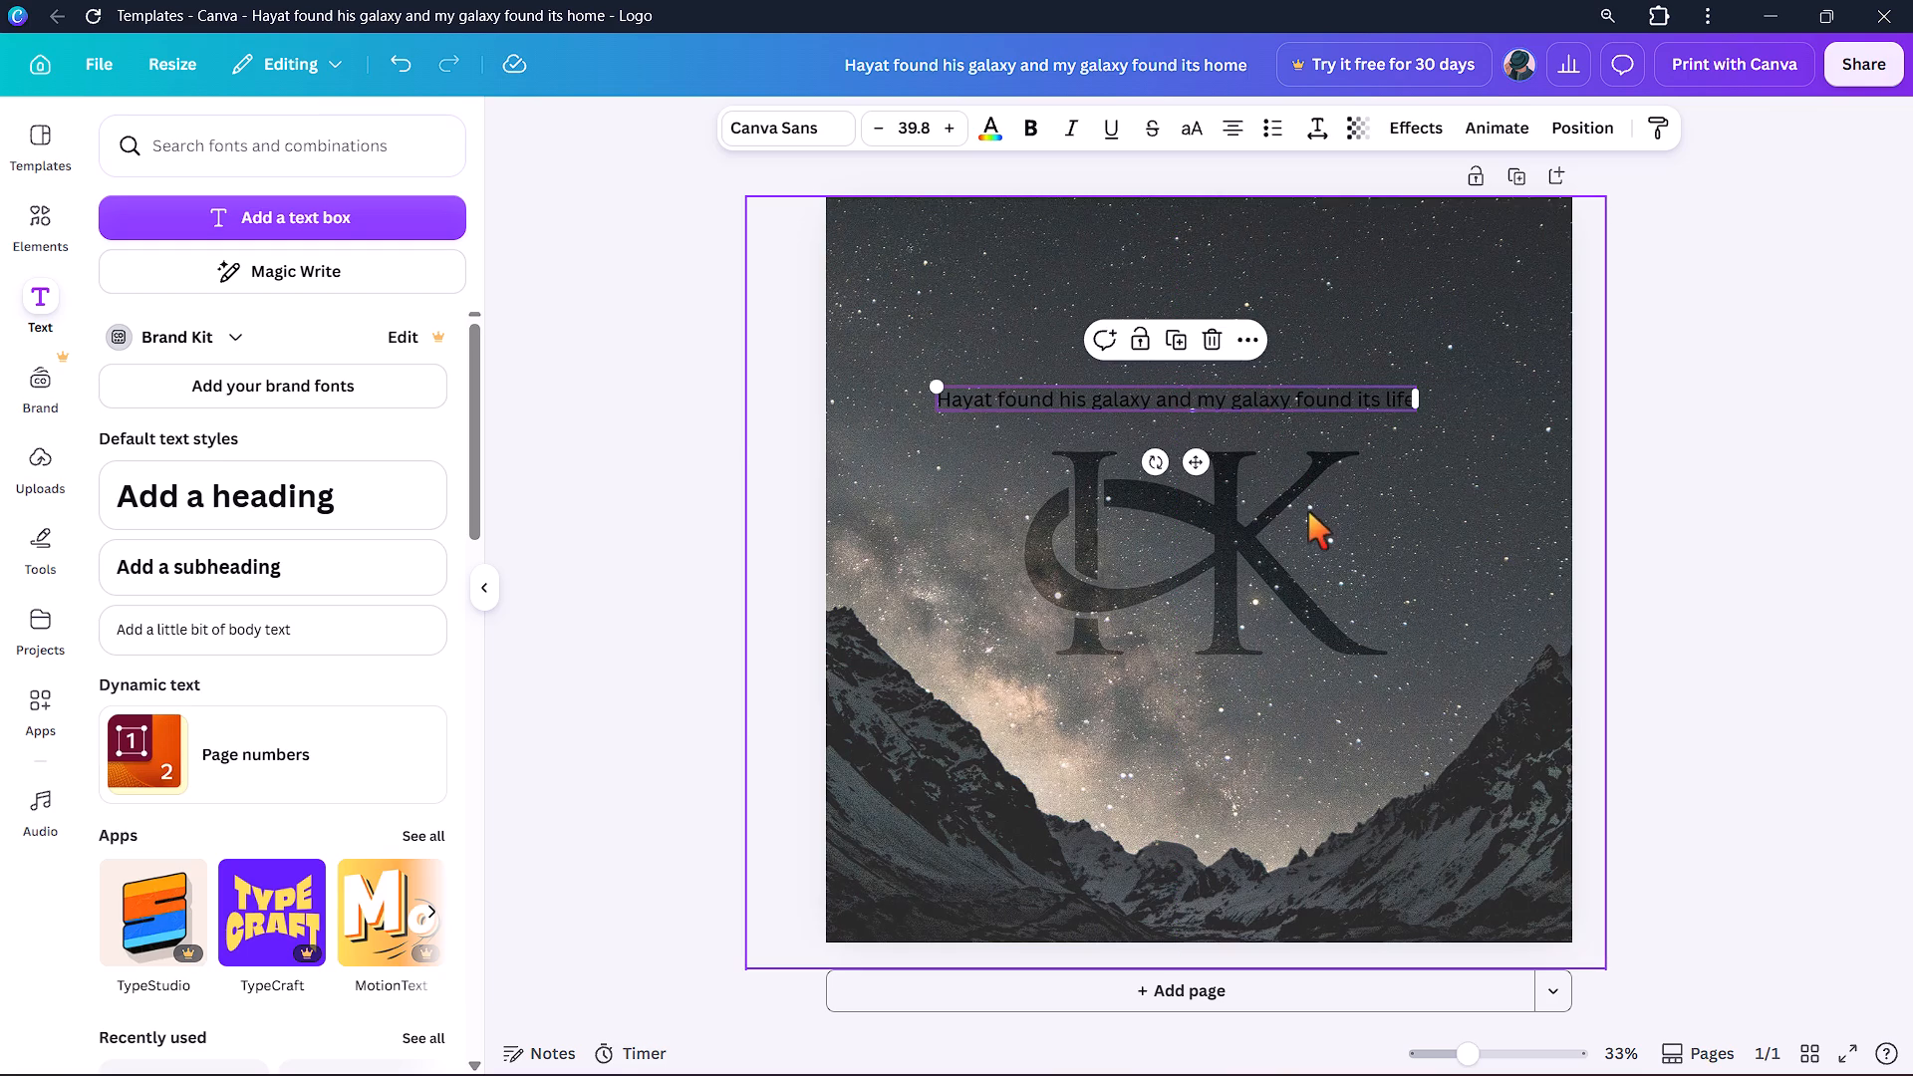
pyautogui.moveTo(1247, 397); pyautogui.dragTo(1251, 396)
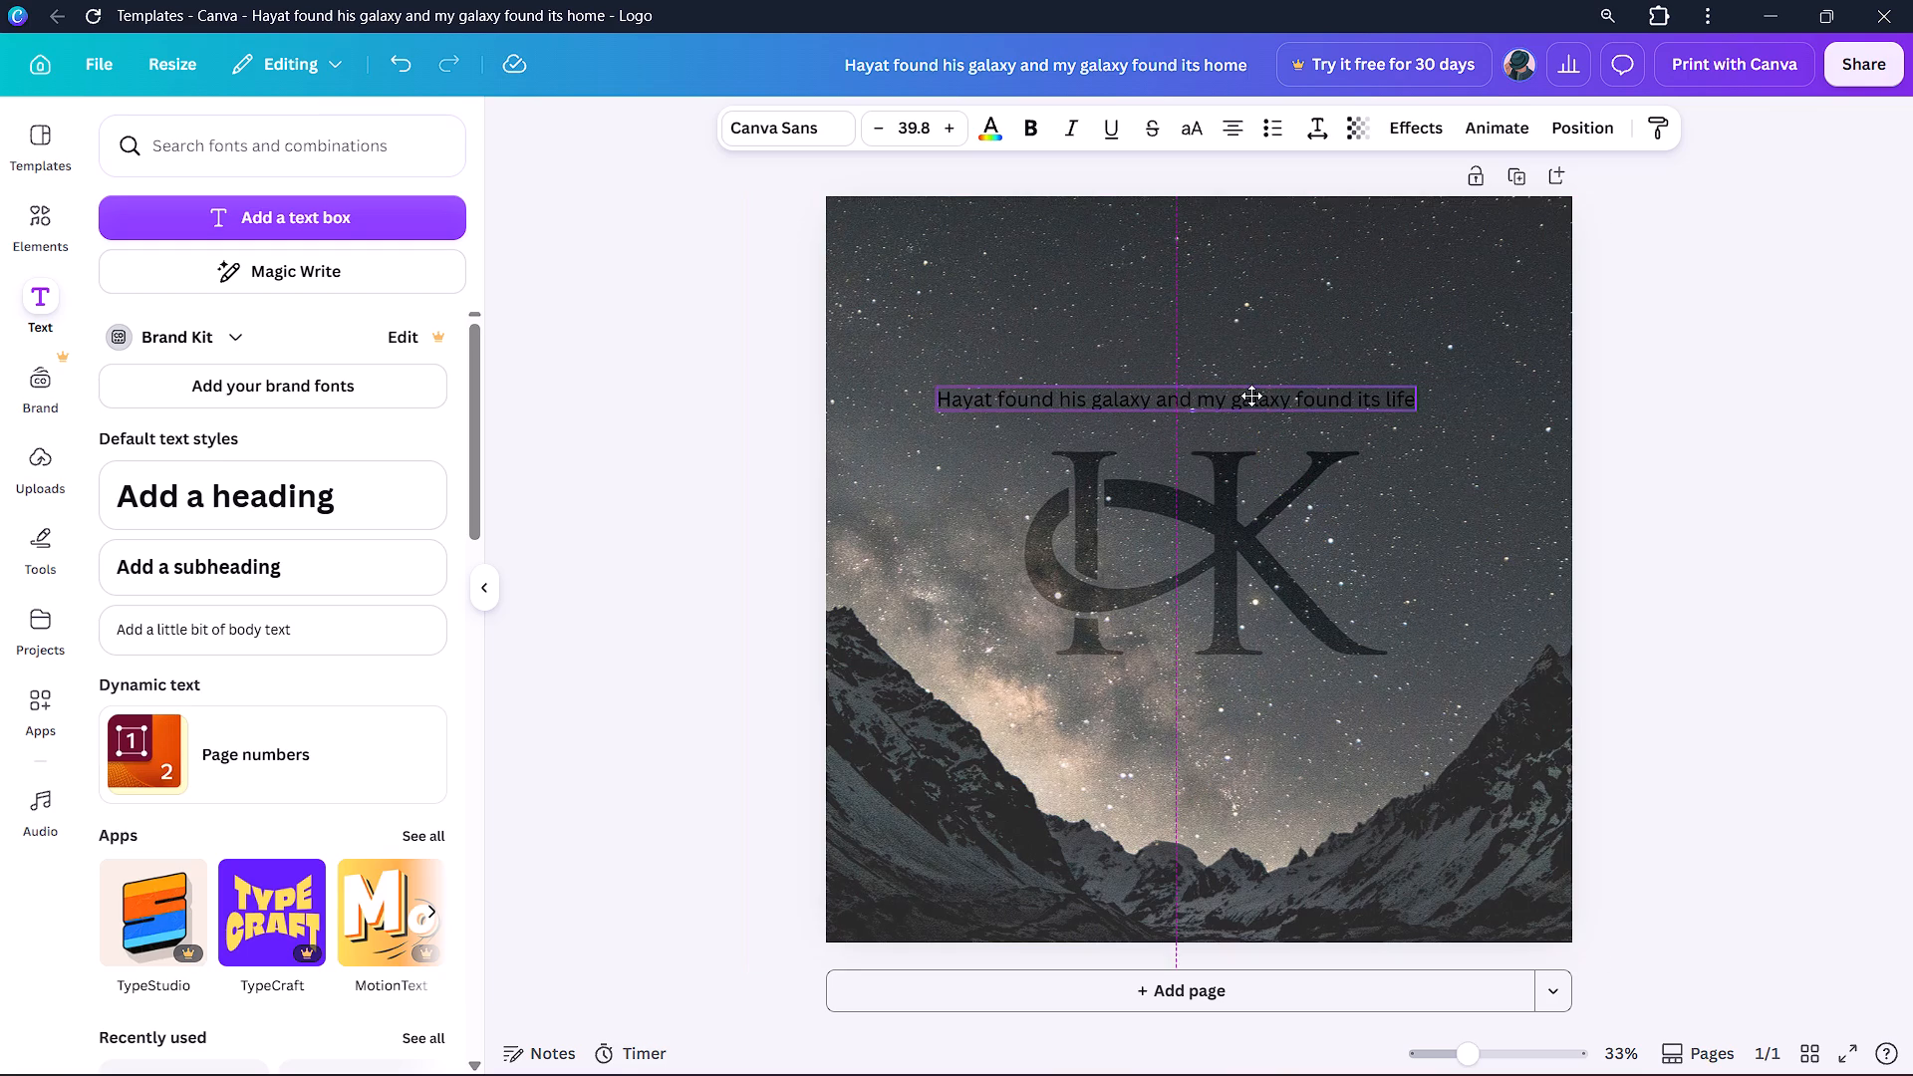
pyautogui.moveTo(1251, 396); pyautogui.dragTo(1272, 396)
# Enlarge the HK monogram slightly from its upper corner to about 988 wide by 553 high.
pyautogui.moveTo(1247, 553); pyautogui.dragTo(1270, 540)
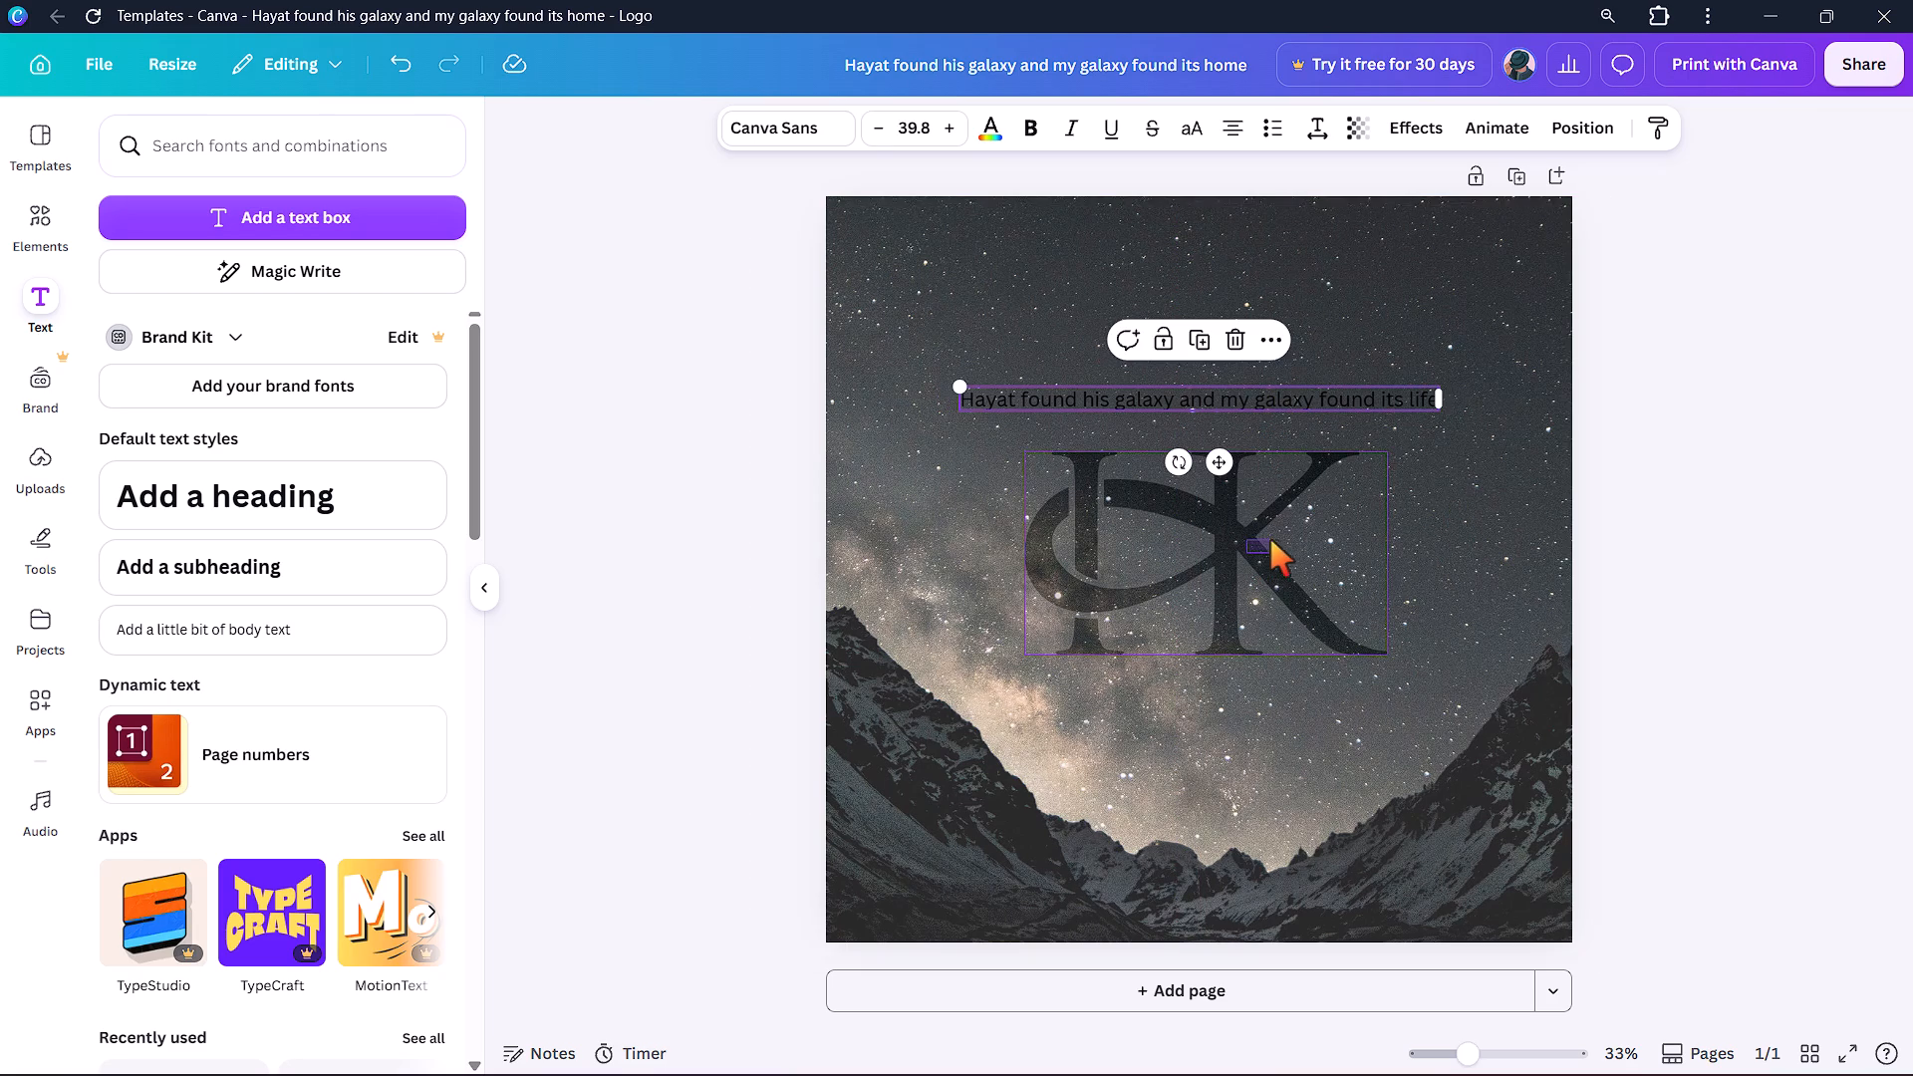
pyautogui.moveTo(1270, 540); pyautogui.dragTo(1278, 540)
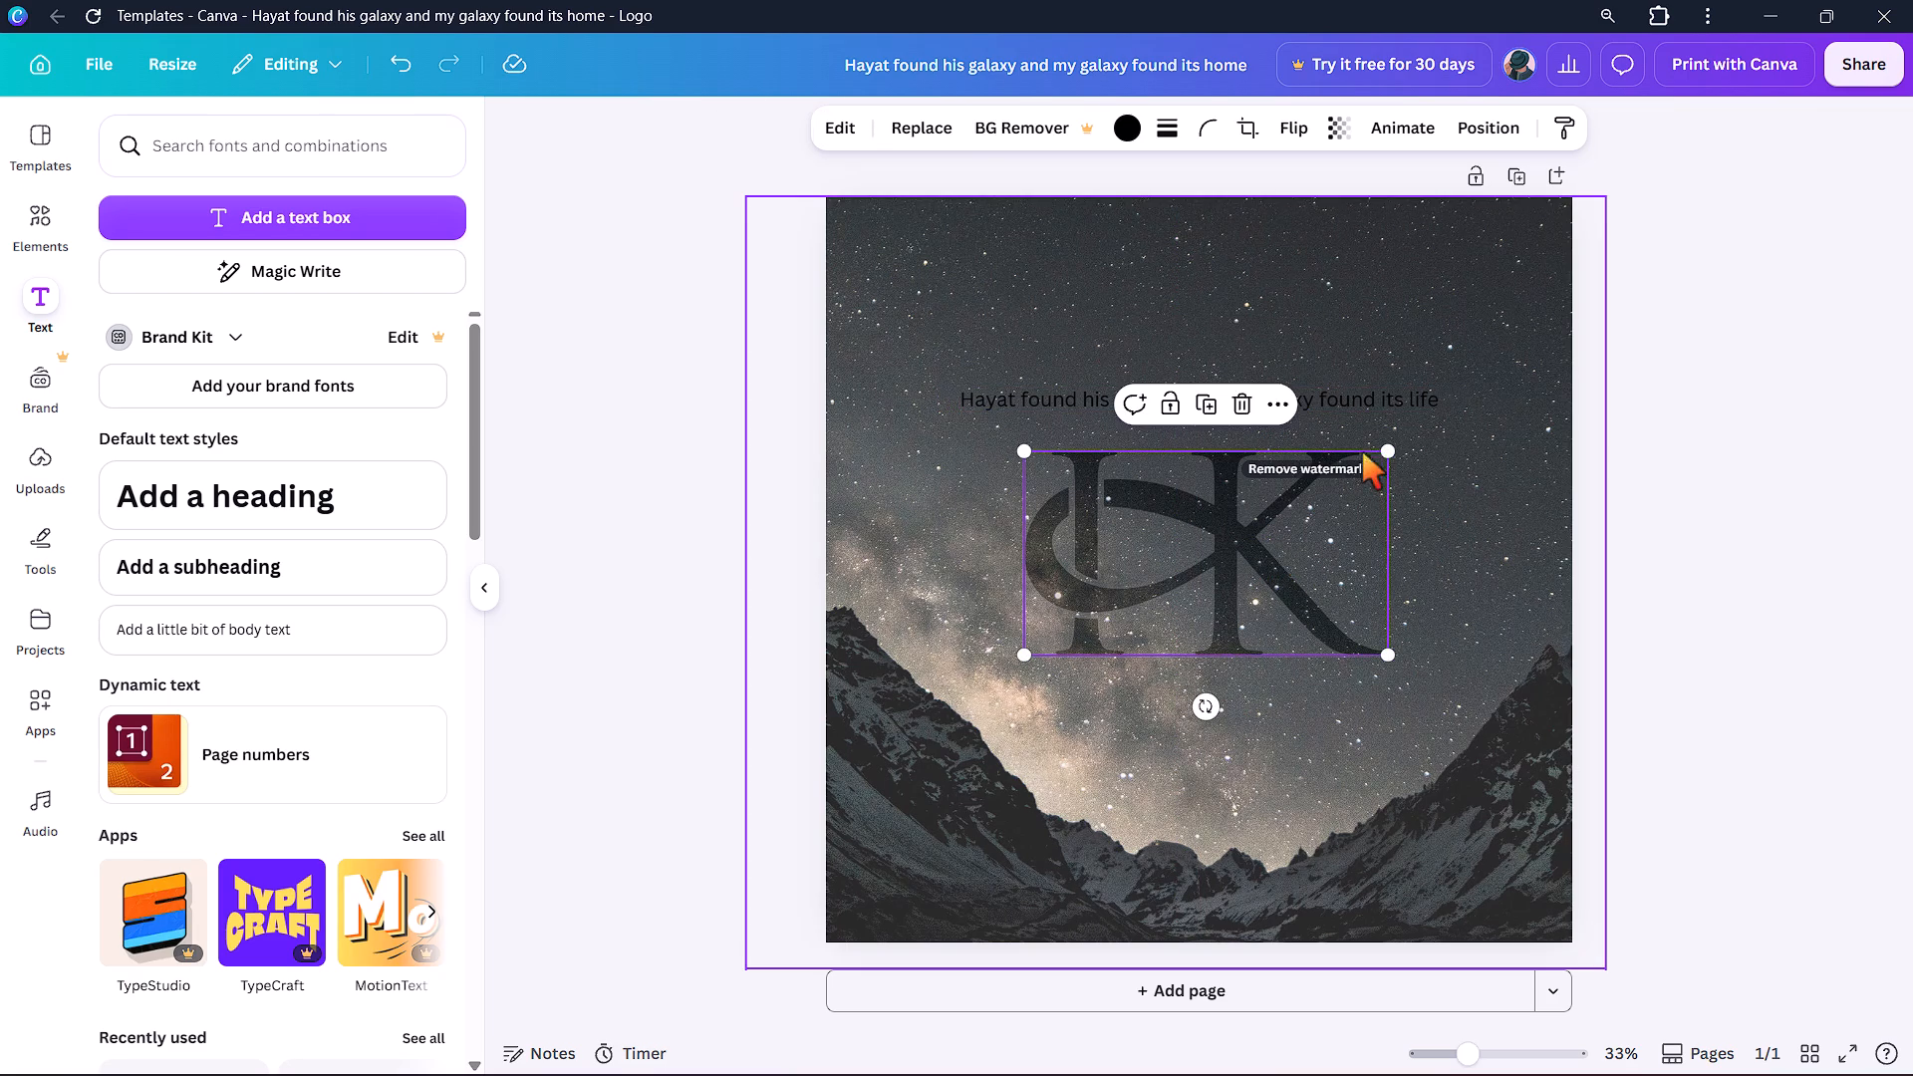
pyautogui.click(1387, 451)
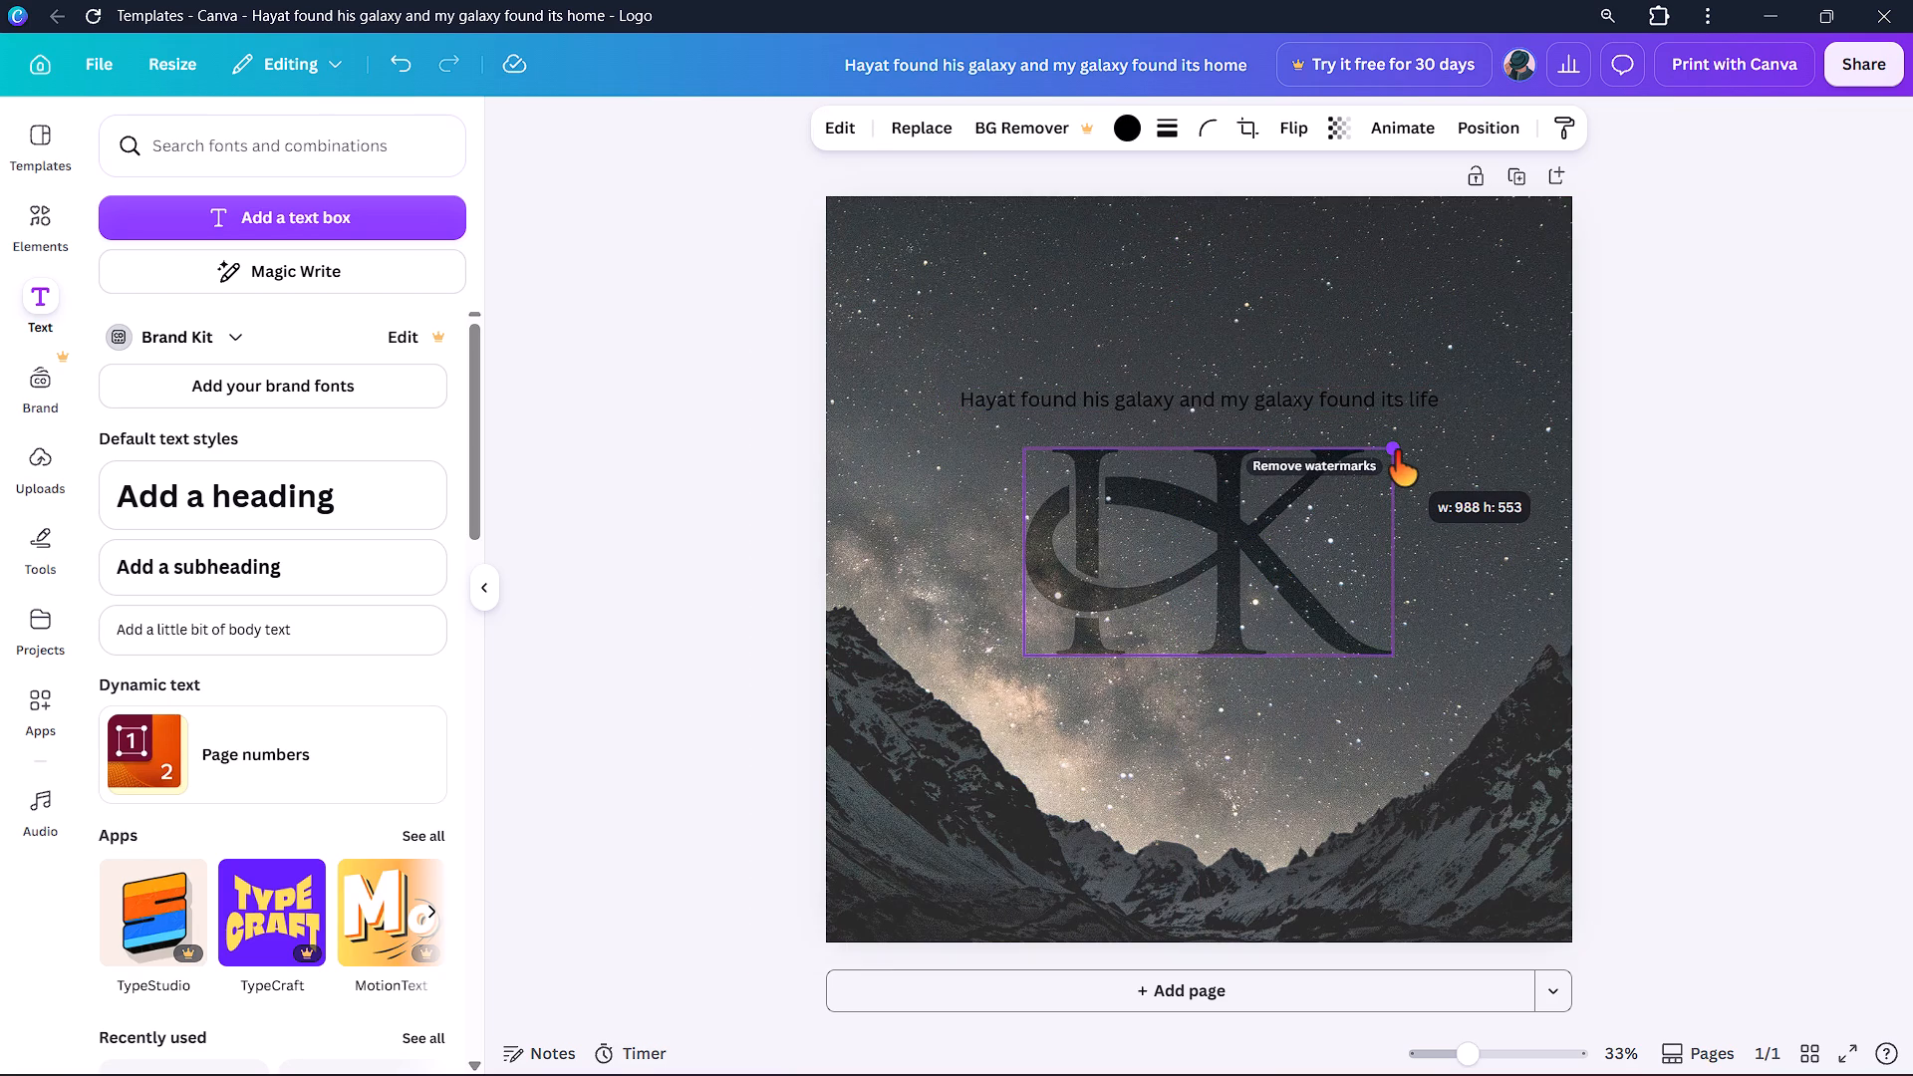
pyautogui.click(1525, 585)
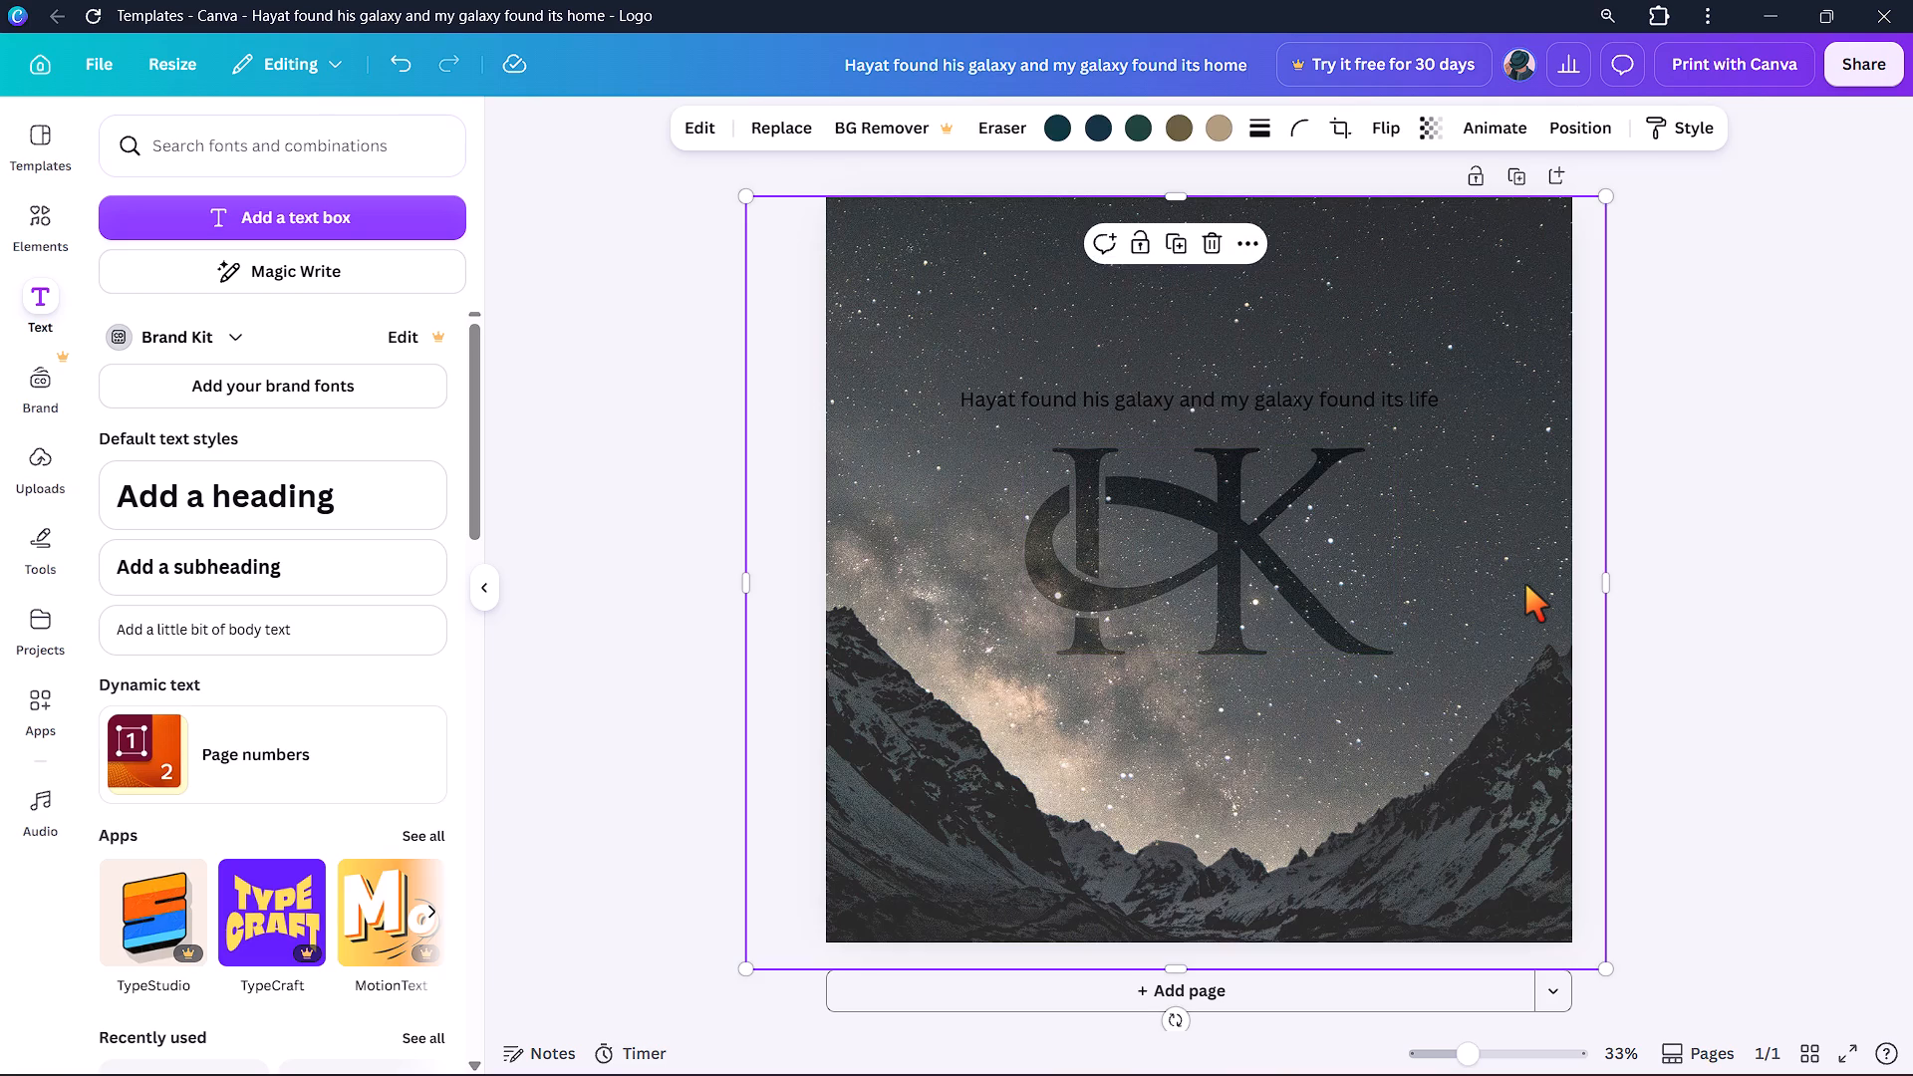
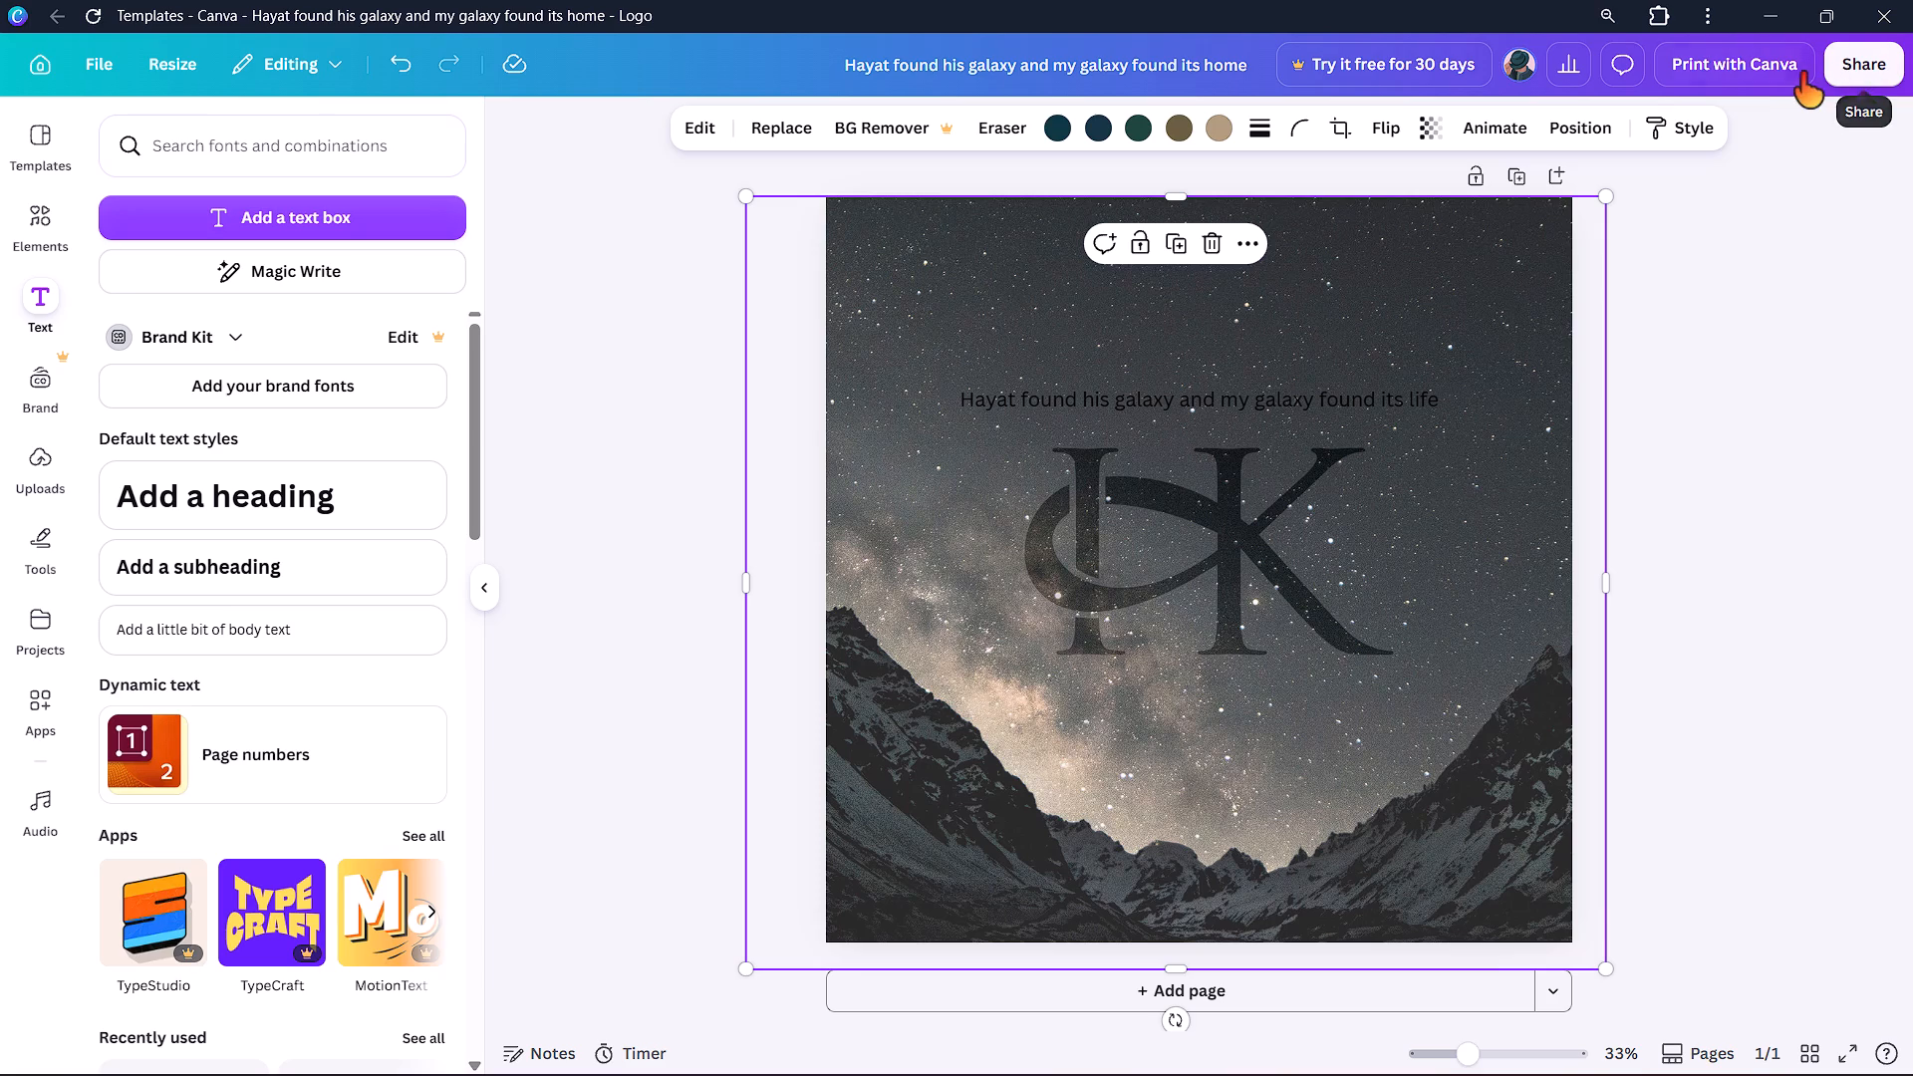
# Try to download the logo design as a high-quality PNG at 2,000 × 2,000 px.
pyautogui.click(1865, 67)
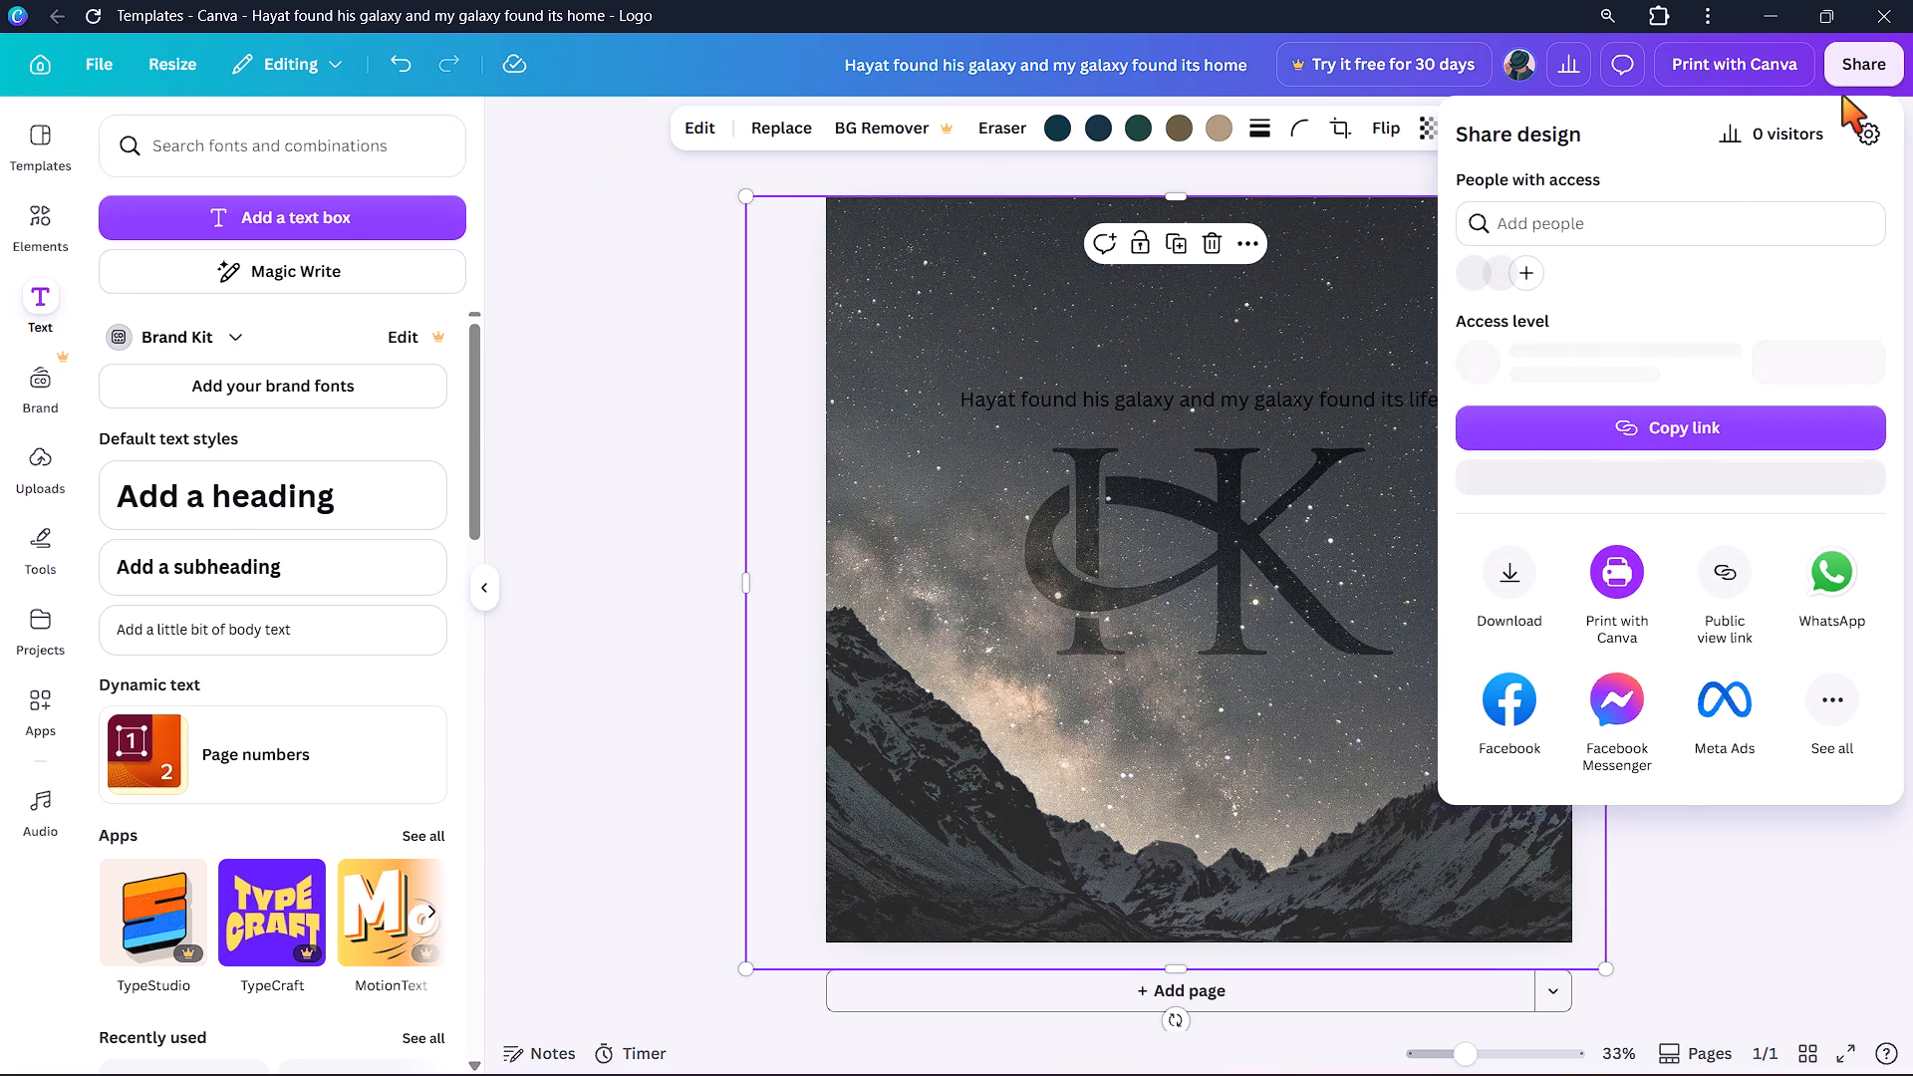
pyautogui.click(1494, 592)
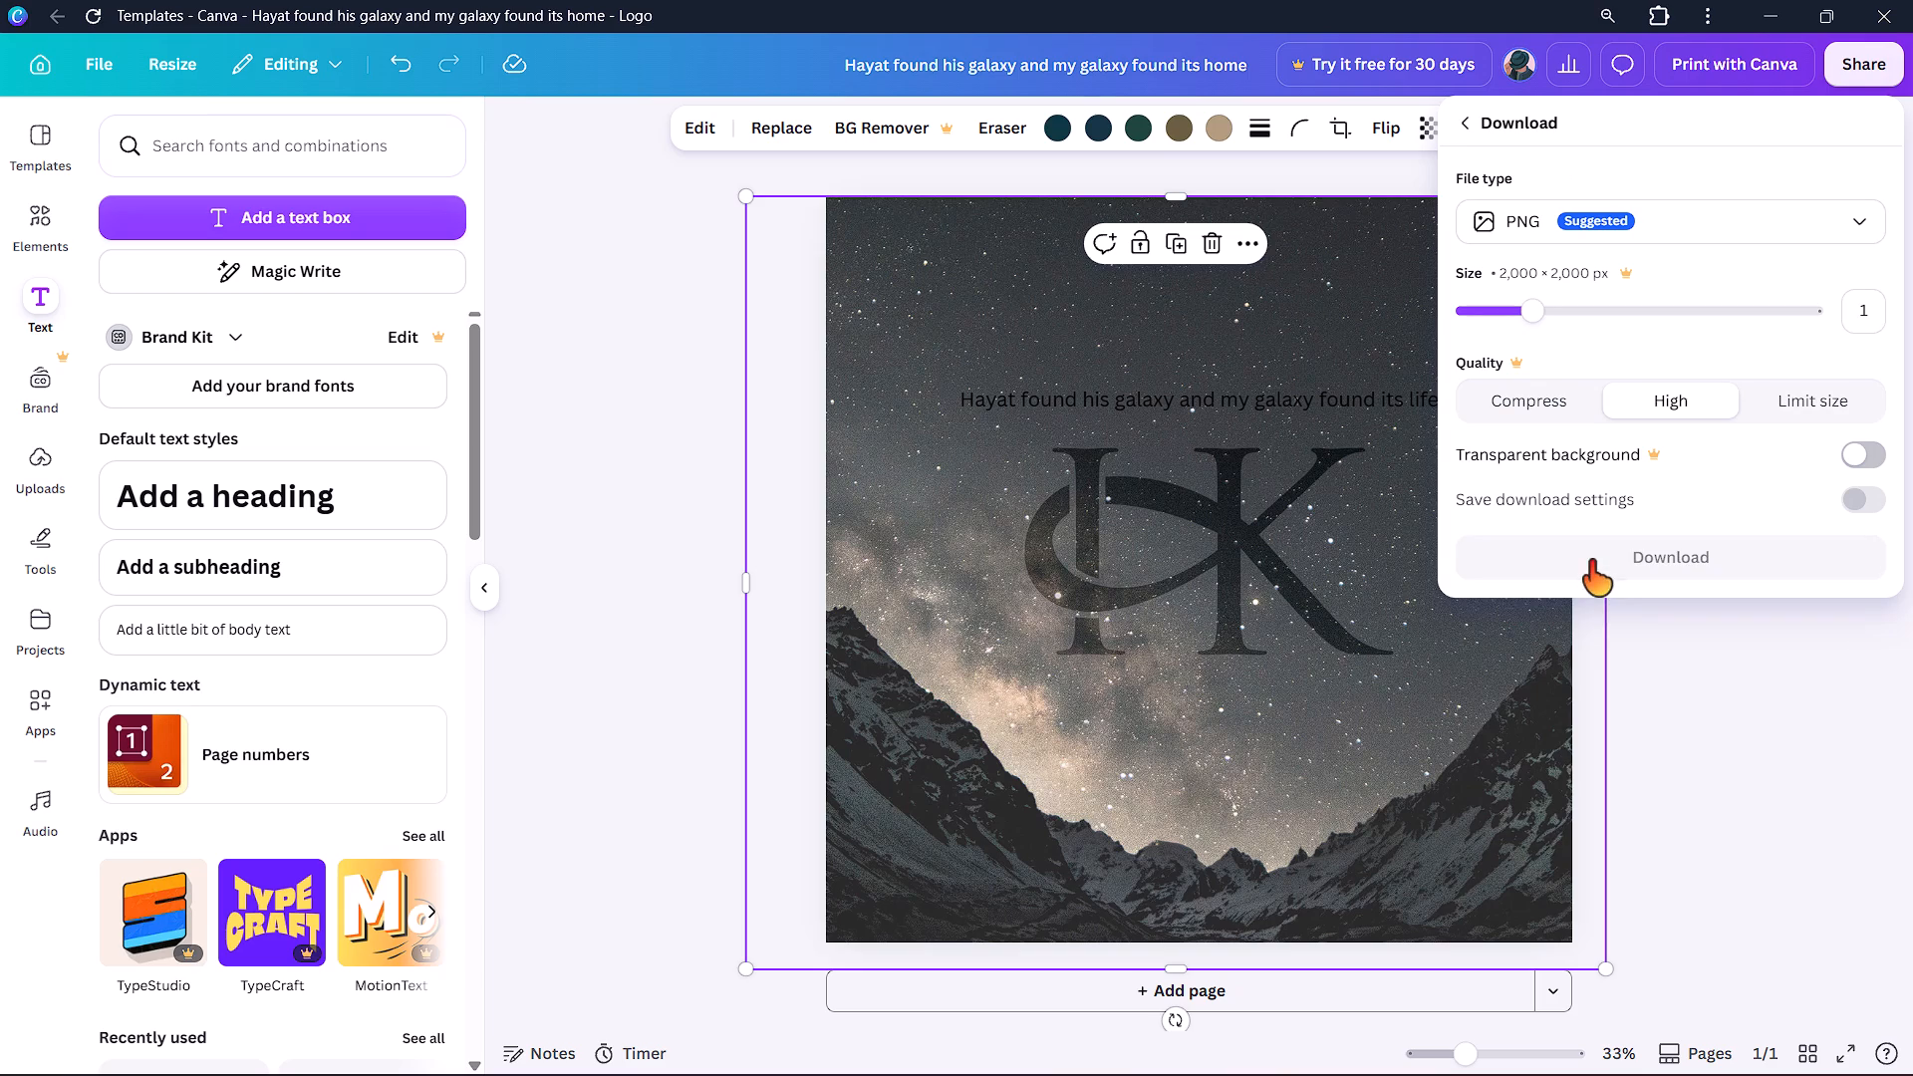
pyautogui.click(1589, 561)
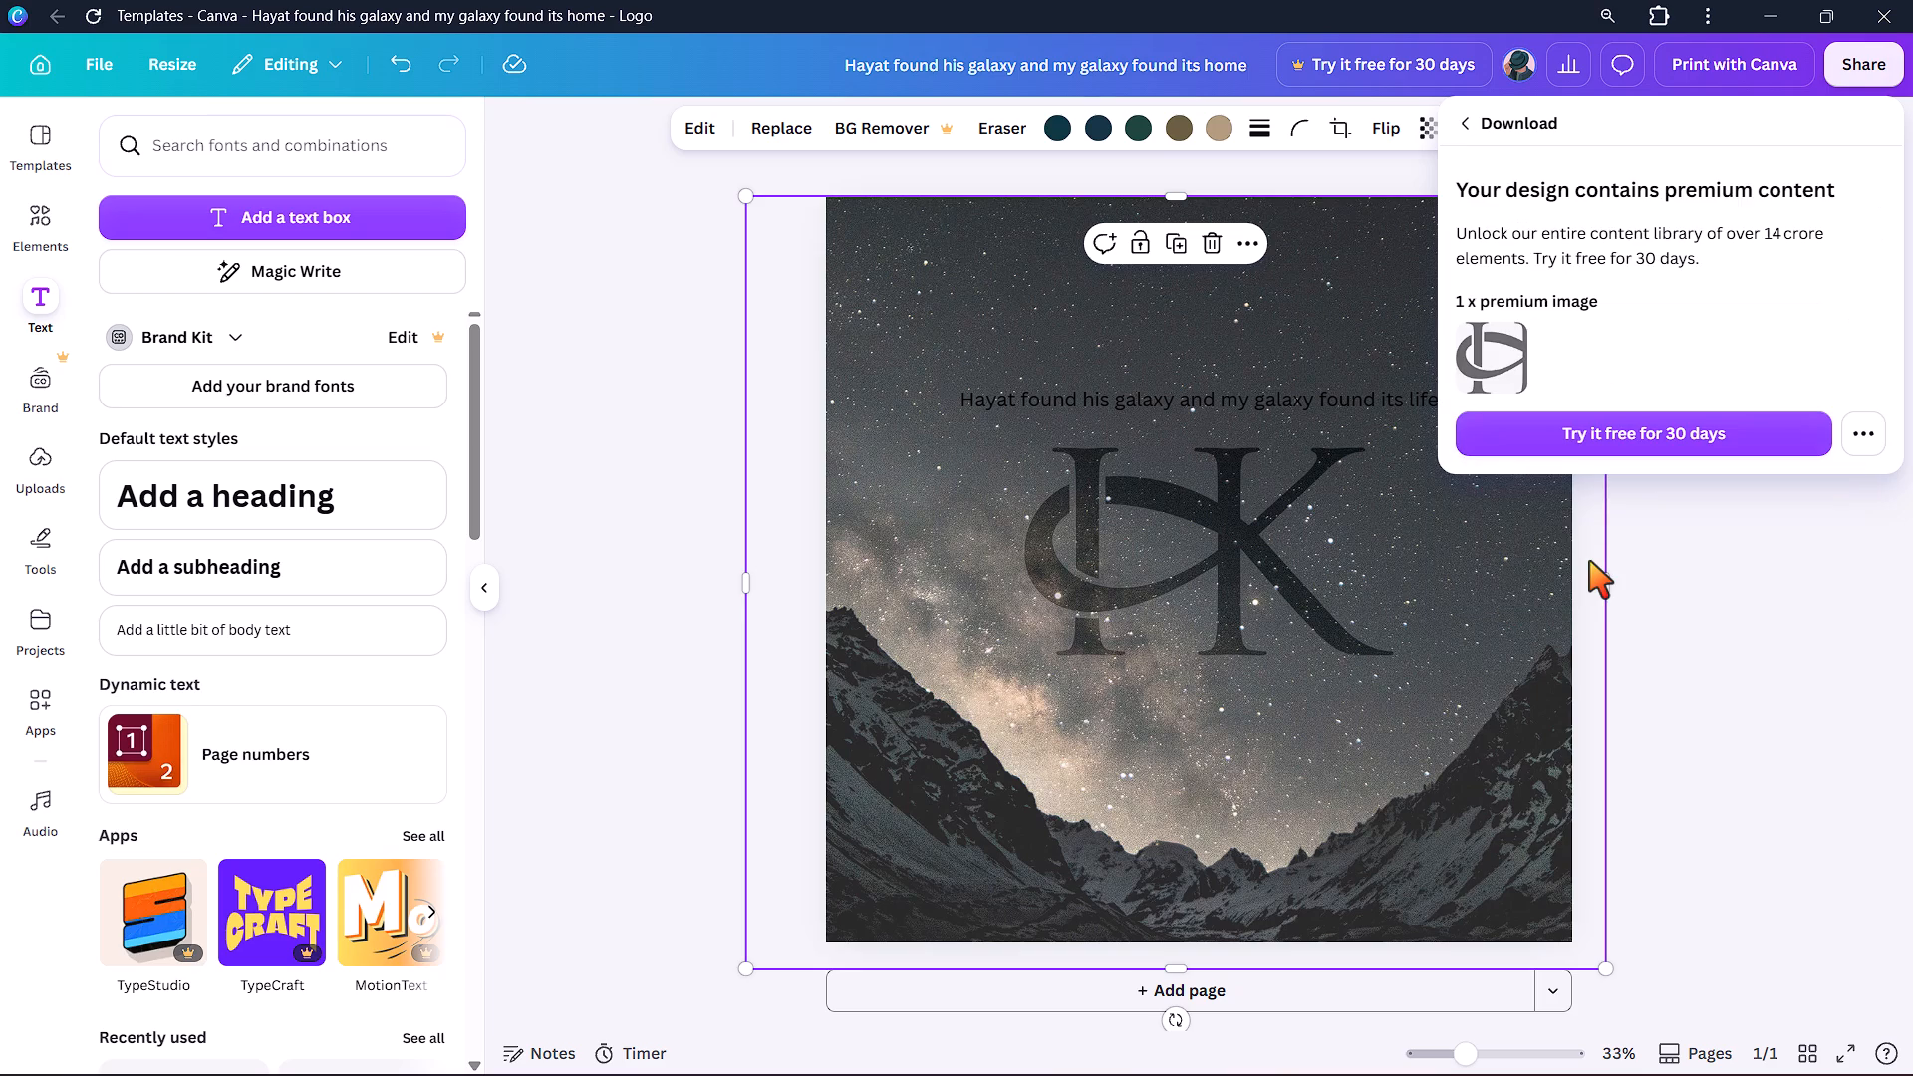
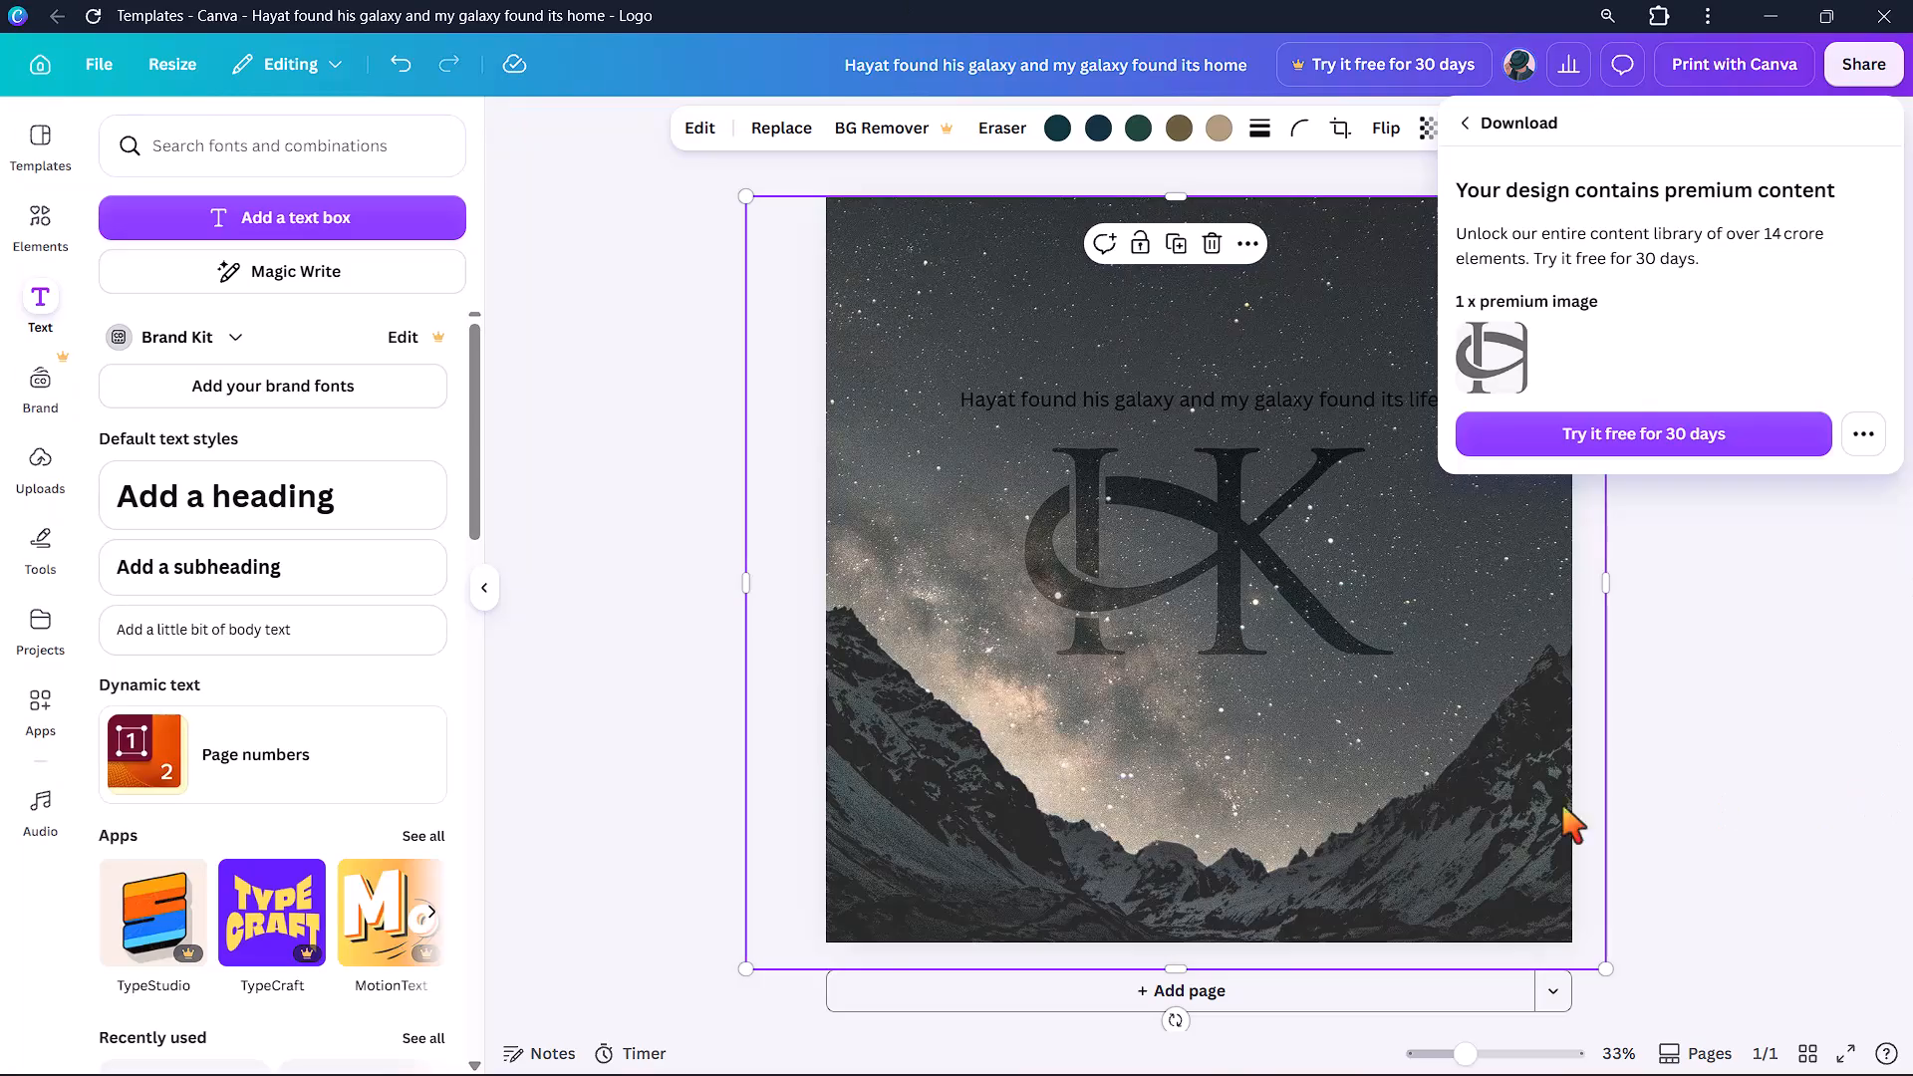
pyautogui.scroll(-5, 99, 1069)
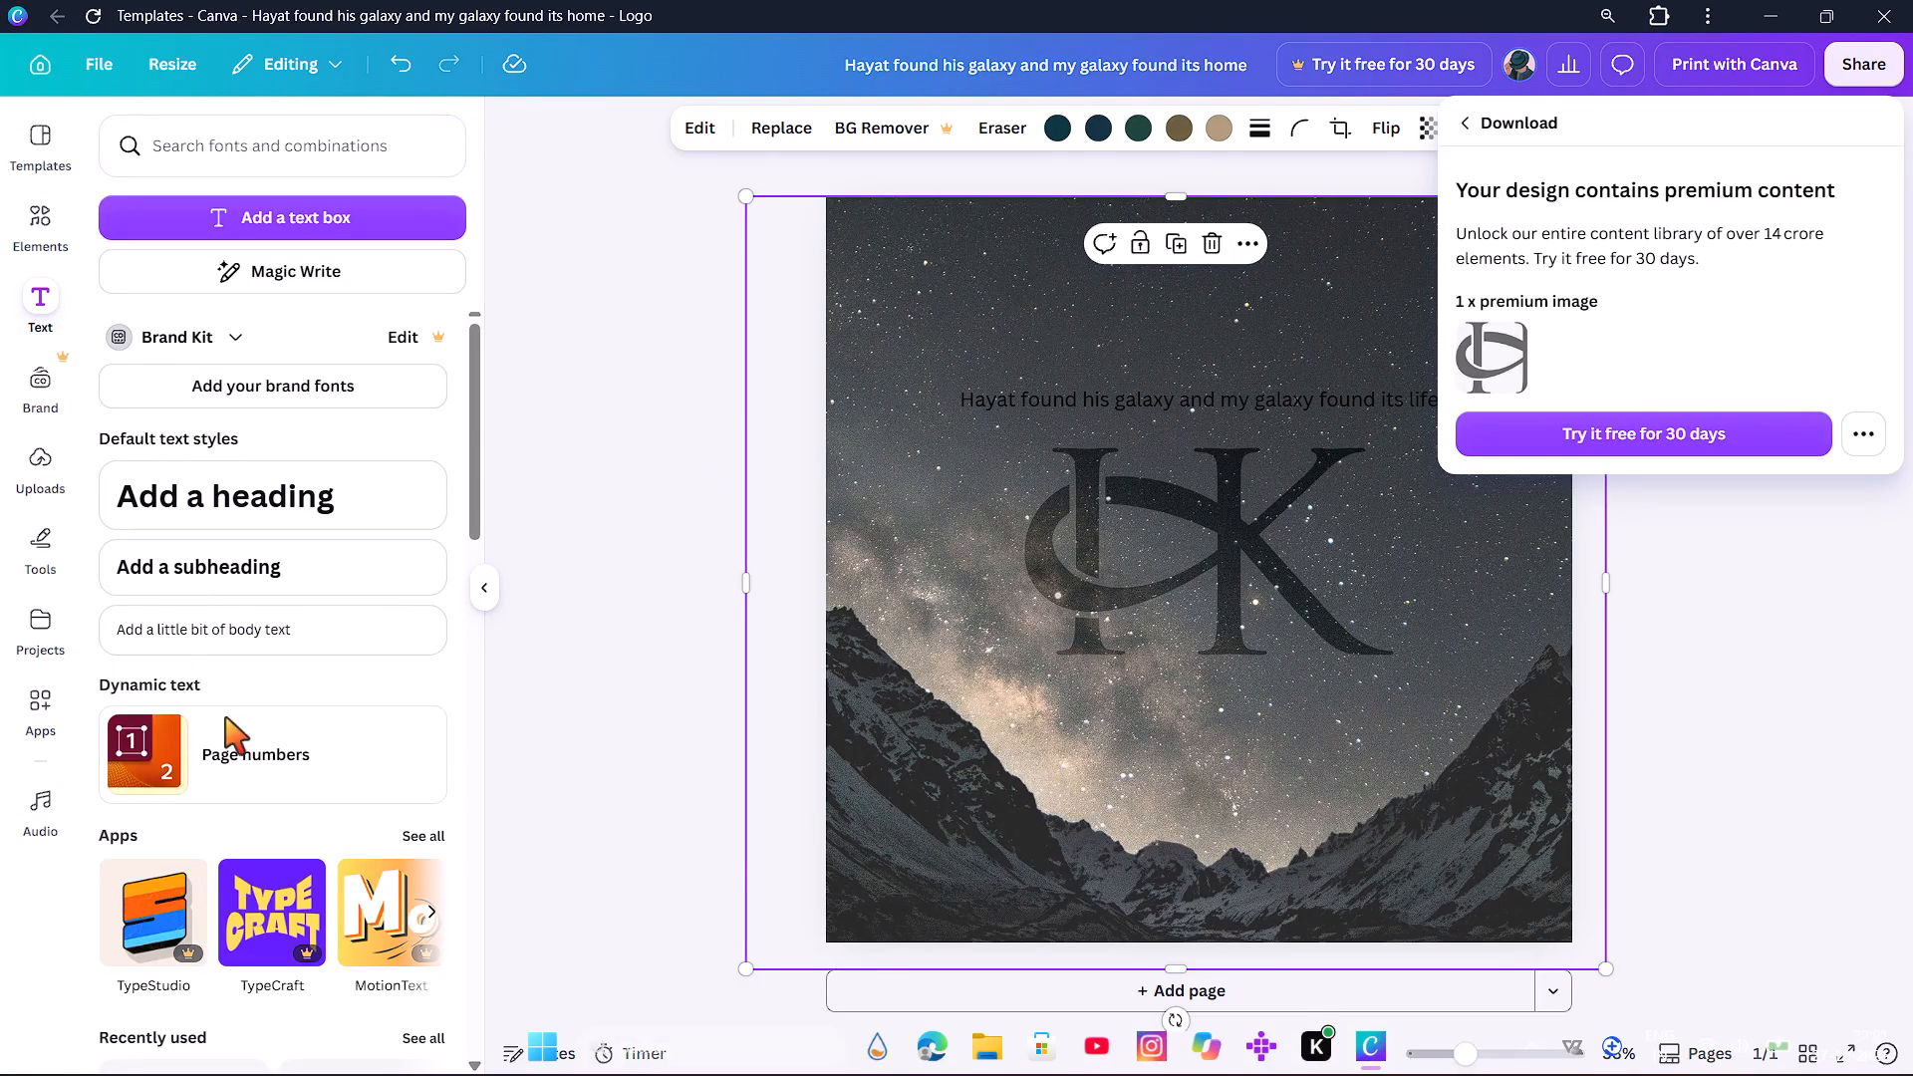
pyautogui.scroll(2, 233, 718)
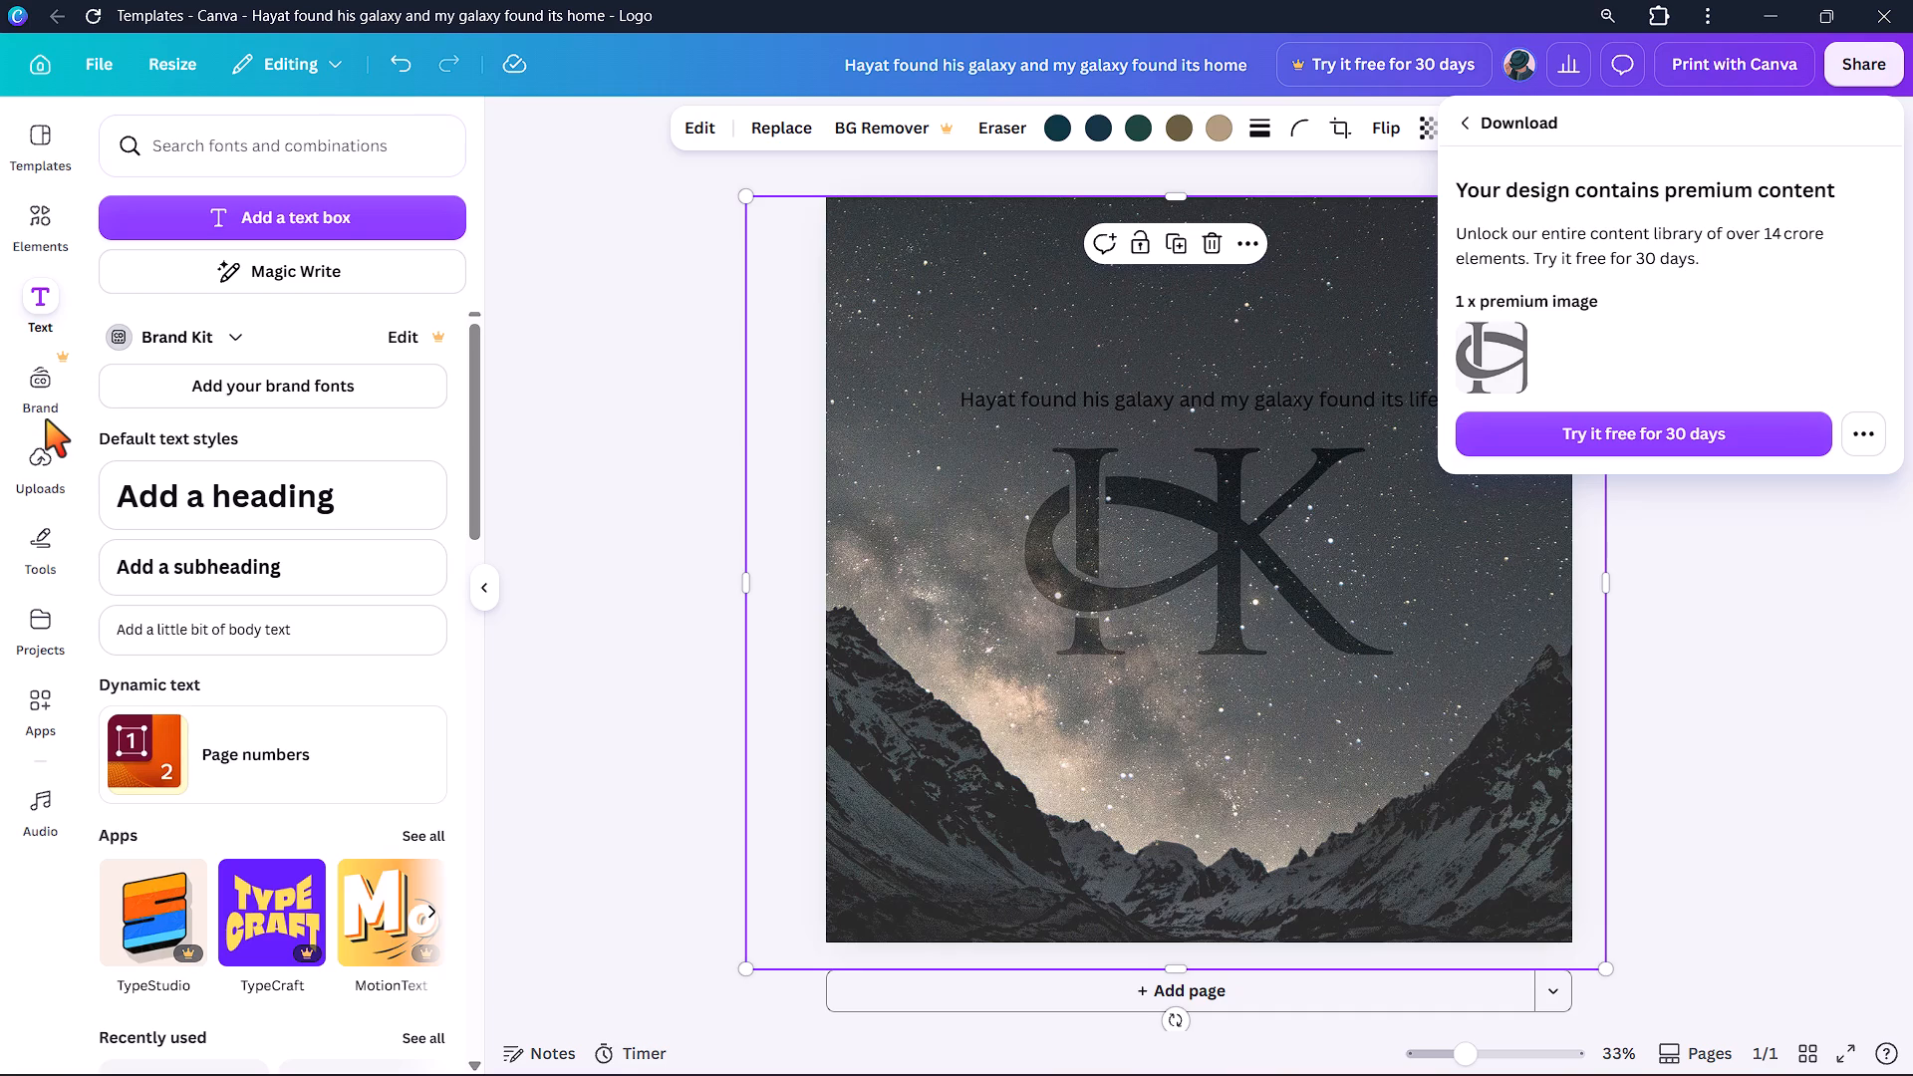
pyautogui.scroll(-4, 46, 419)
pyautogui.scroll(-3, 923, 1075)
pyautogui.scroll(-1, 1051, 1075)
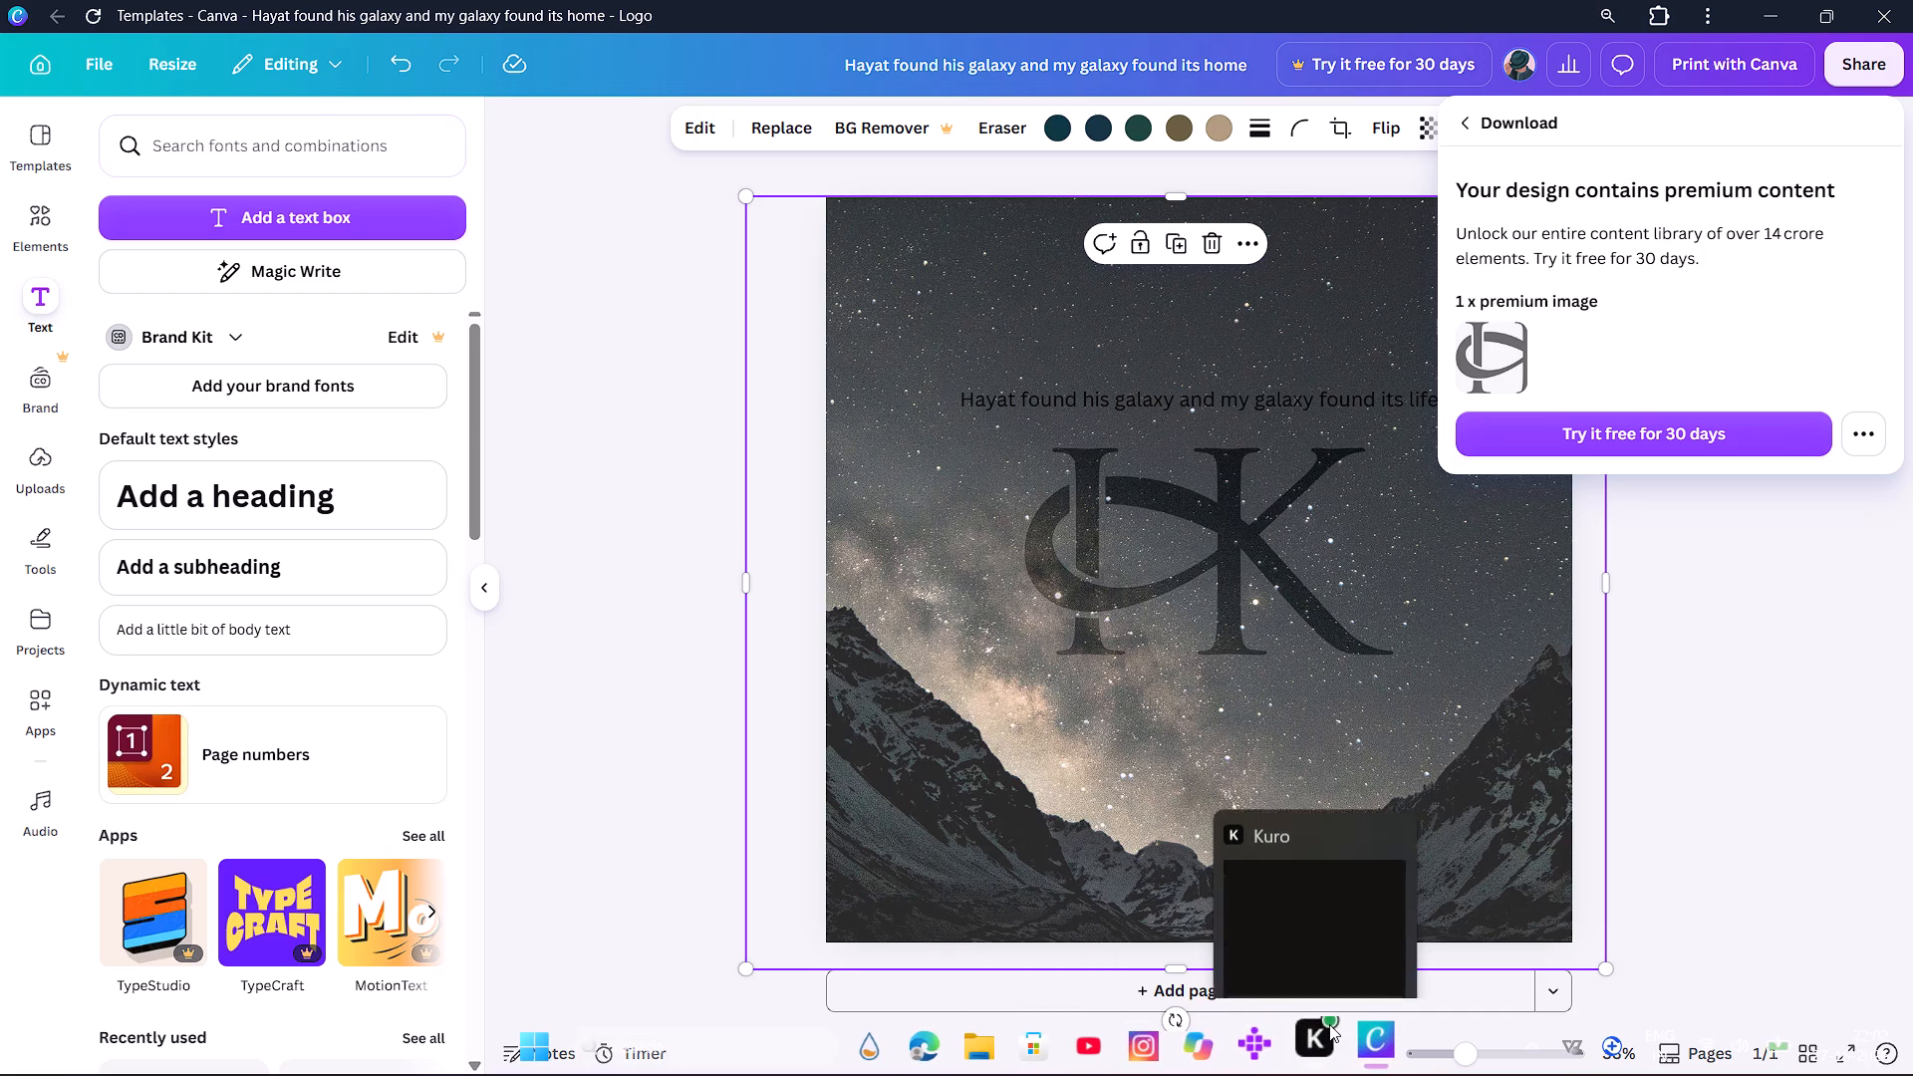
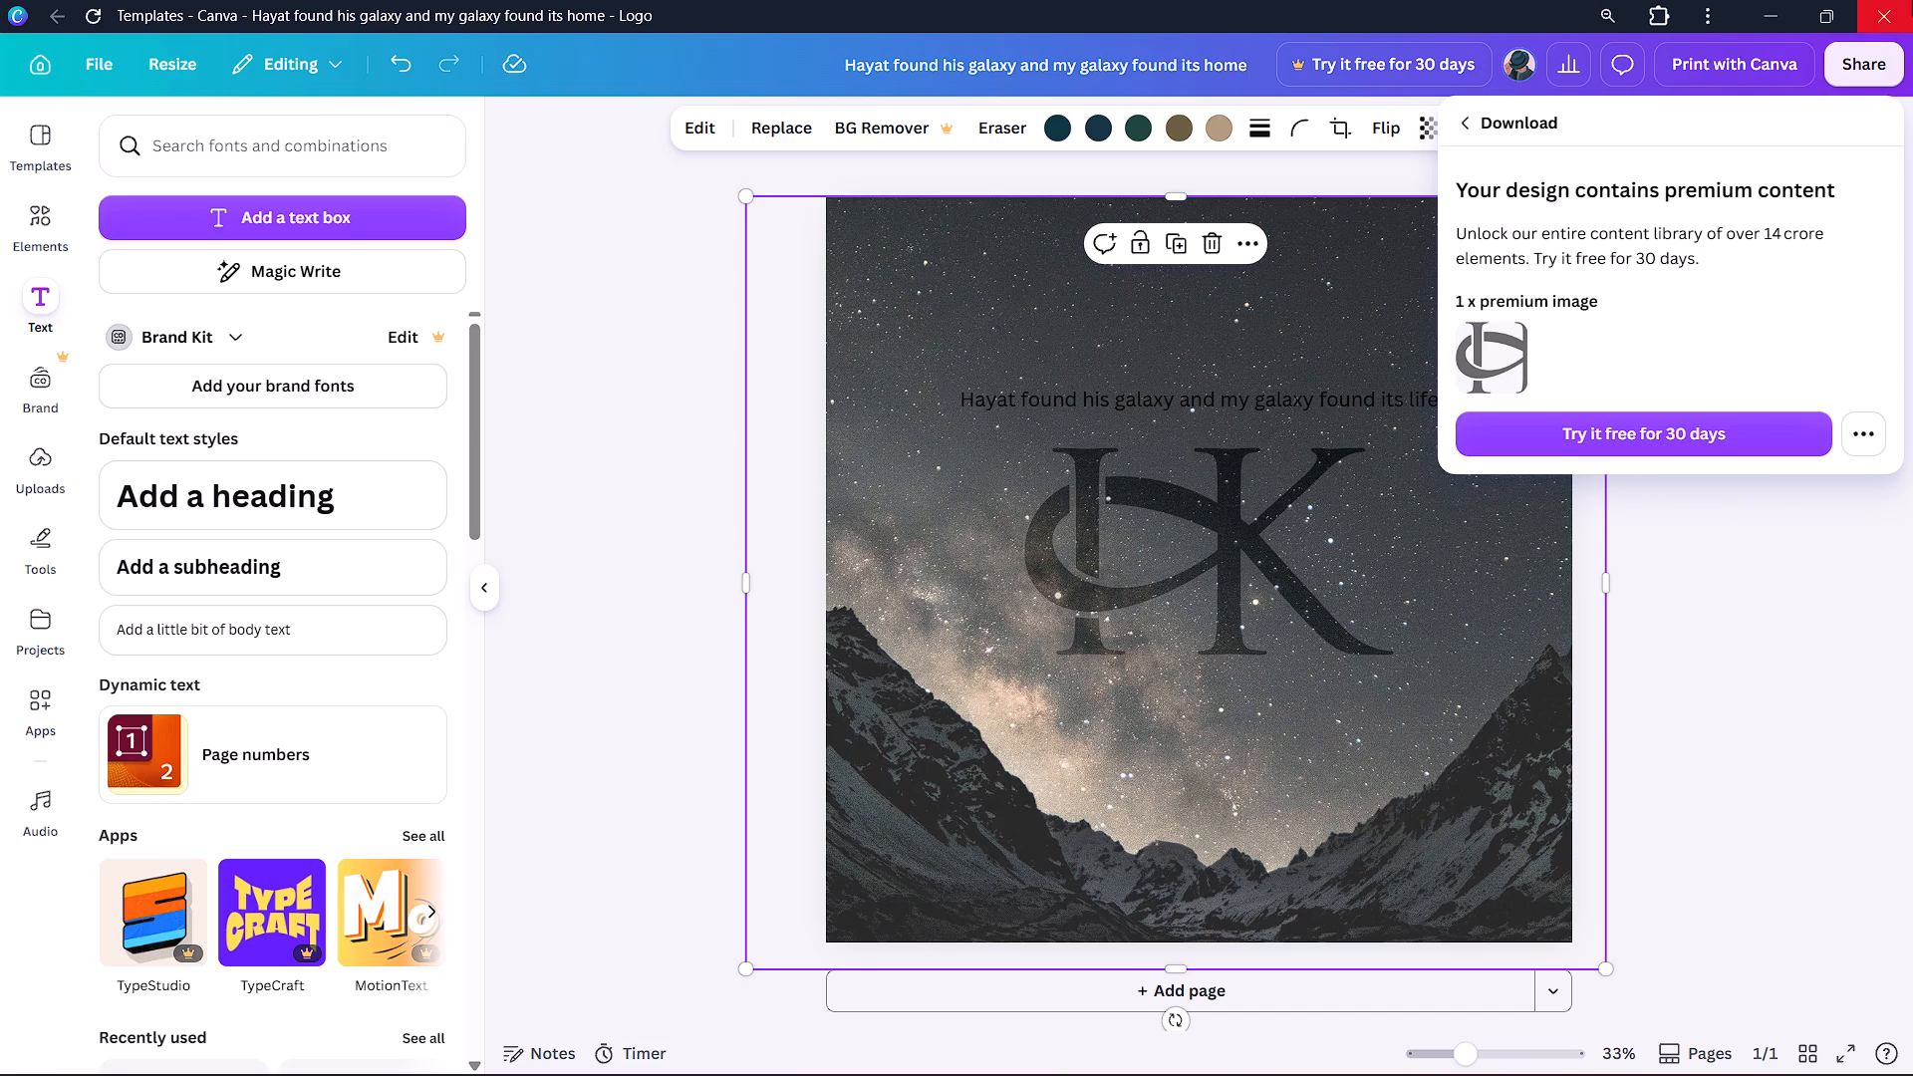
# Leave the logo editor for the home page and view the shopping cart.
pyautogui.click(30, 72)
pyautogui.click(50, 61)
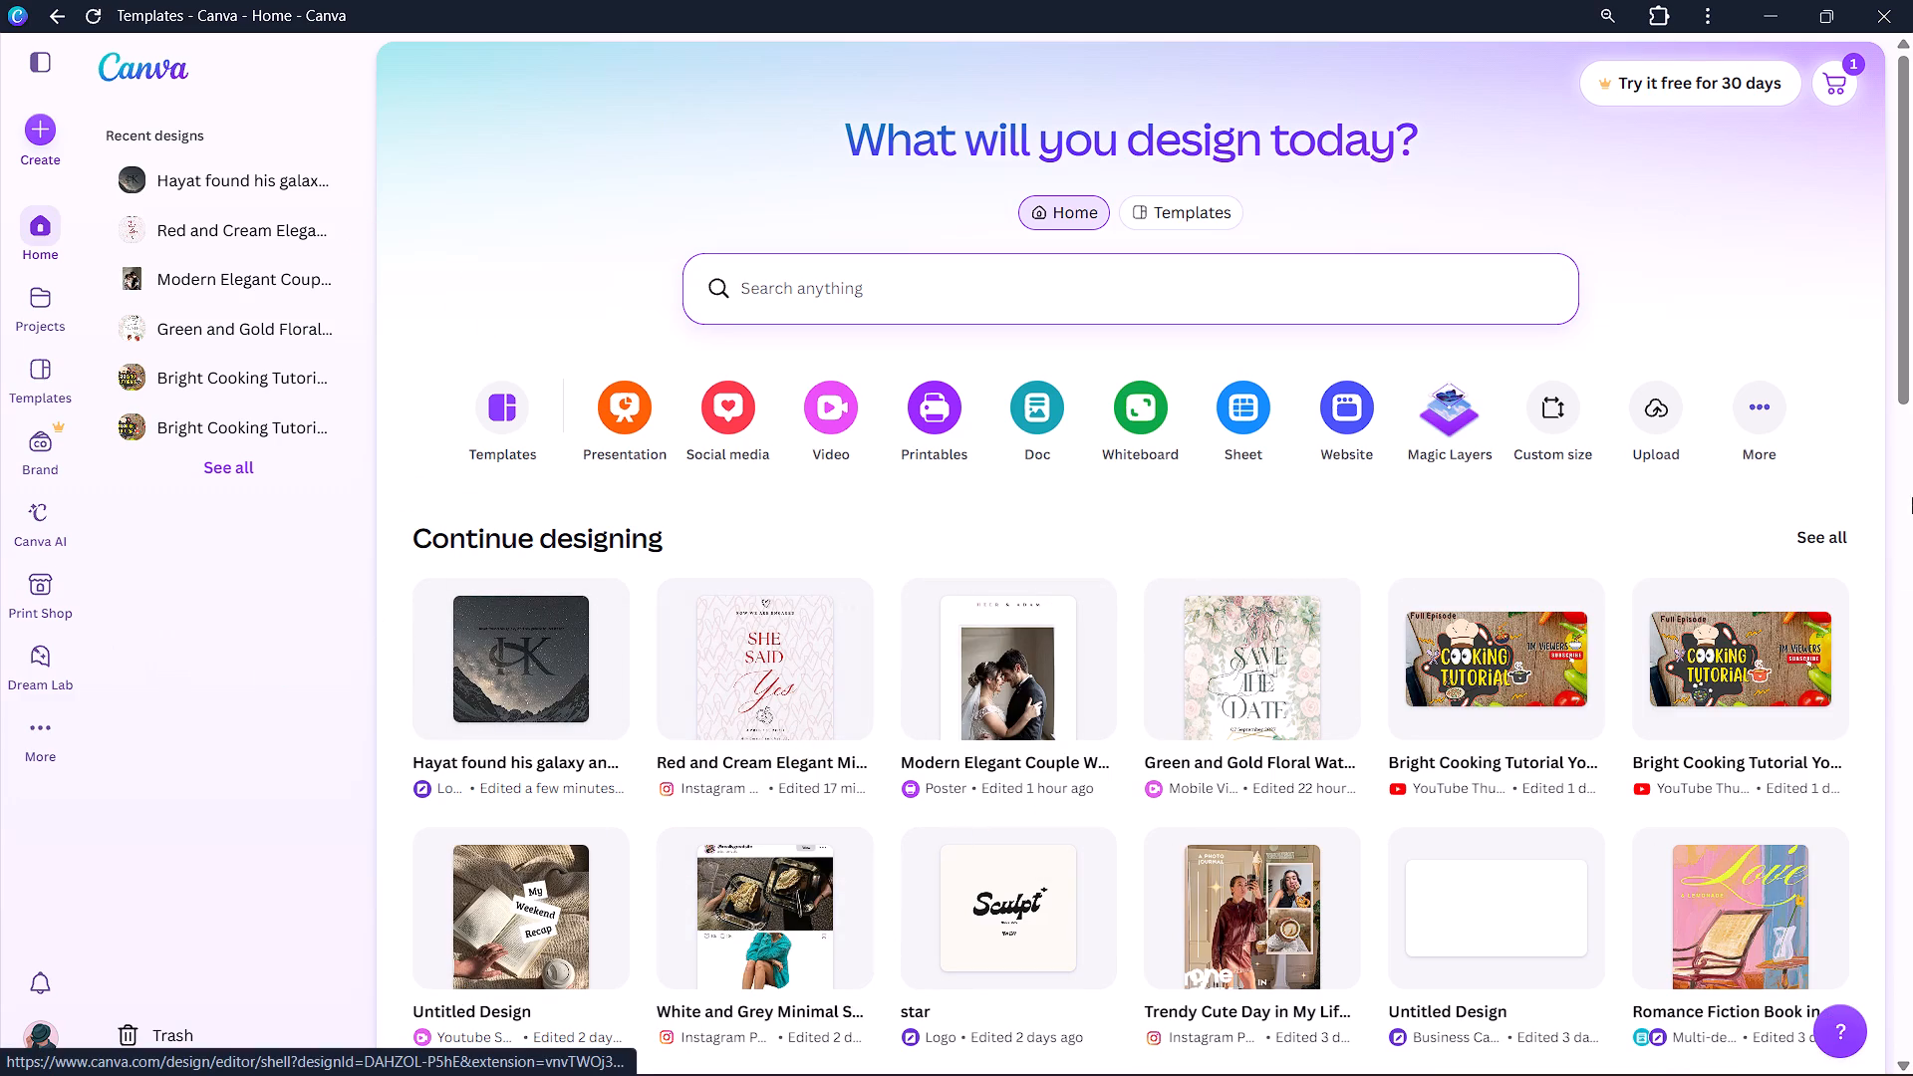
pyautogui.click(1834, 82)
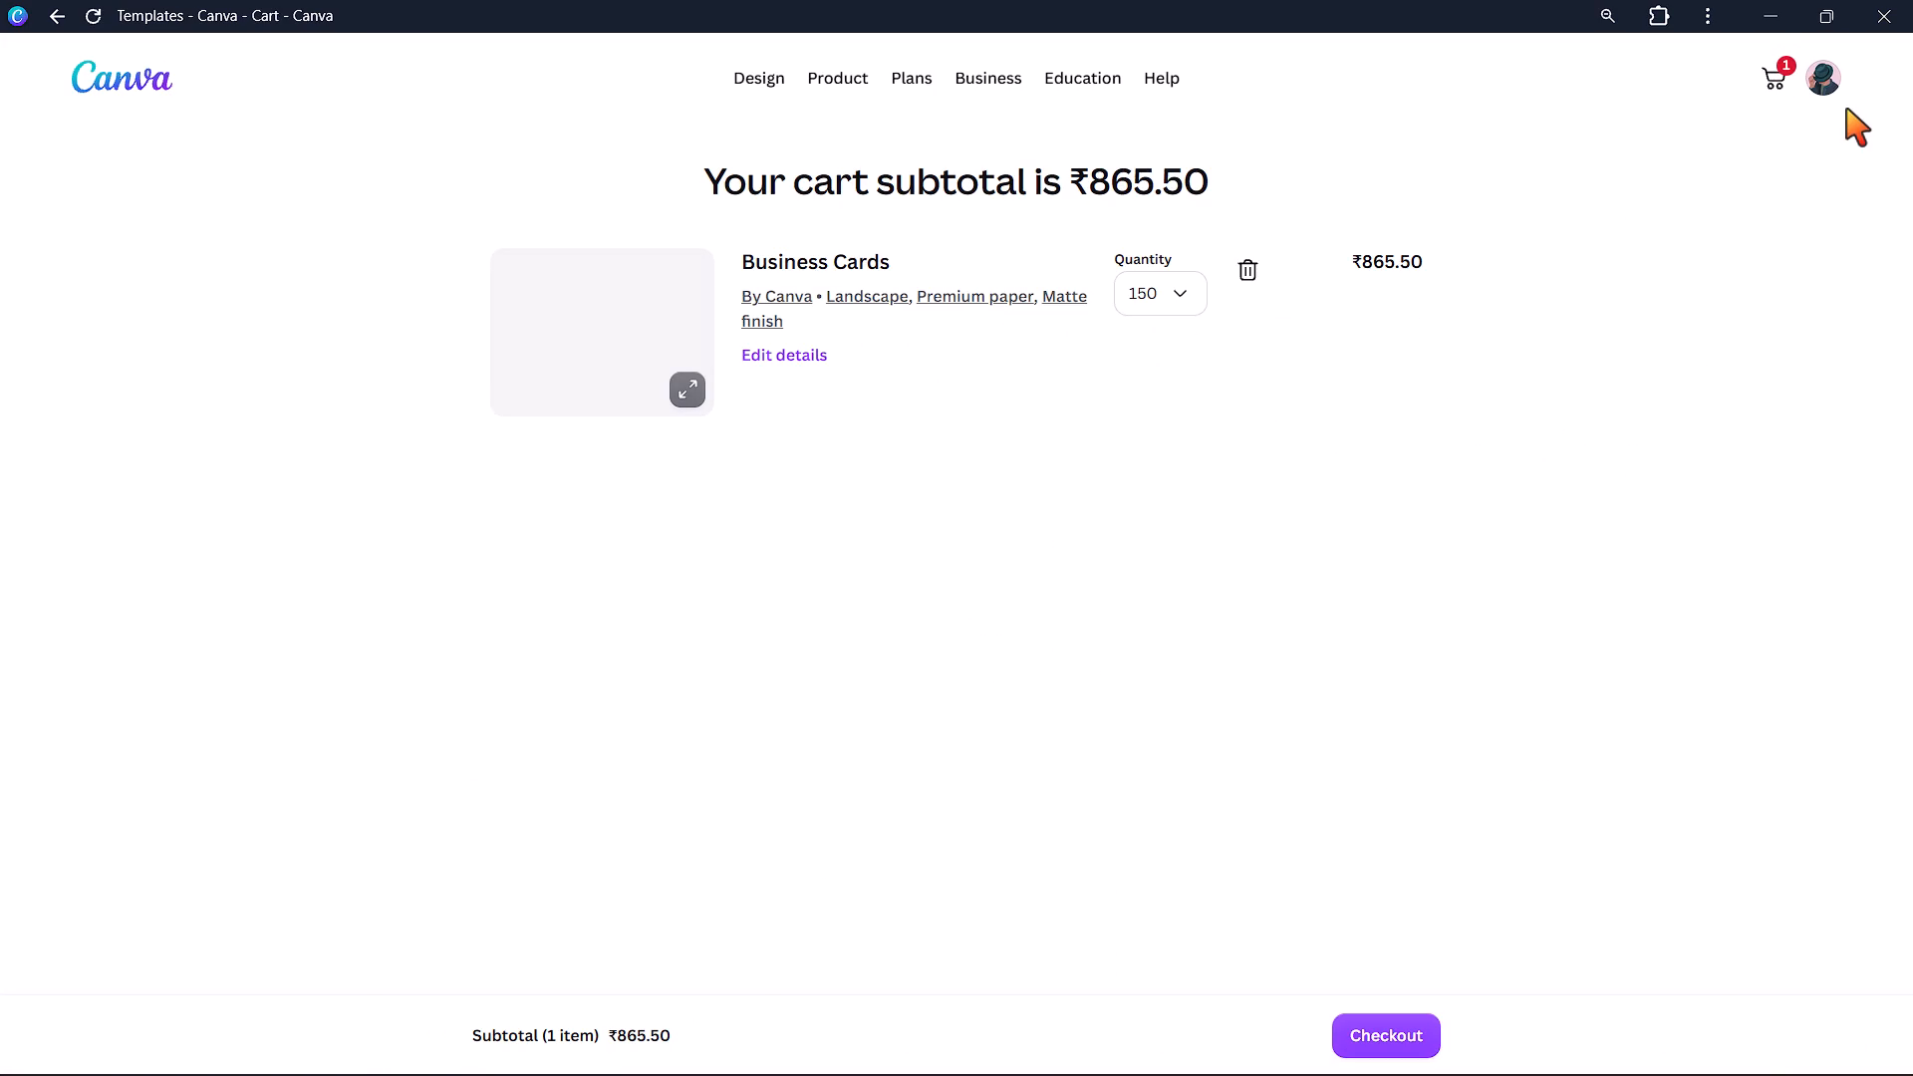
# Close the cart and all remaining Canva windows, dismissing the Create a design dialog, to get back to the desktop.
pyautogui.click(1912, 0)
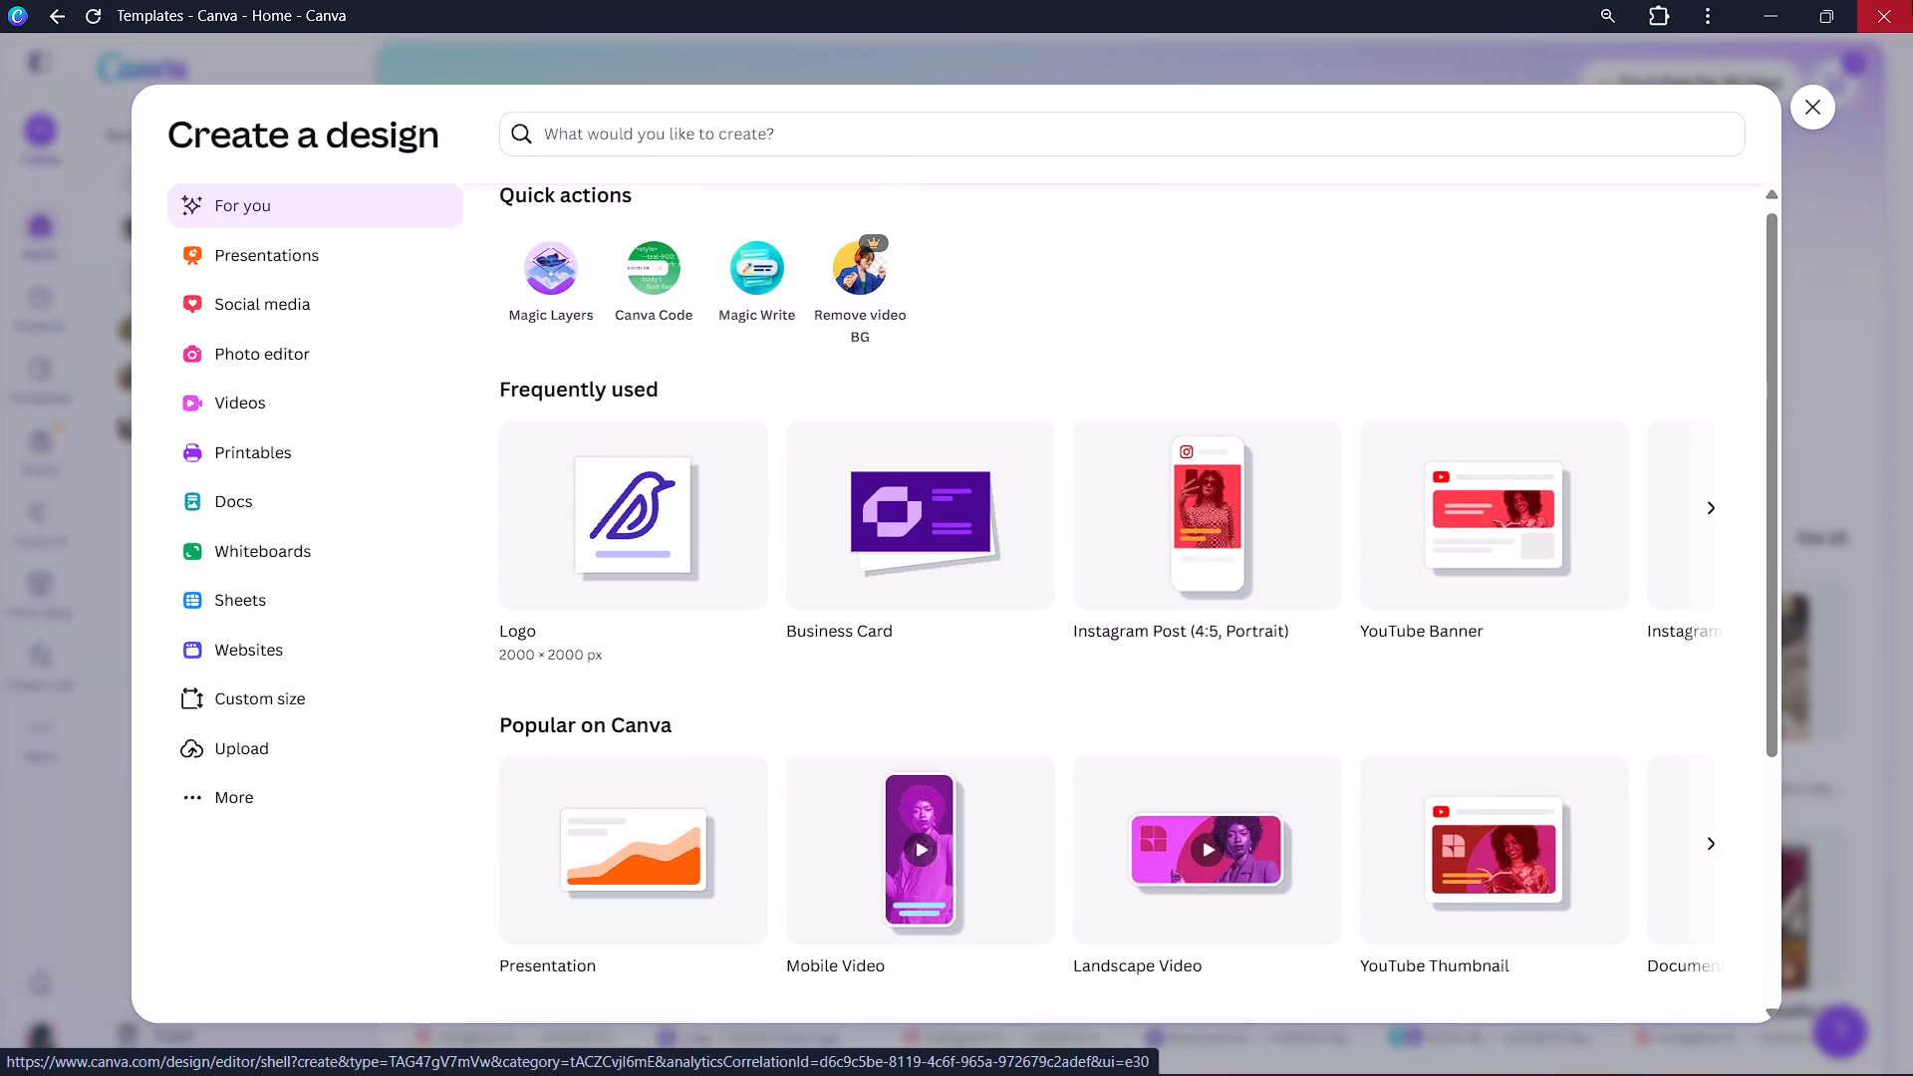
pyautogui.click(1813, 96)
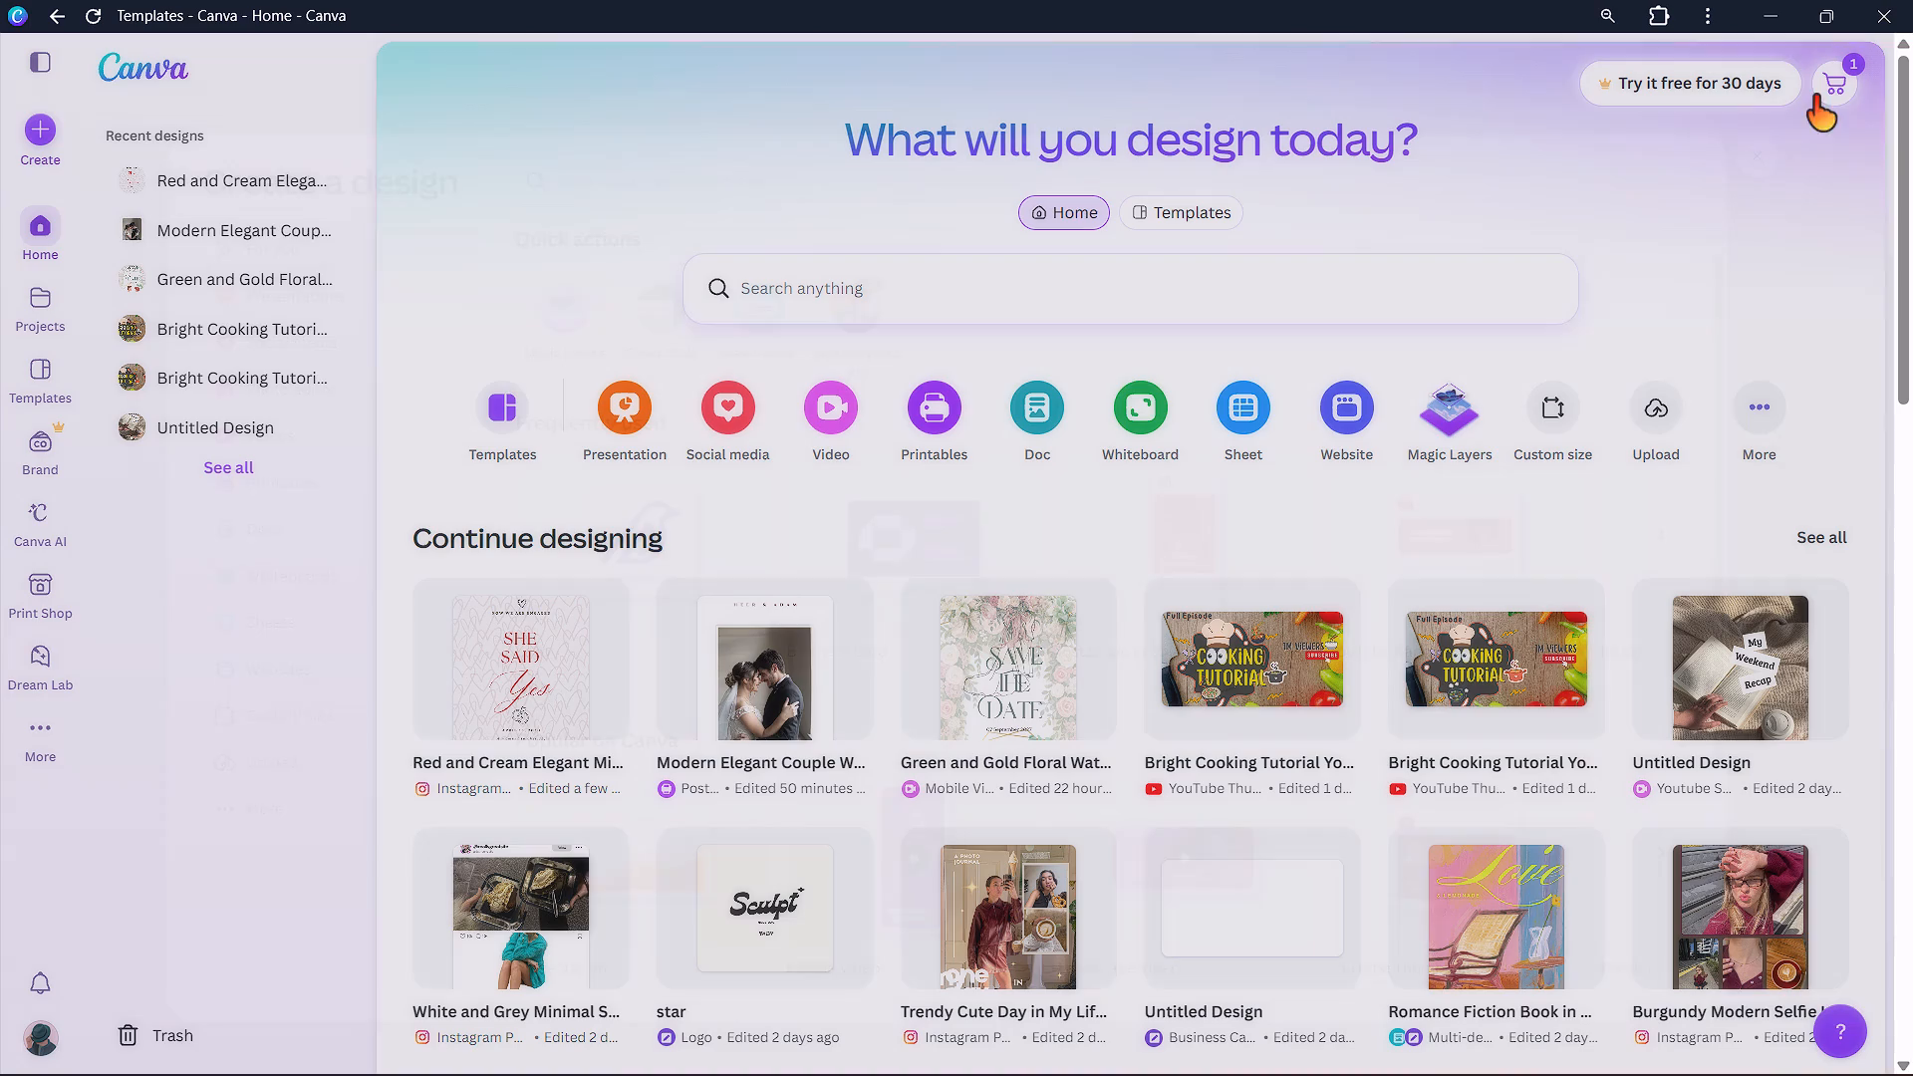
pyautogui.click(1895, 0)
pyautogui.click(1895, 0)
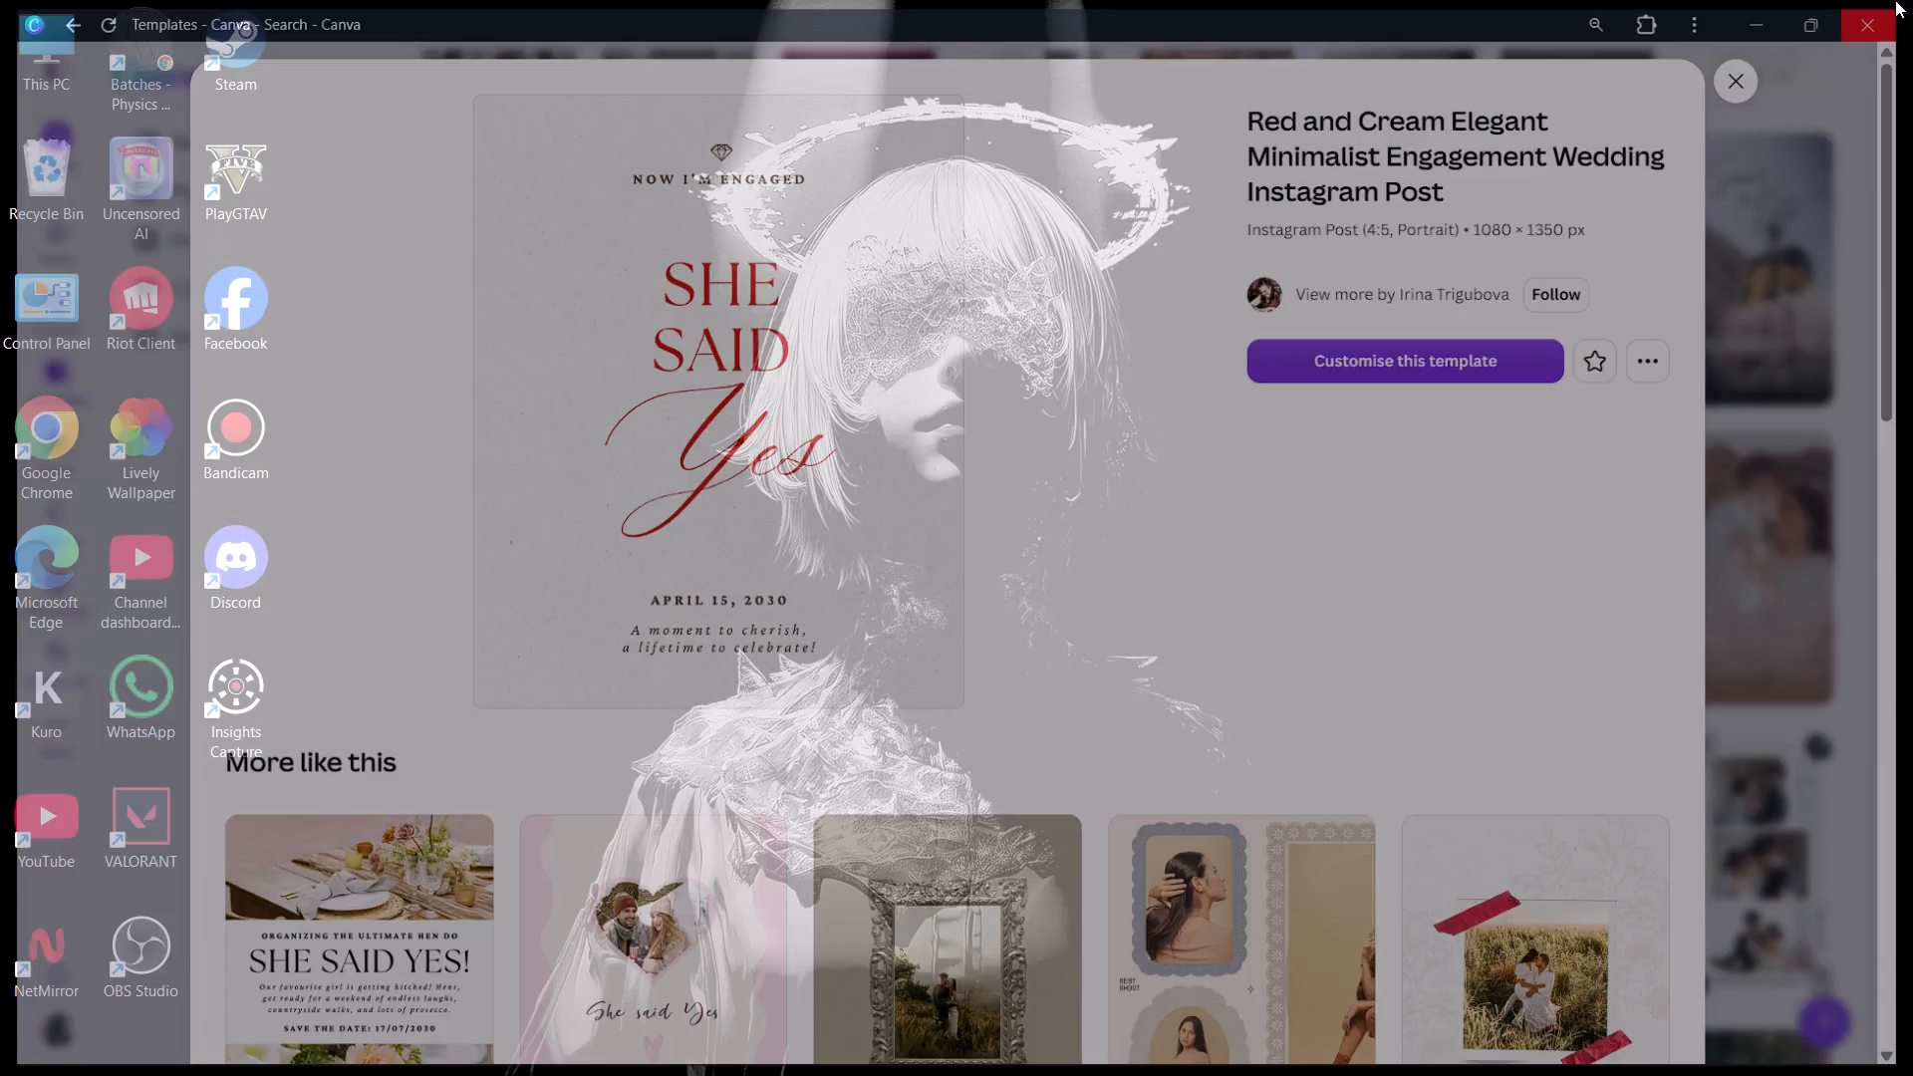
# Launch the Kuro app from the desktop.
pyautogui.click(25, 666)
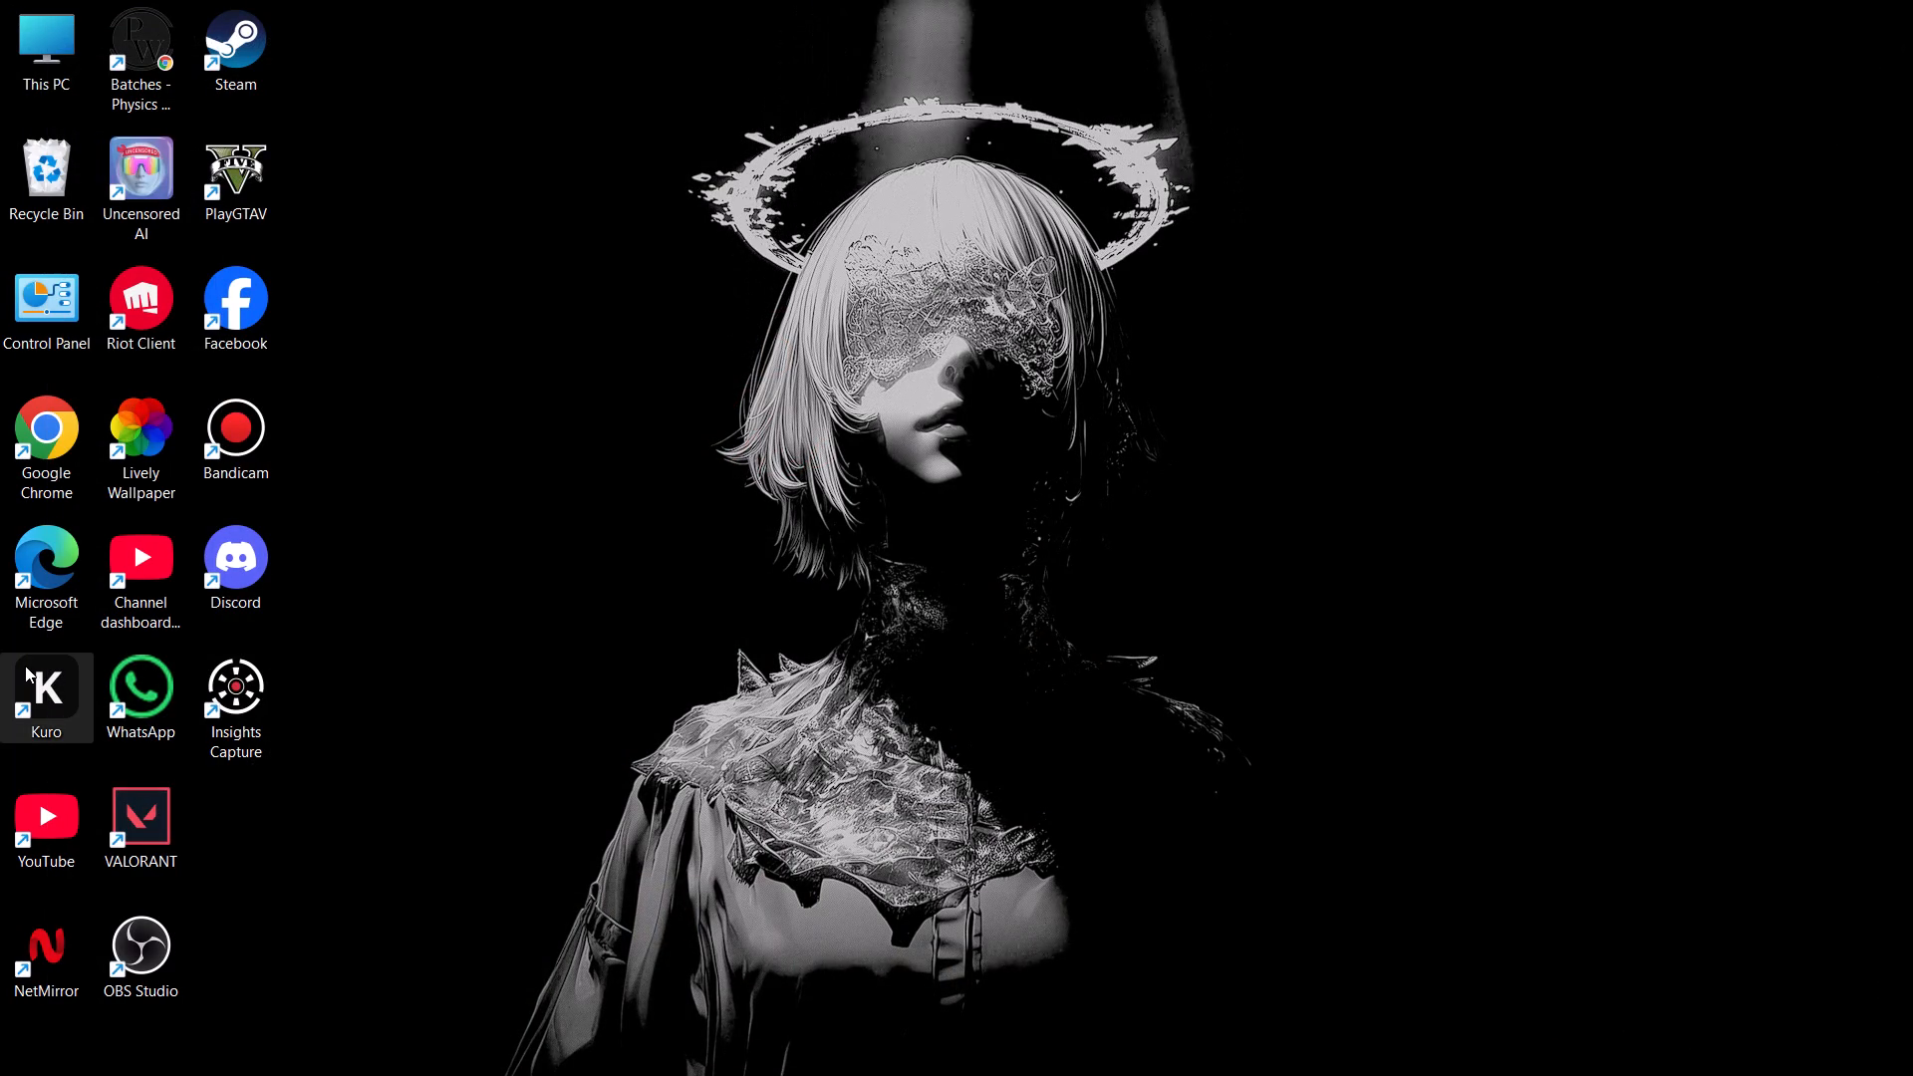
pyautogui.doubleClick(25, 666)
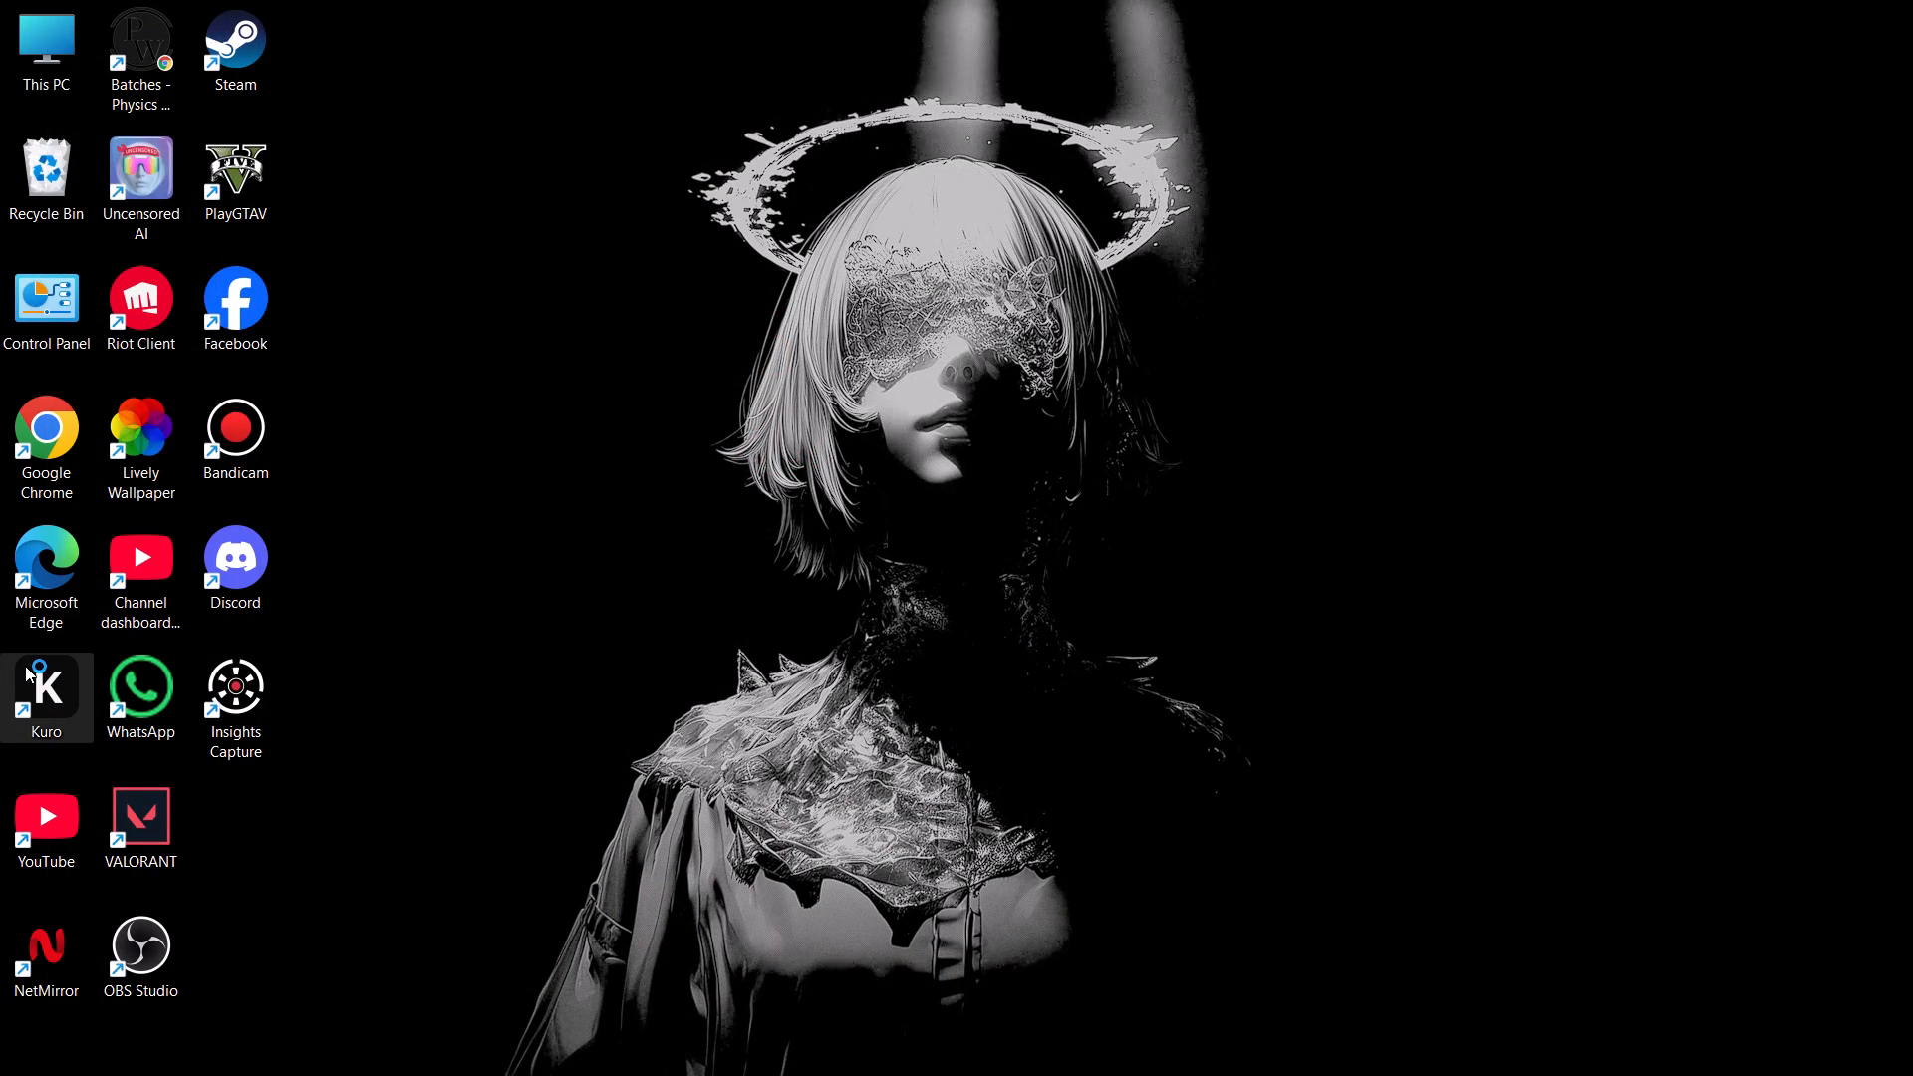